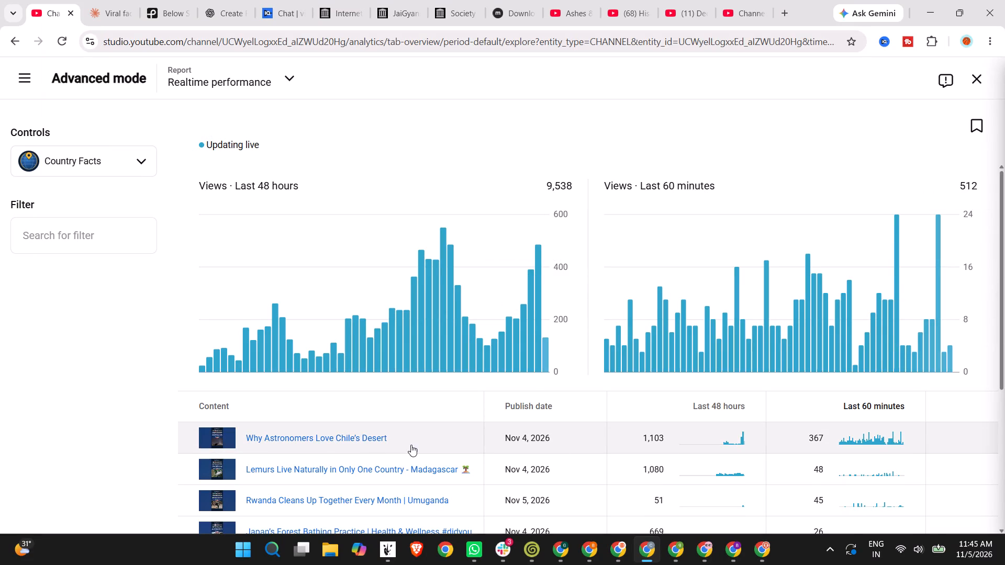
pyautogui.click(337, 438)
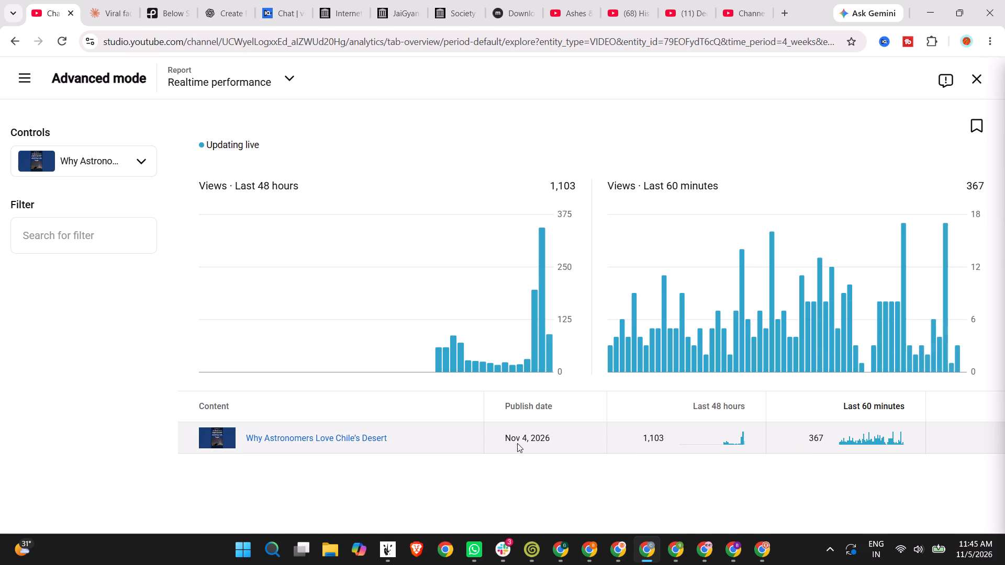
pyautogui.click(968, 78)
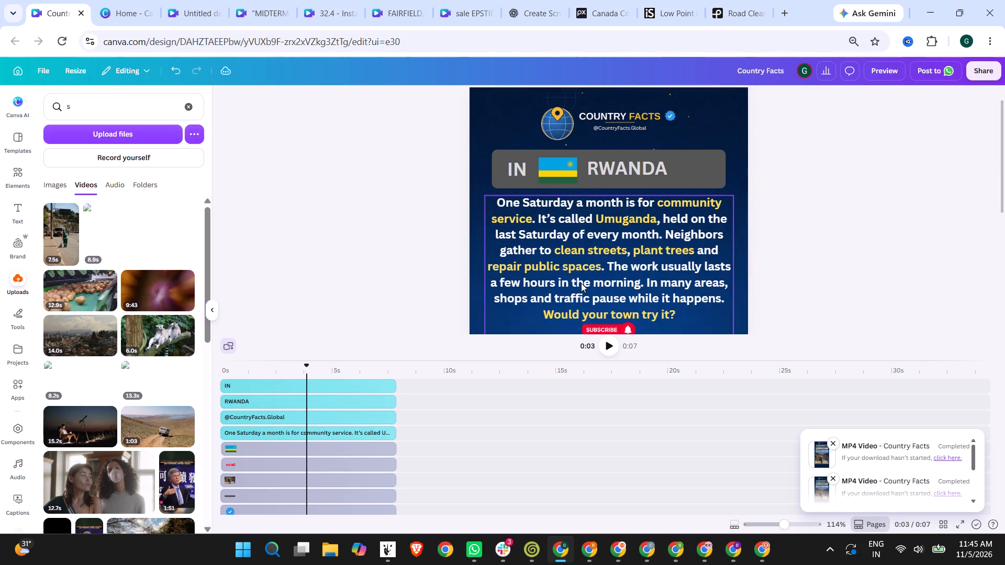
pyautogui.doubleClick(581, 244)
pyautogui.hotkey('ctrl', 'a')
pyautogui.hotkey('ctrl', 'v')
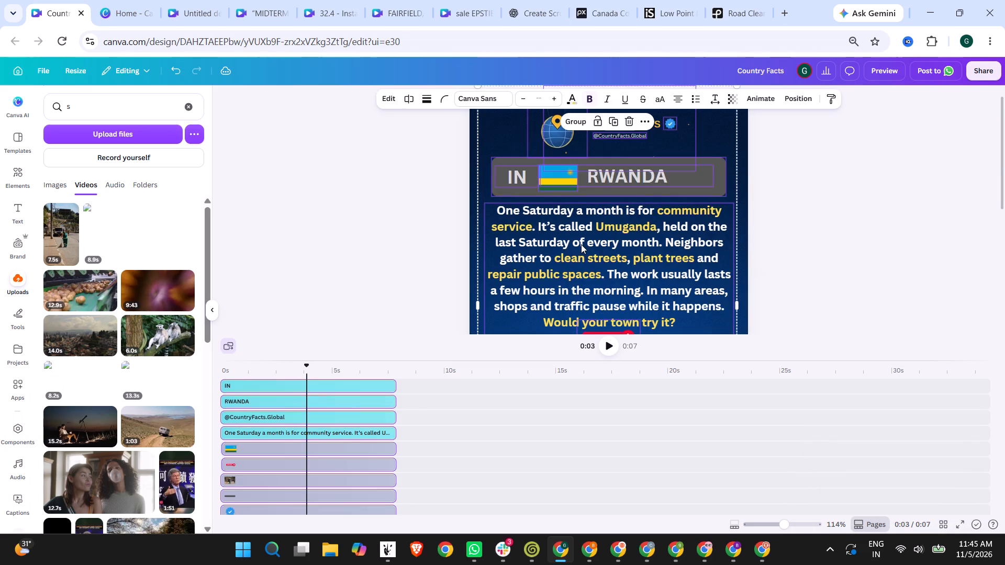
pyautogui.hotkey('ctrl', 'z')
# Replace the Rwanda body text with the copied Norway penguin script.
pyautogui.doubleClick(601, 242)
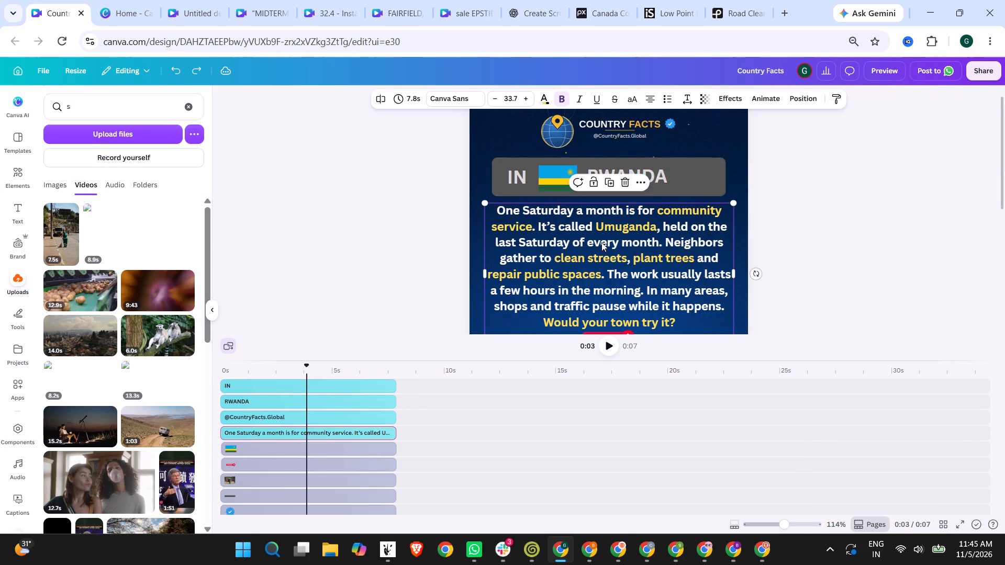
pyautogui.hotkey('ctrl', 'a')
pyautogui.hotkey('ctrl', 'v')
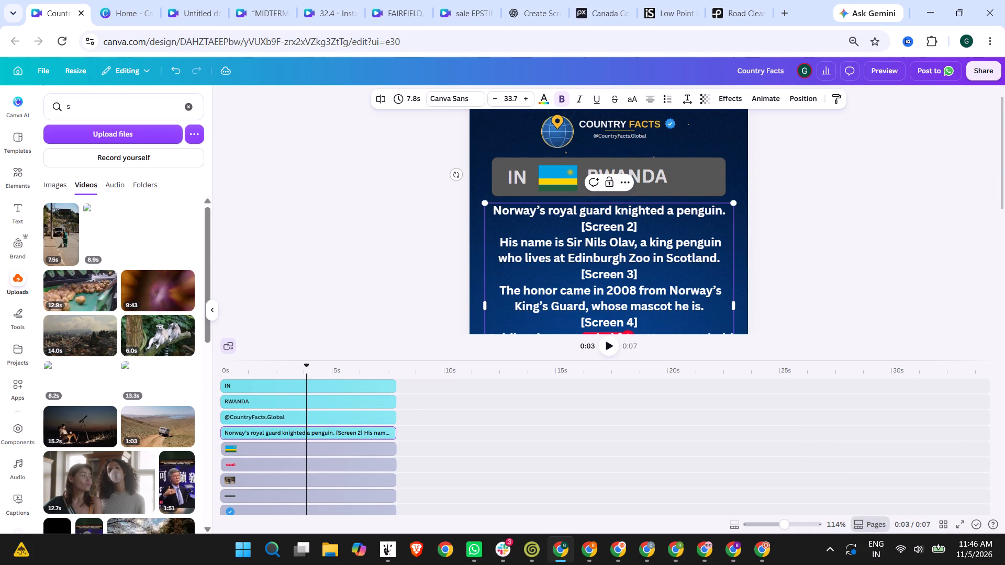
# Remove the "[Screen 2]", "[Screen 3]" and "[Screen 4]" label lines from the pasted body text.
pyautogui.moveTo(651, 220); pyautogui.dragTo(511, 220)
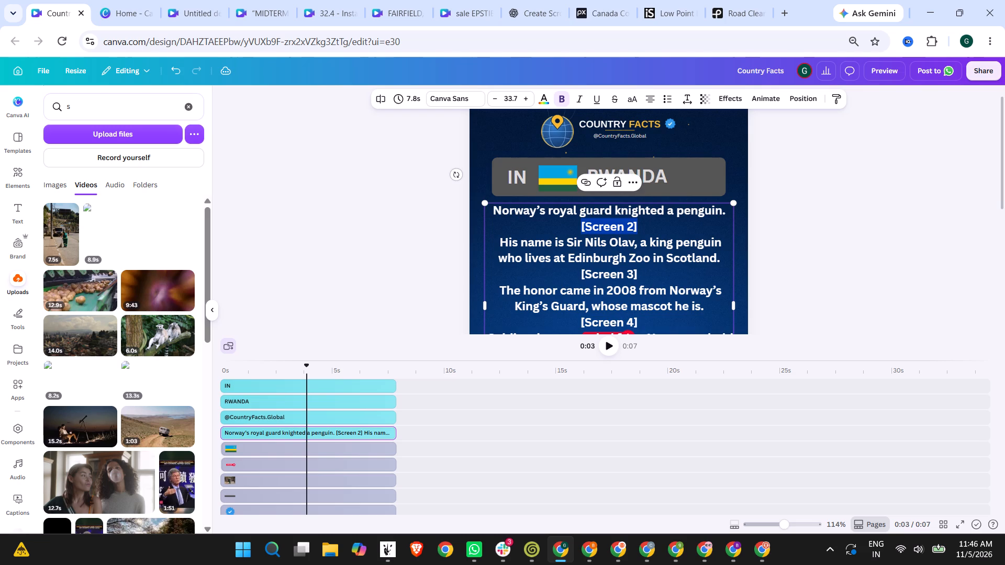
pyautogui.press('BackSpace')
pyautogui.press('Delete')
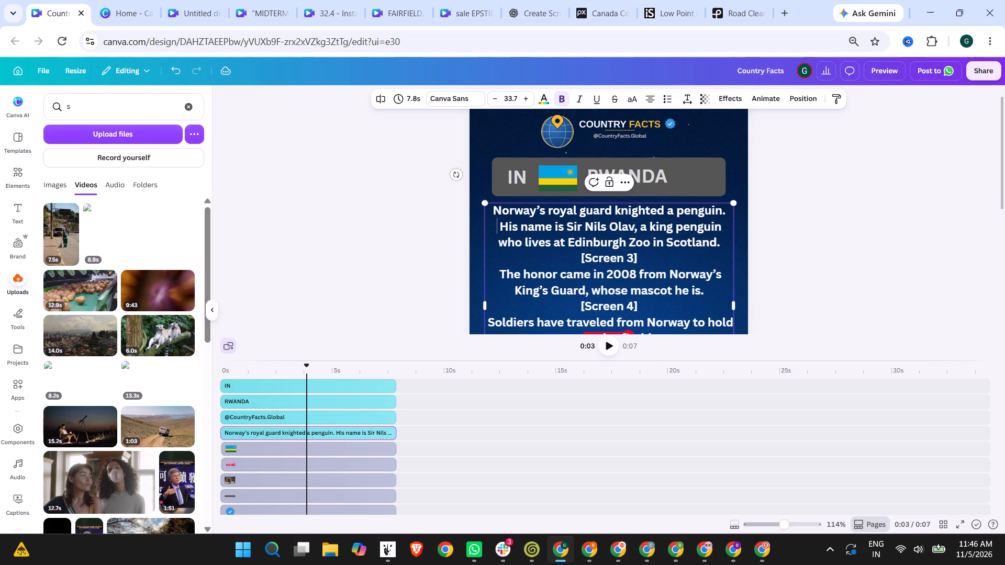
pyautogui.moveTo(650, 259); pyautogui.dragTo(499, 260)
pyautogui.press('BackSpace')
pyautogui.press('BackSpace')
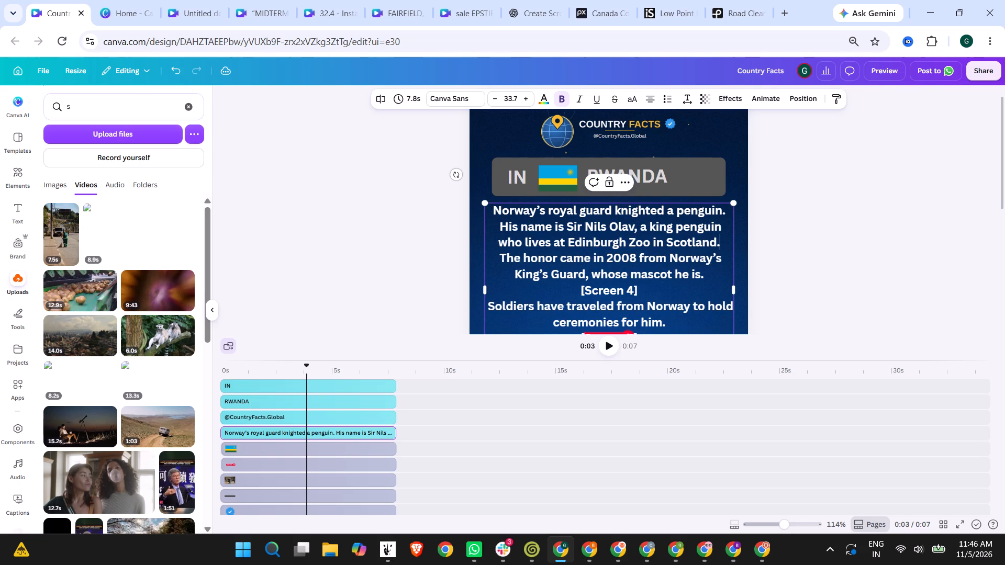
pyautogui.moveTo(652, 289); pyautogui.dragTo(450, 298)
pyautogui.press('BackSpace')
pyautogui.hotkey('ctrl', 'z')
pyautogui.moveTo(648, 290); pyautogui.dragTo(554, 294)
pyautogui.press('BackSpace')
pyautogui.press('BackSpace')
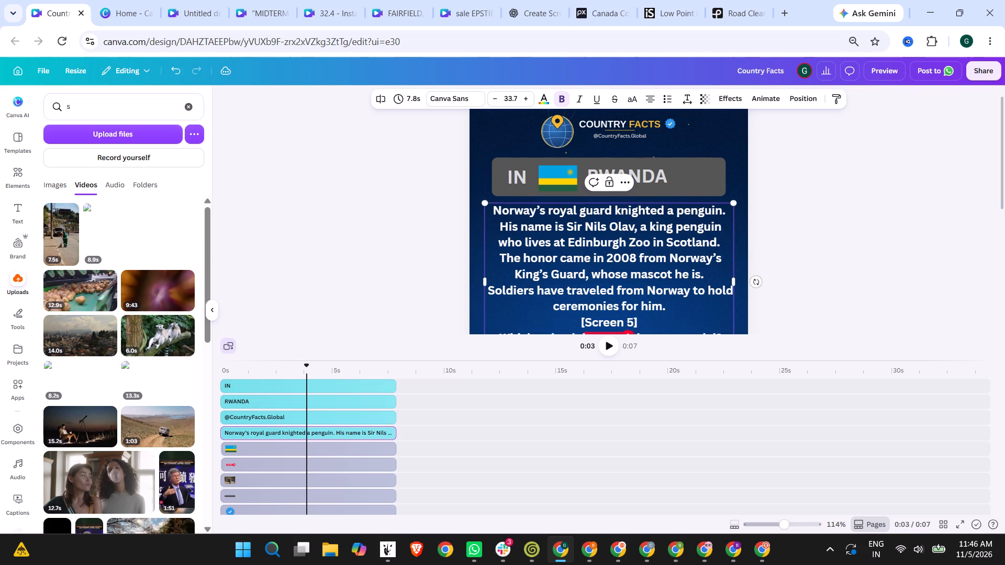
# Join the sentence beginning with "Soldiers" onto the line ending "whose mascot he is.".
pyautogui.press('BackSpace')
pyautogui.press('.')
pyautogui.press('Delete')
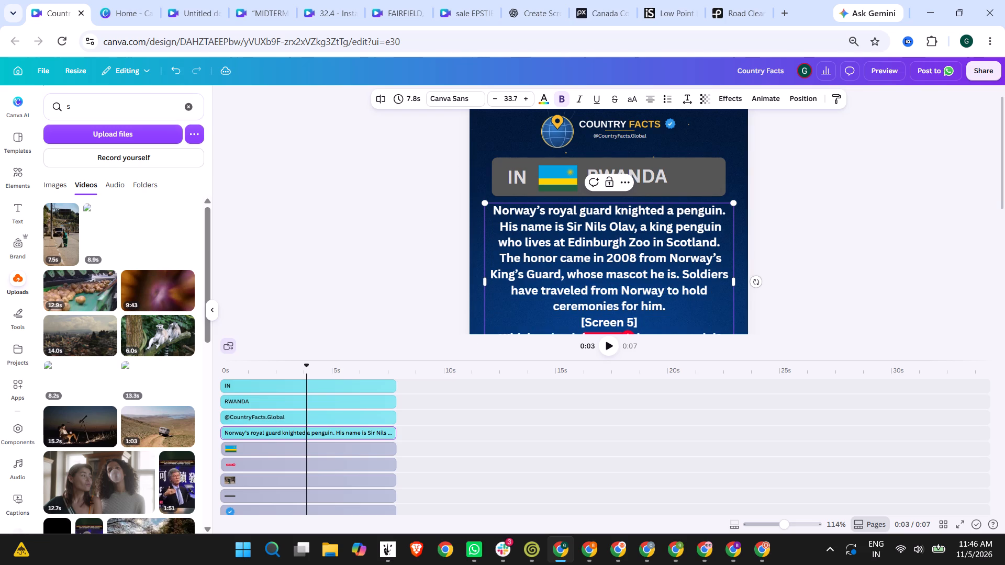
# Remove the "[Screen 5]" label line above the closing question in the body text.
pyautogui.moveTo(652, 319); pyautogui.dragTo(538, 320)
pyautogui.press('BackSpace')
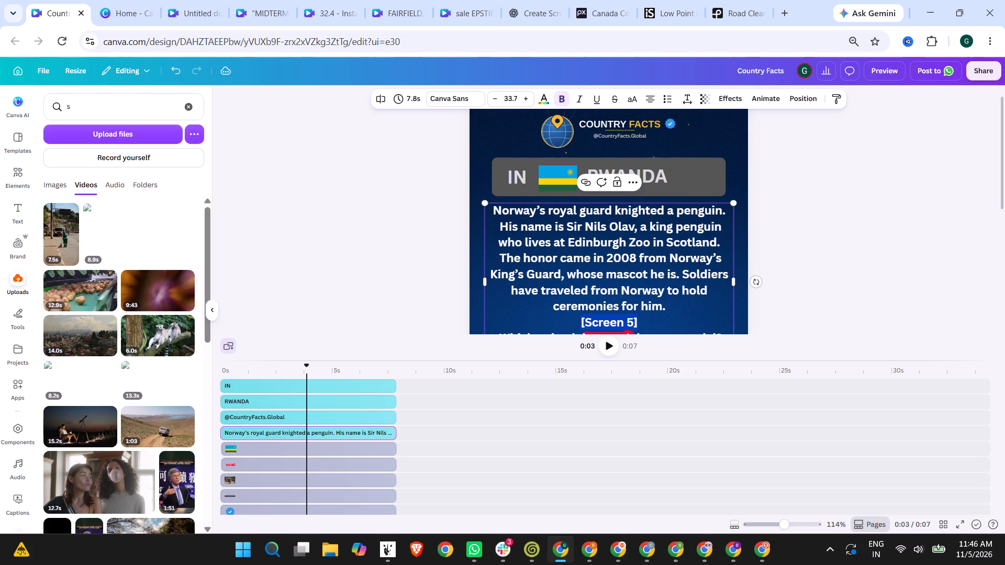
pyautogui.press('BackSpace')
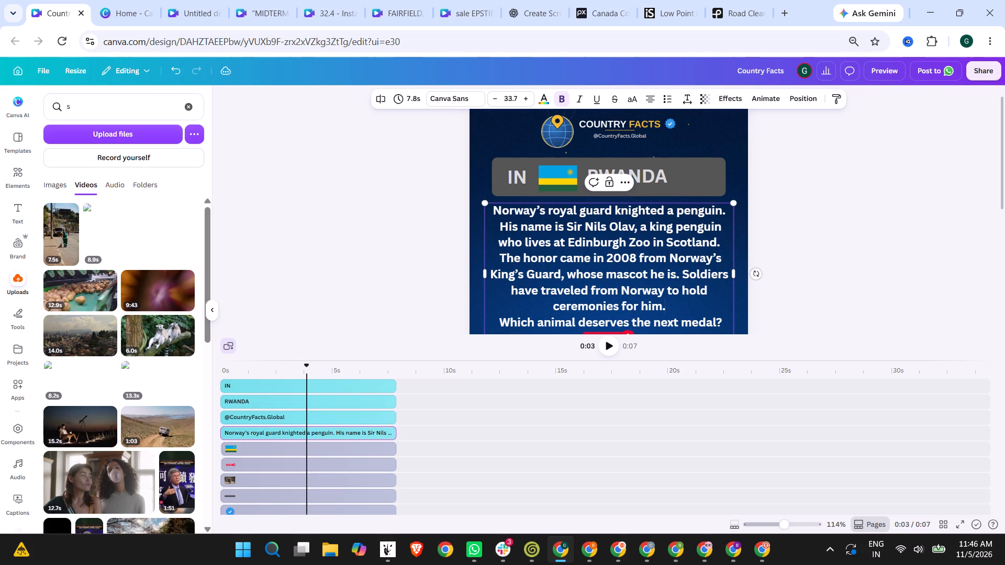
# Insert line breaks in the body text before "Soldiers" and before "hold ceremonies for him.".
pyautogui.scroll(-1, 683, 288)
pyautogui.scroll(1, 653, 270)
pyautogui.click(683, 273)
pyautogui.press('Return')
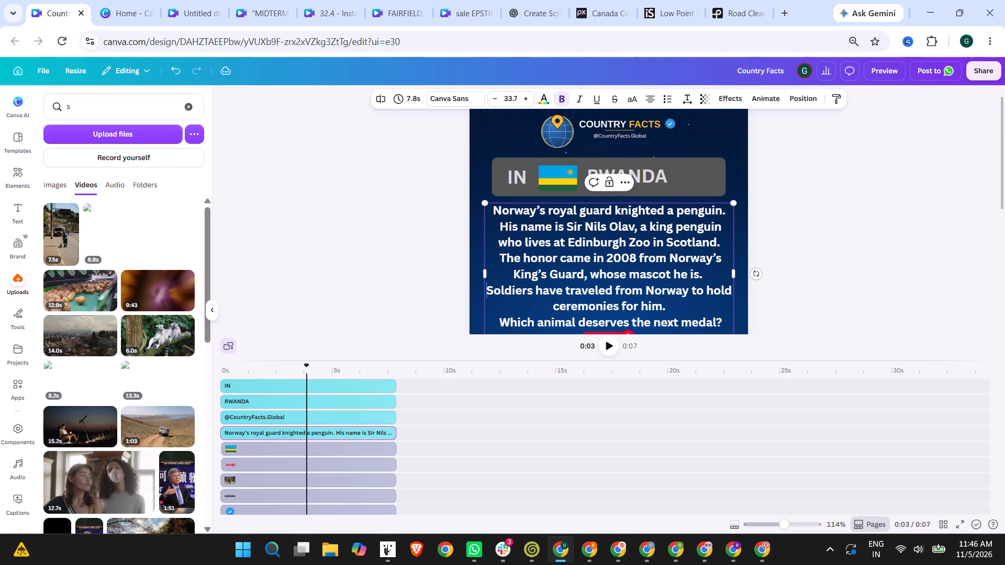
pyautogui.click(707, 286)
pyautogui.press('Return')
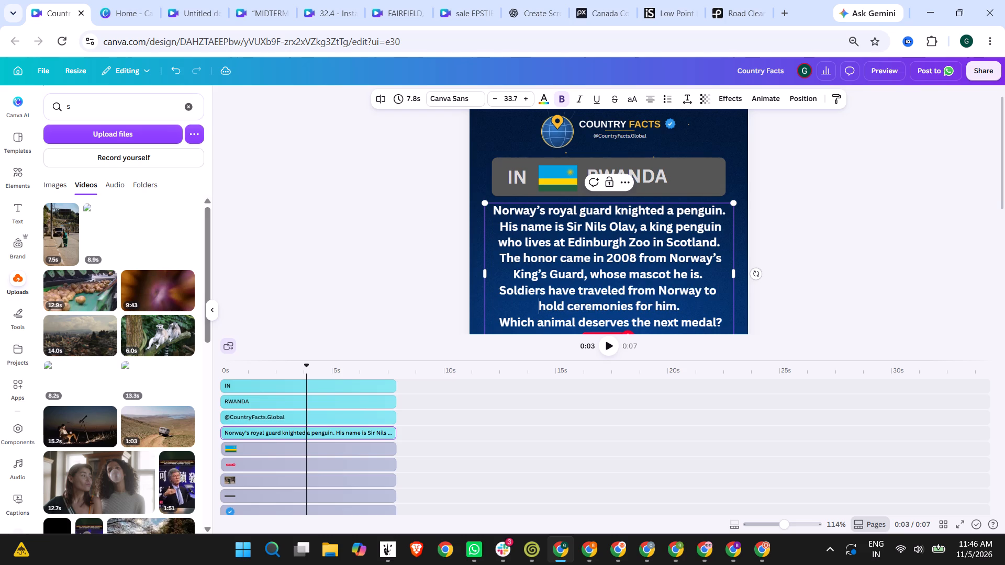
# Colour the opening sentence "Norway's royal guard knighted a penguin." light yellow from the default solid colours.
pyautogui.moveTo(493, 209); pyautogui.dragTo(666, 213)
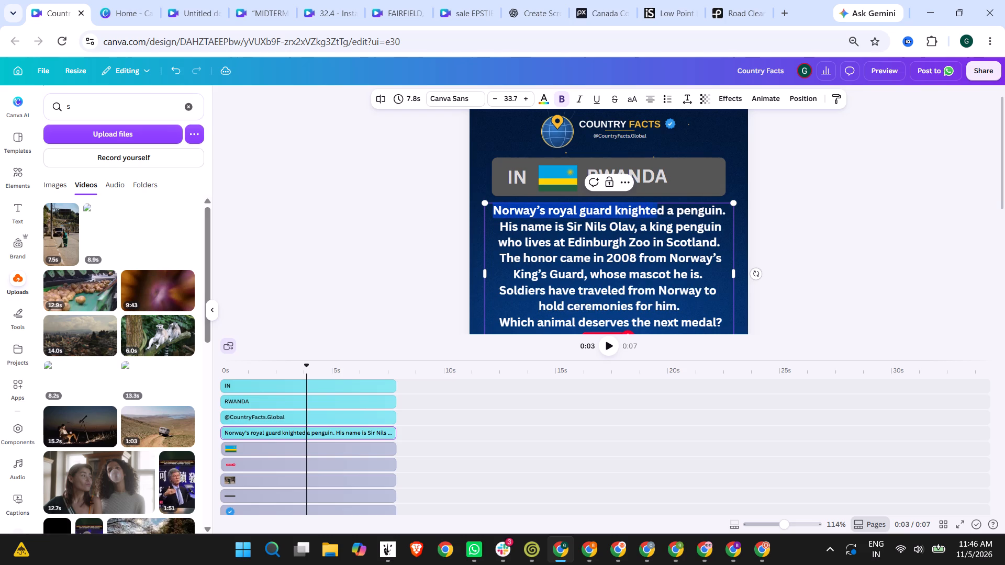
pyautogui.moveTo(666, 213); pyautogui.dragTo(725, 213)
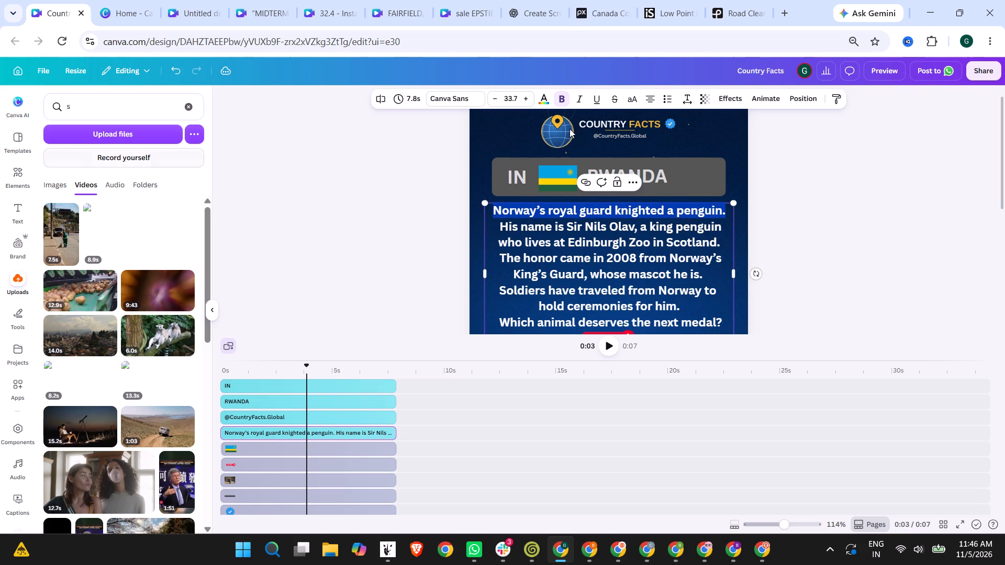
pyautogui.click(544, 97)
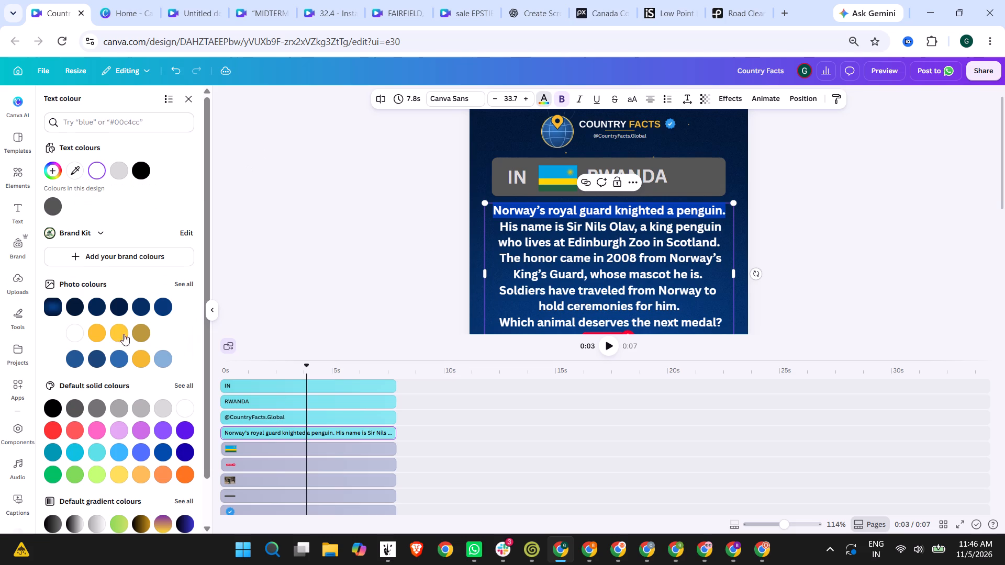
pyautogui.click(115, 474)
# Colour the phrases "Sir Nils Olav", "Edinburgh Zoo in Scotland" and "king penguin" in the body text light yellow from the default solid colours.
pyautogui.click(580, 228)
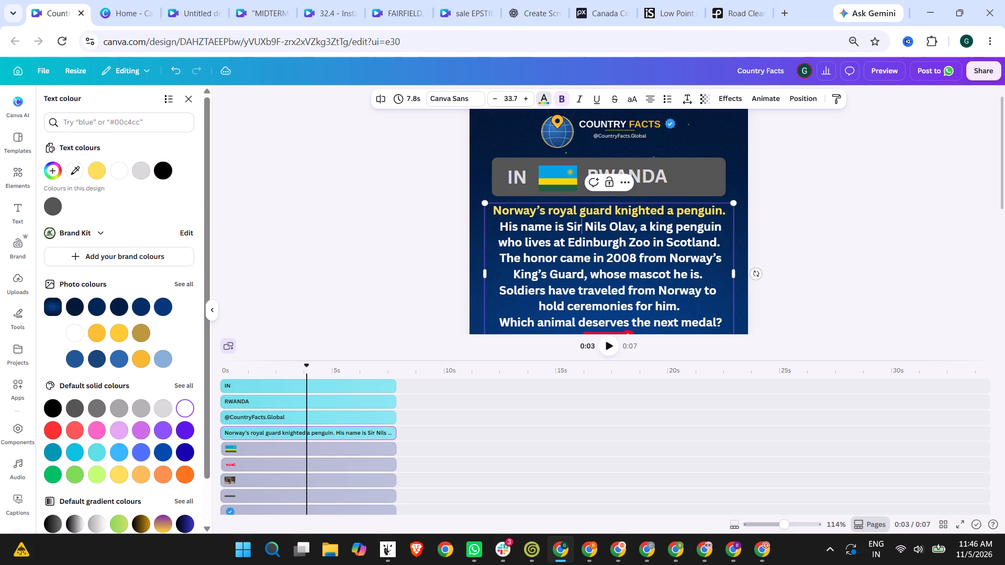
pyautogui.moveTo(566, 224); pyautogui.dragTo(632, 224)
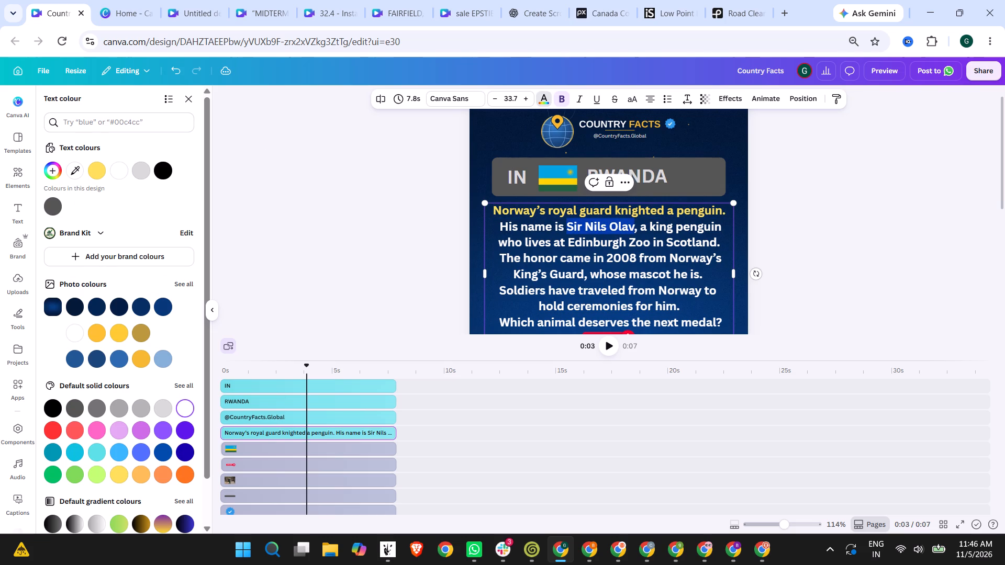
pyautogui.moveTo(632, 224); pyautogui.dragTo(633, 224)
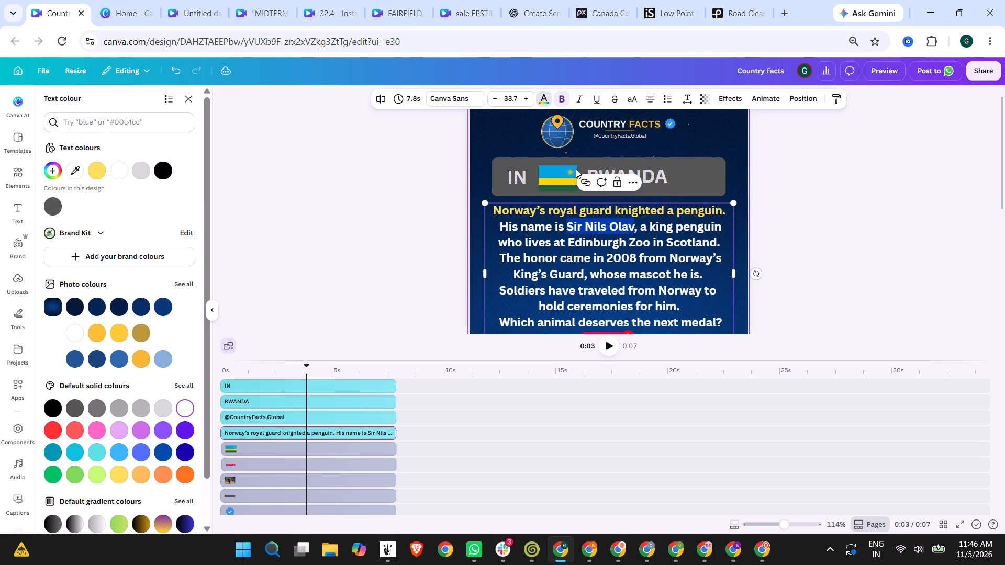
pyautogui.click(120, 476)
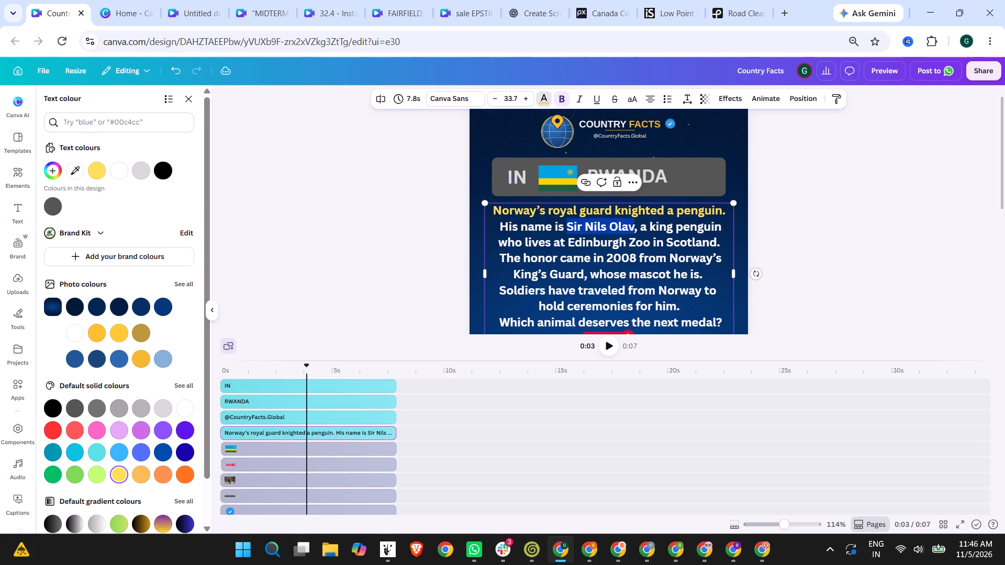
pyautogui.moveTo(567, 240); pyautogui.dragTo(723, 240)
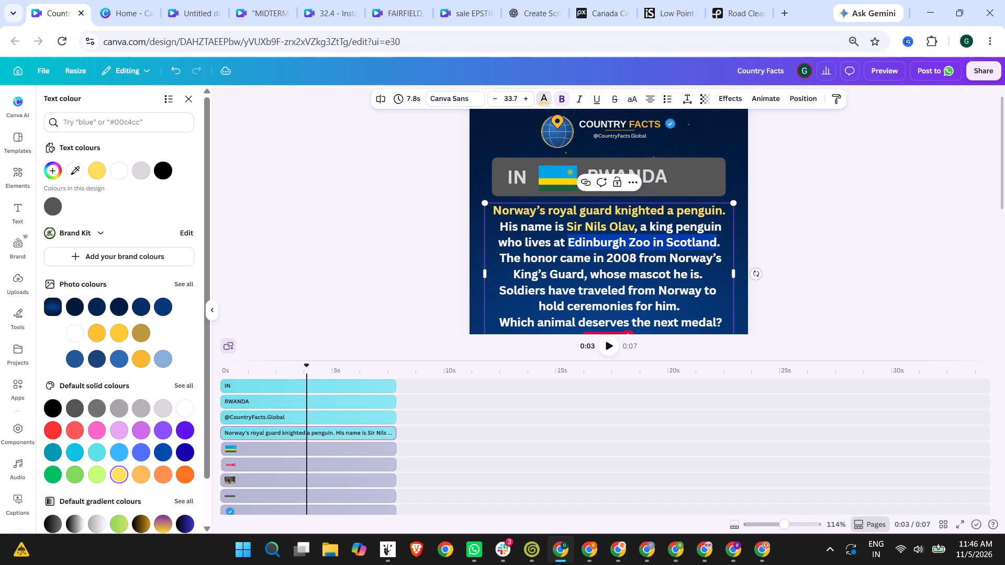
pyautogui.moveTo(723, 240); pyautogui.dragTo(717, 240)
pyautogui.click(120, 474)
pyautogui.moveTo(650, 227); pyautogui.dragTo(724, 225)
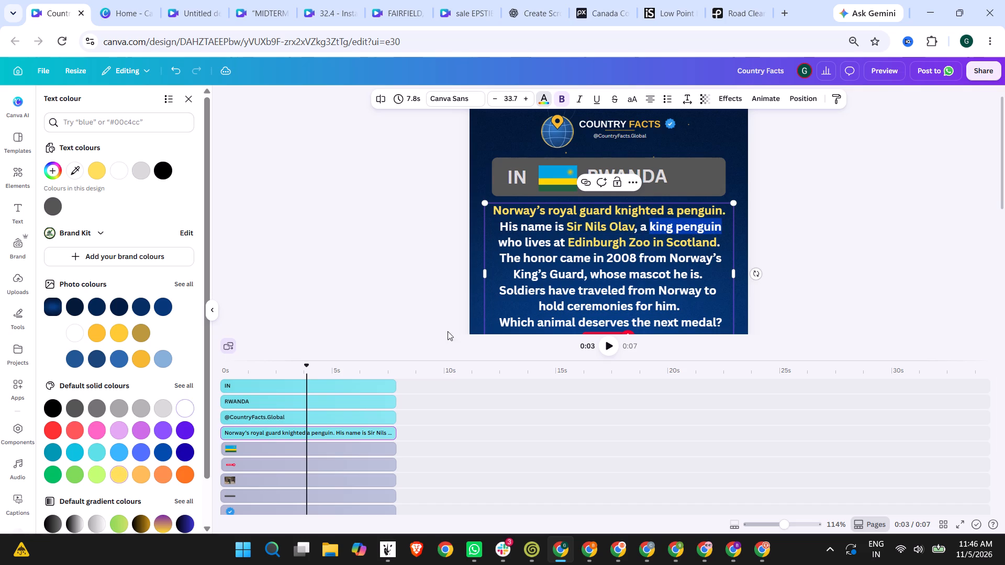
pyautogui.click(126, 471)
# Colour "King's Guard" and the closing question "Which animal deserves the next medal?" the same light yellow.
pyautogui.scroll(-1, 550, 257)
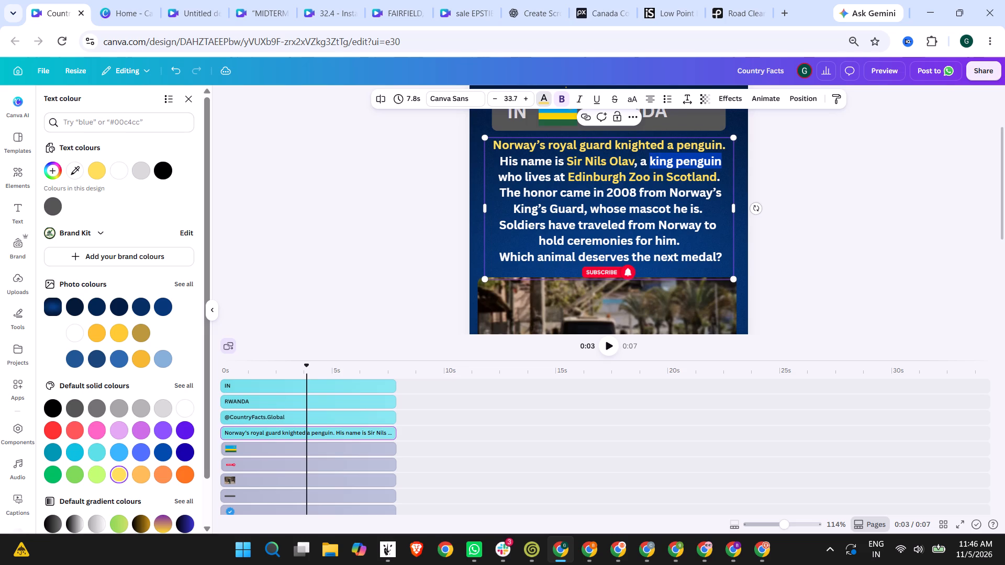
pyautogui.moveTo(509, 207); pyautogui.dragTo(580, 210)
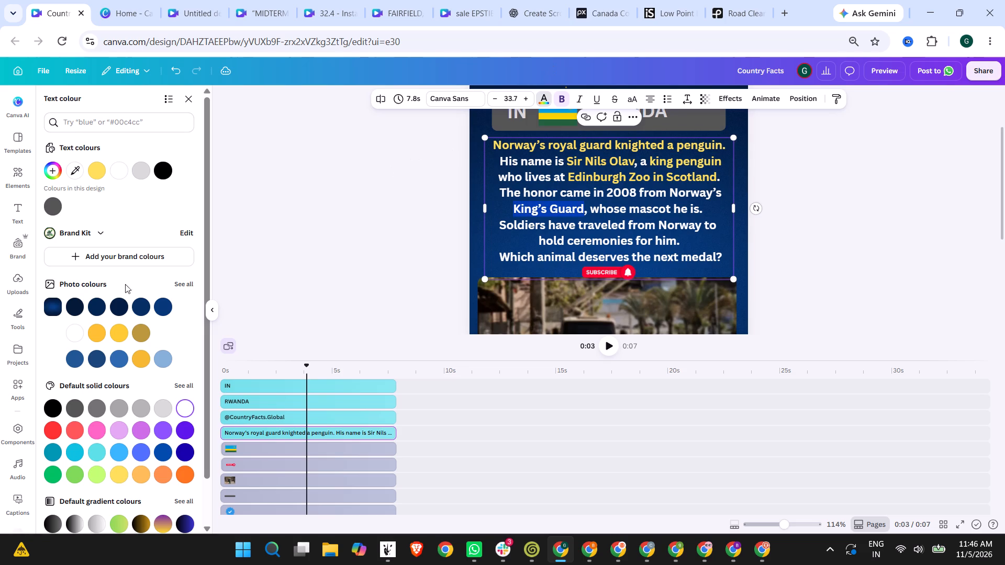
pyautogui.click(118, 471)
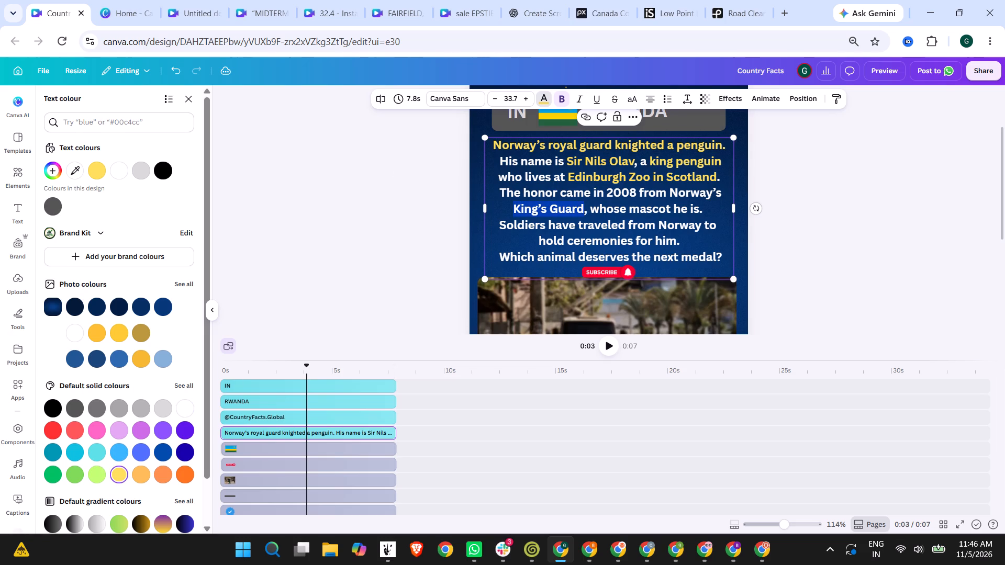
pyautogui.click(596, 246)
pyautogui.moveTo(493, 257); pyautogui.dragTo(721, 258)
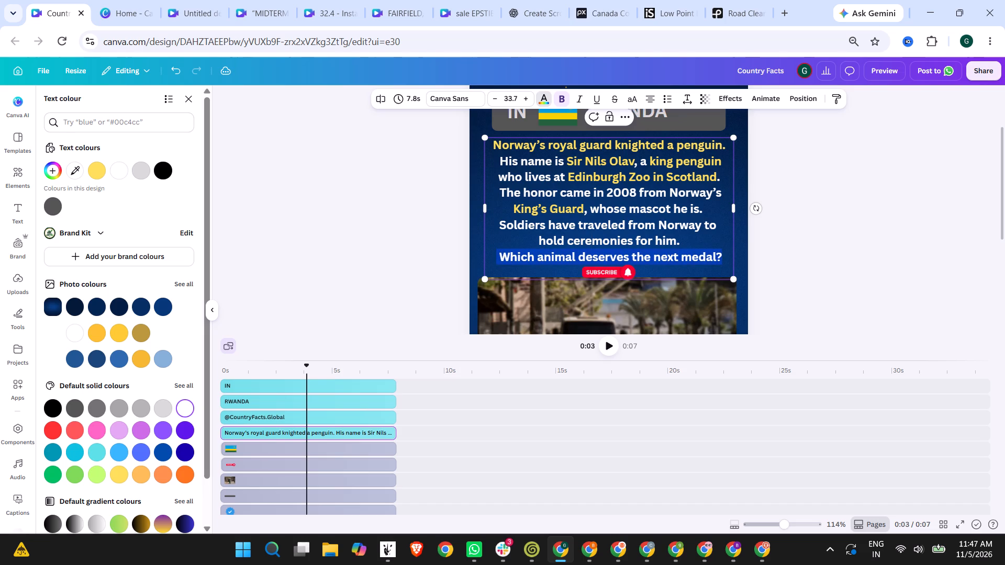
pyautogui.moveTo(721, 258); pyautogui.dragTo(727, 258)
pyautogui.click(121, 469)
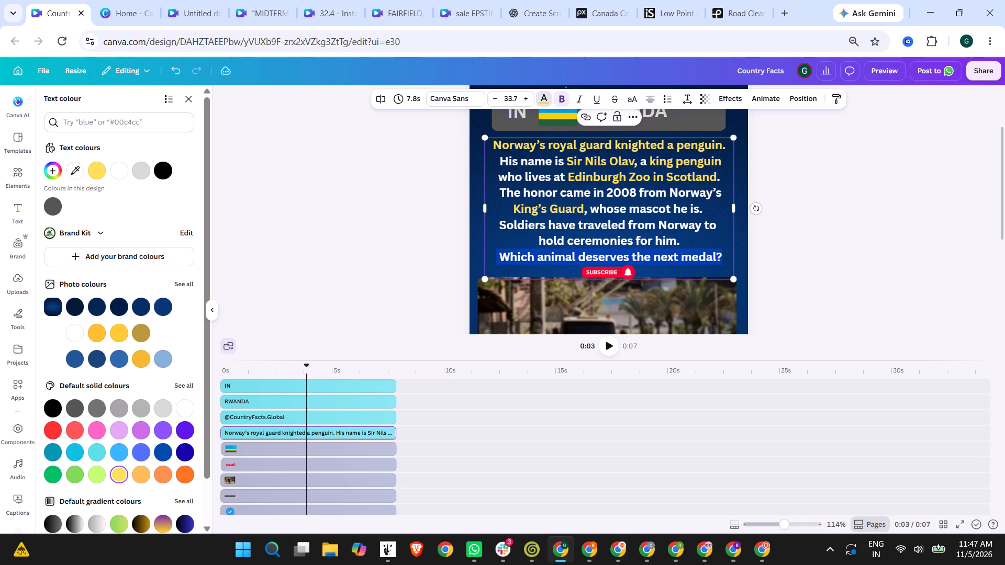
# Colour the word "Soldiers" in the body text light yellow, choosing to continue editing despite the interrupted connection.
pyautogui.click(539, 243)
pyautogui.moveTo(500, 225); pyautogui.dragTo(562, 220)
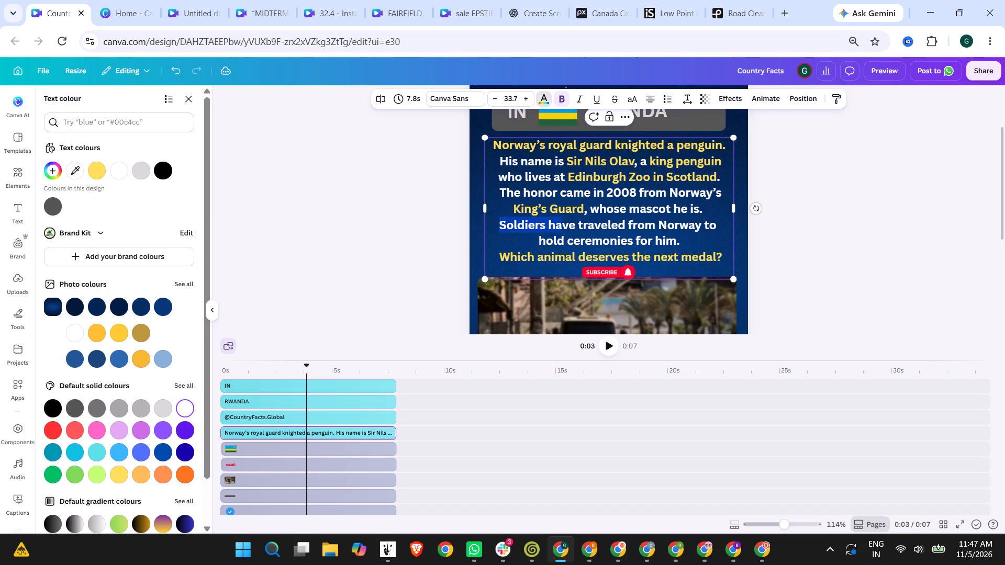
pyautogui.moveTo(562, 220); pyautogui.dragTo(546, 220)
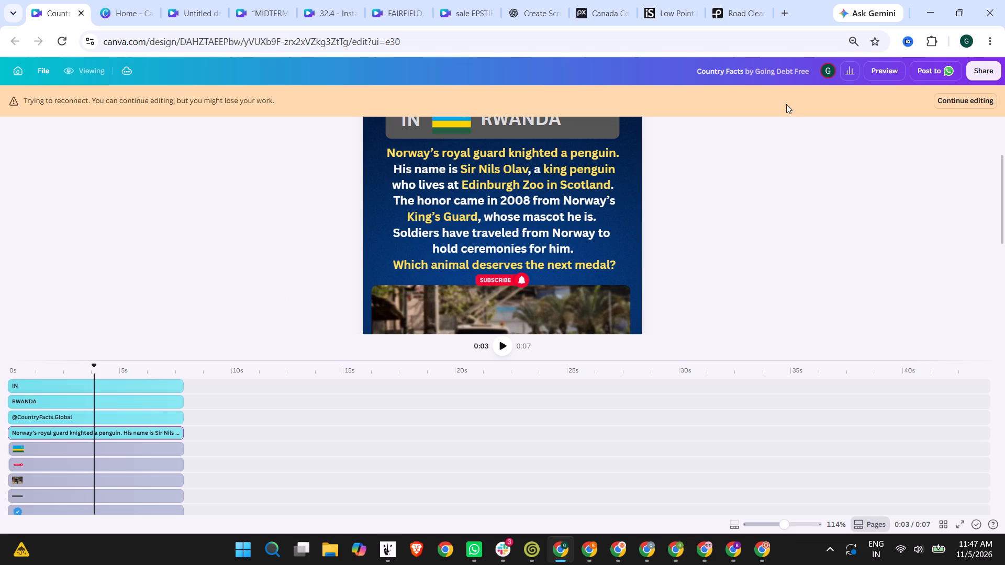
pyautogui.click(957, 104)
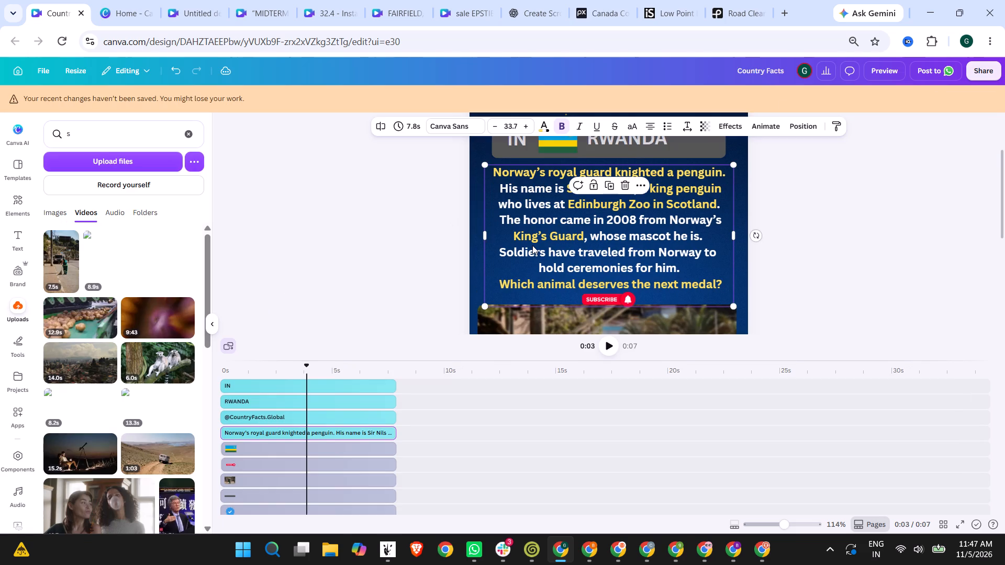
pyautogui.click(583, 234)
pyautogui.doubleClick(600, 260)
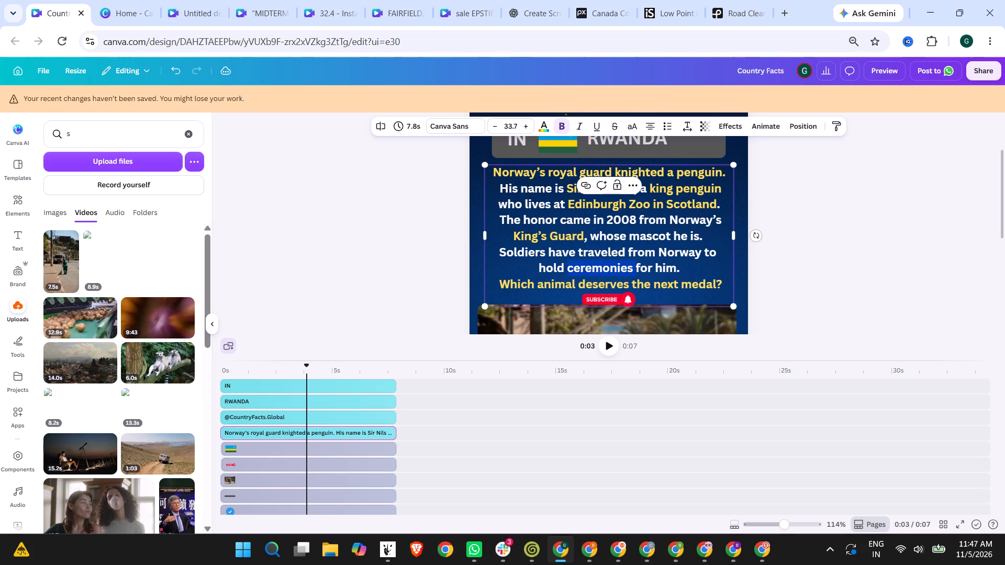
pyautogui.click(546, 247)
pyautogui.moveTo(497, 252); pyautogui.dragTo(544, 254)
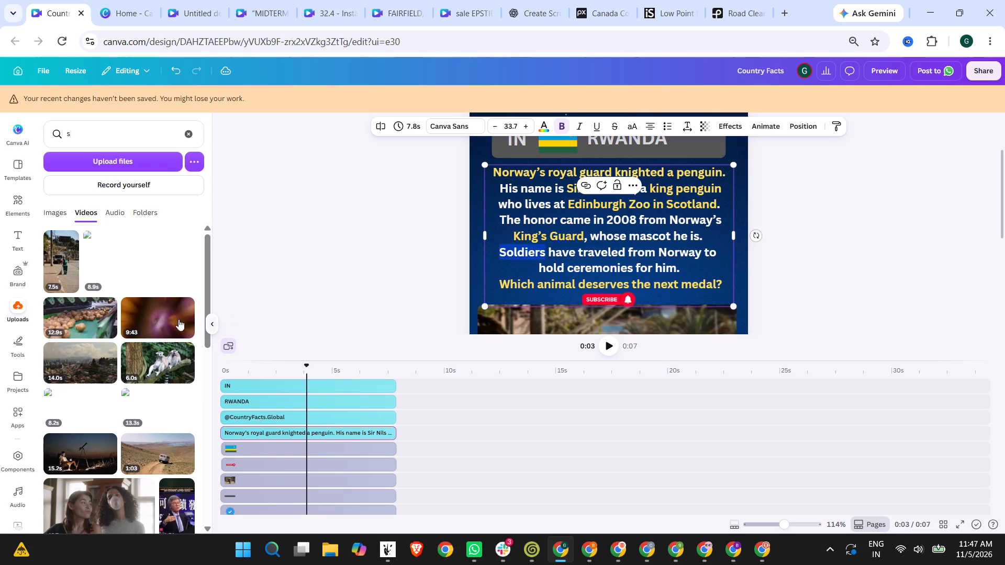
pyautogui.click(541, 120)
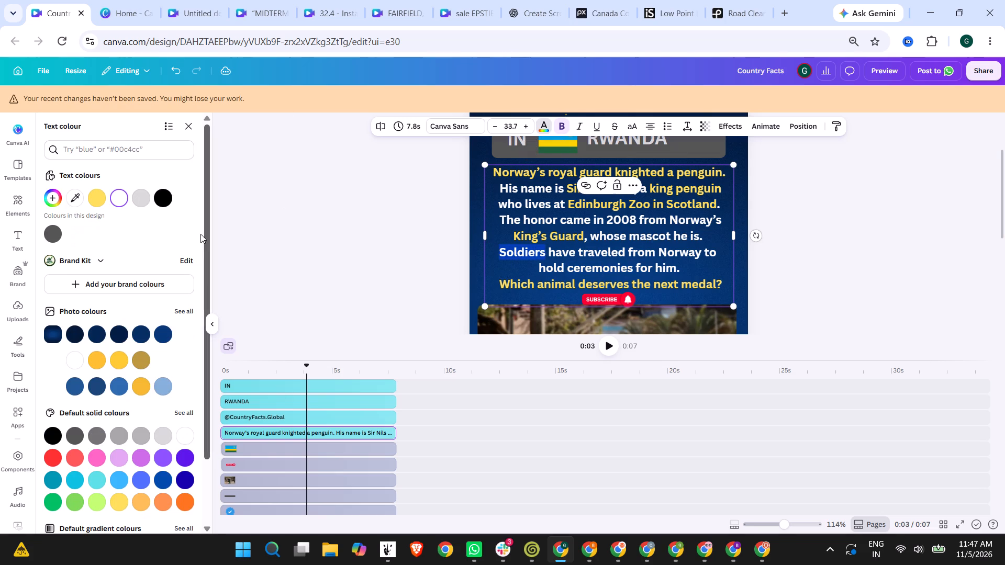
pyautogui.click(122, 505)
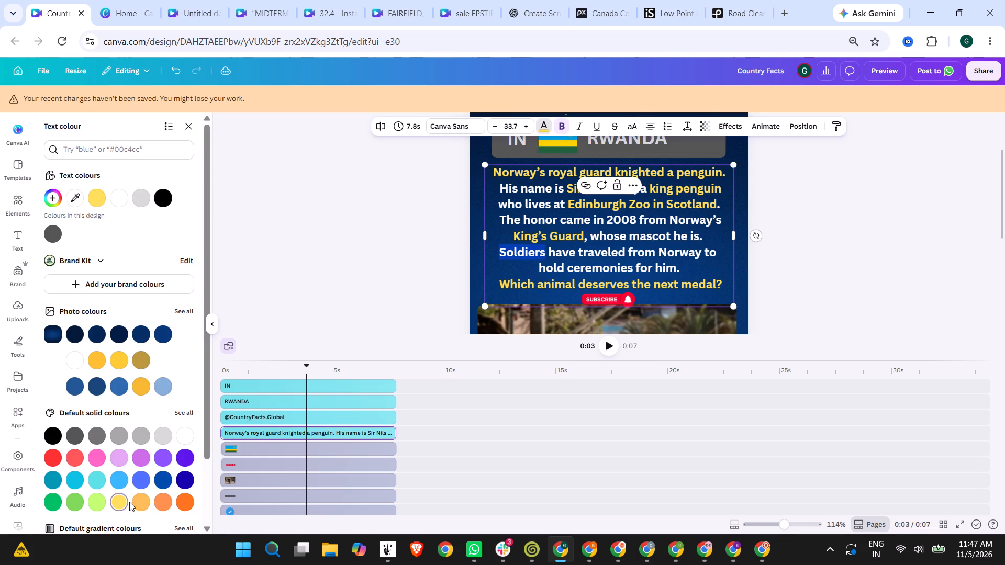
pyautogui.click(556, 218)
pyautogui.scroll(1, 707, 222)
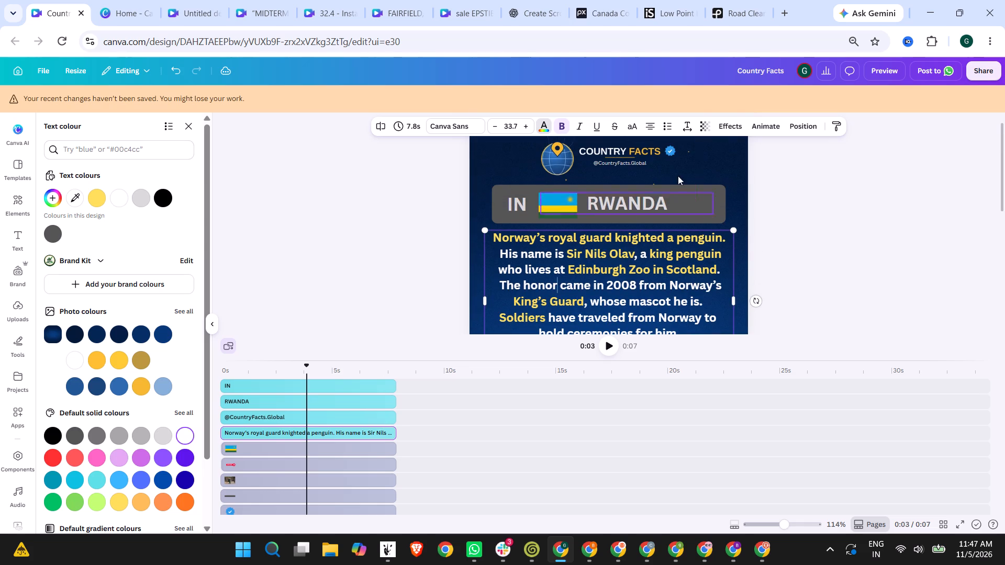
# Switch to the open Pexels page, close the street sweeper clip and search the videos for "king penguin".
pyautogui.click(678, 0)
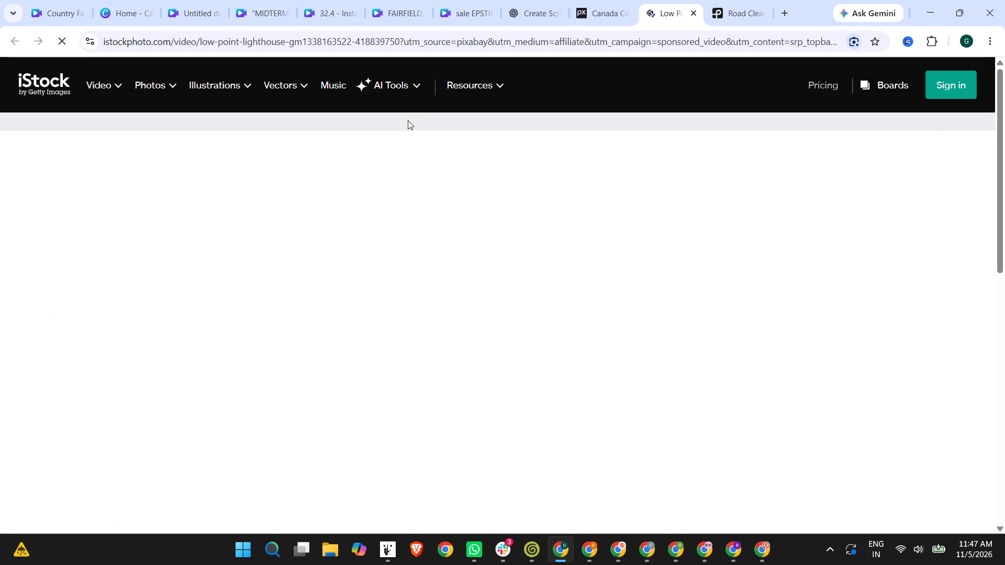
pyautogui.click(739, 0)
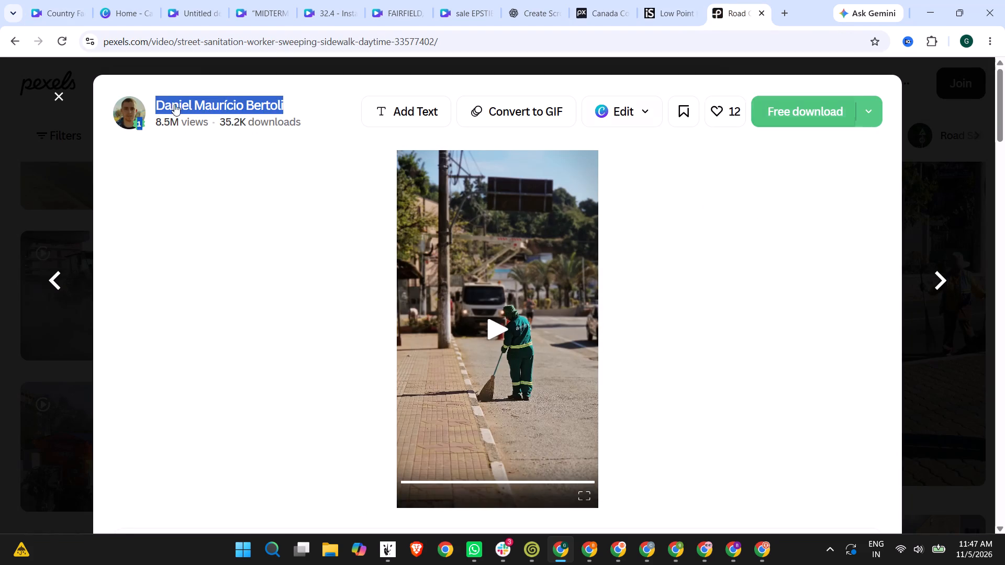
pyautogui.click(46, 93)
pyautogui.click(62, 94)
pyautogui.click(57, 96)
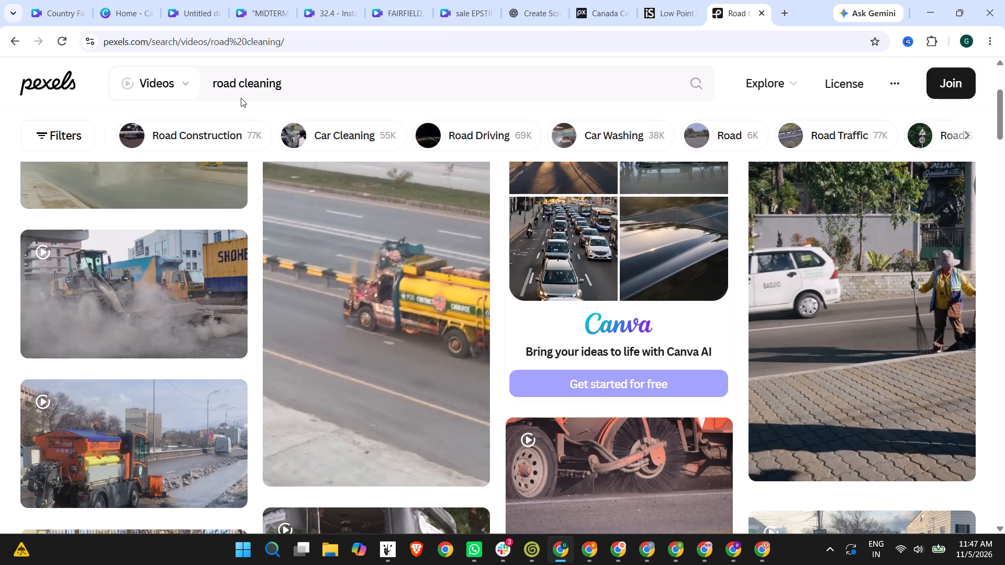
pyautogui.moveTo(293, 87); pyautogui.dragTo(187, 82)
pyautogui.write('king penguin')
pyautogui.press('Return')
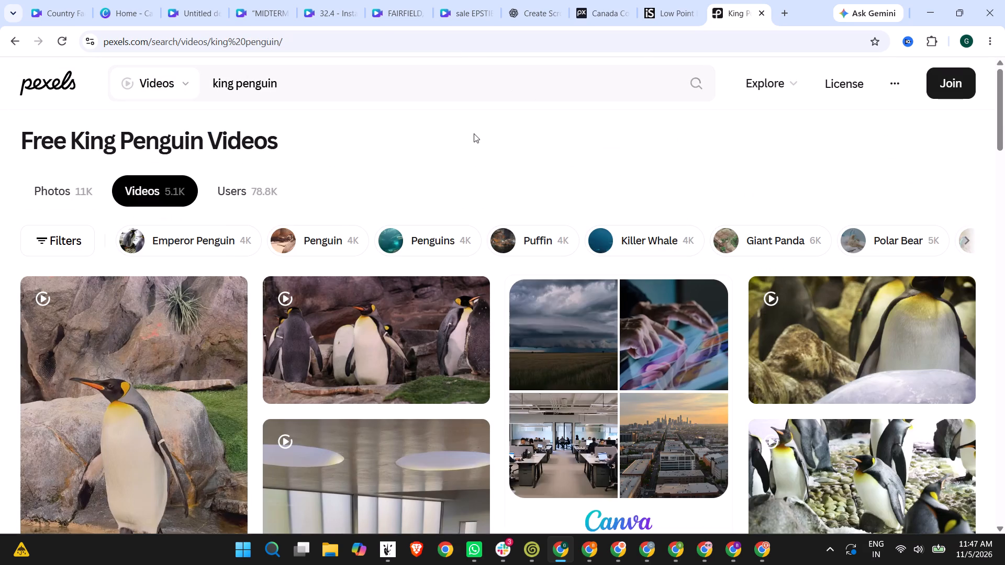
pyautogui.scroll(-4, 511, 115)
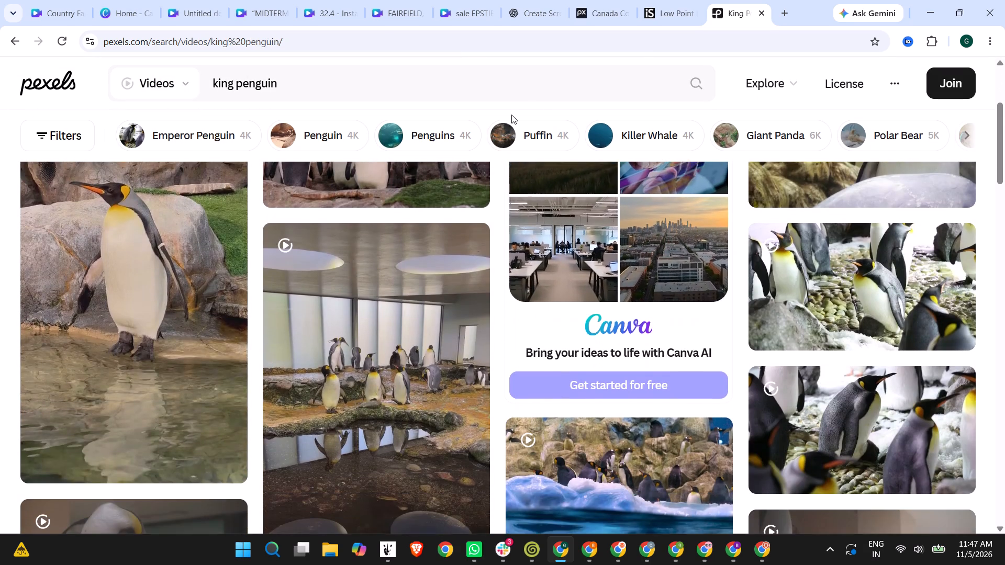
pyautogui.scroll(-2, 511, 115)
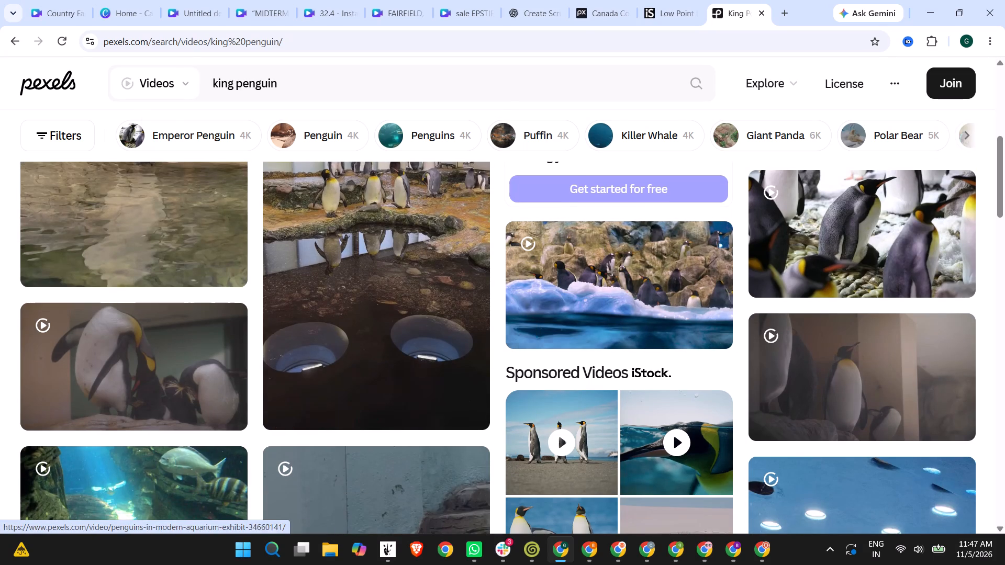
# Copy "Sir Nils Olav, a king penguin" from the body text in the Country Facts design and search Google for it in a new browser tab.
pyautogui.click(187, 0)
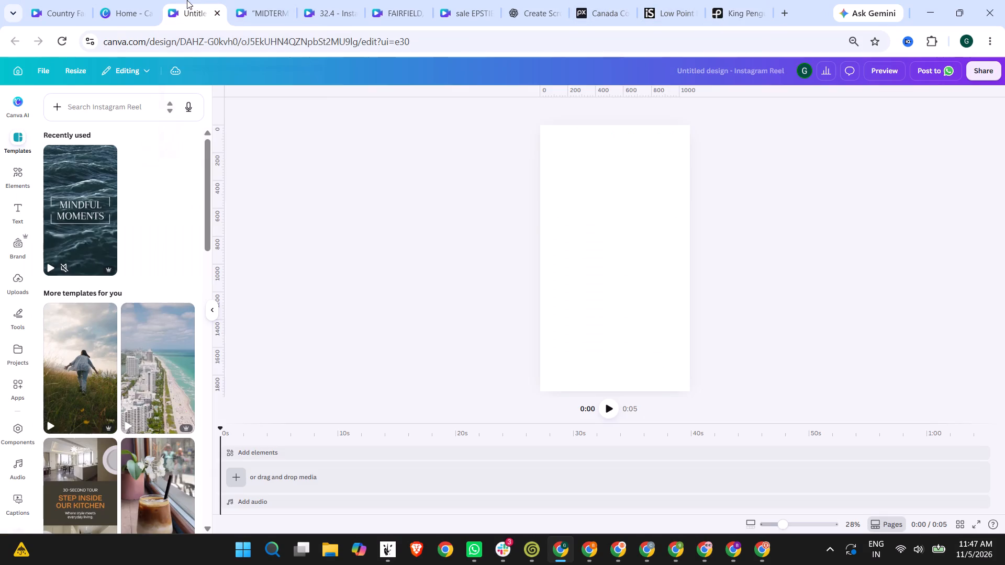
pyautogui.click(130, 0)
pyautogui.click(92, 0)
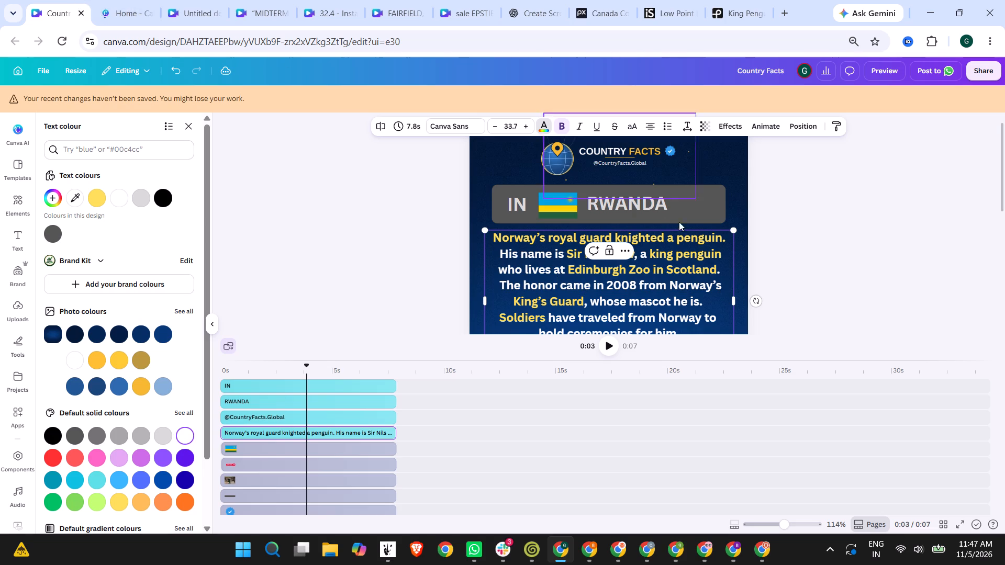
pyautogui.click(683, 253)
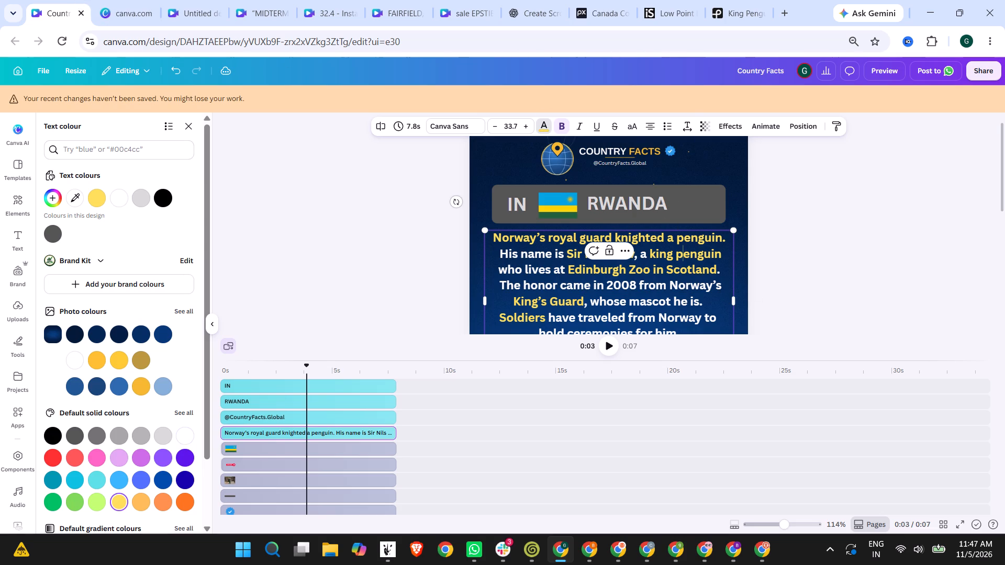
pyautogui.moveTo(565, 252); pyautogui.dragTo(720, 246)
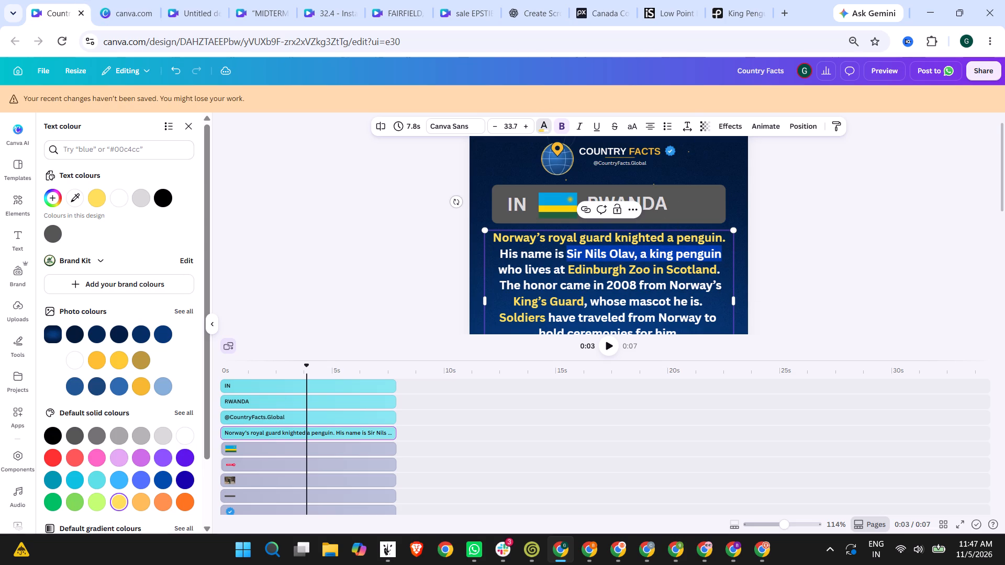
pyautogui.hotkey('ctrl', 'c')
pyautogui.click(784, 10)
pyautogui.hotkey('ctrl', 'v')
pyautogui.press('Return')
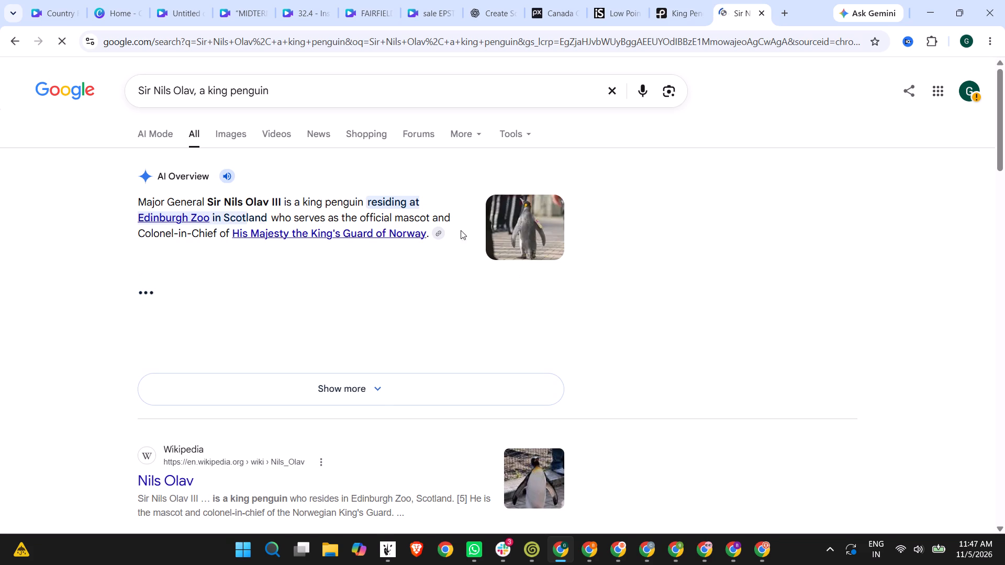
# Return to the Pexels "king penguin" video results and look through them down to the end for suitable footage.
pyautogui.click(673, 0)
pyautogui.scroll(-5, 533, 253)
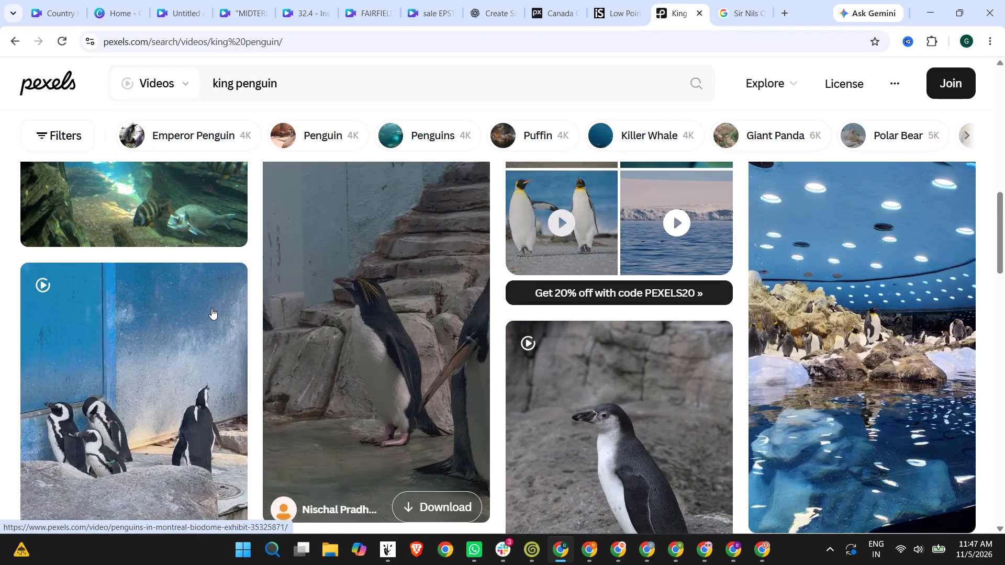
pyautogui.scroll(-5, 537, 303)
pyautogui.scroll(-6, 634, 301)
pyautogui.scroll(-5, 449, 296)
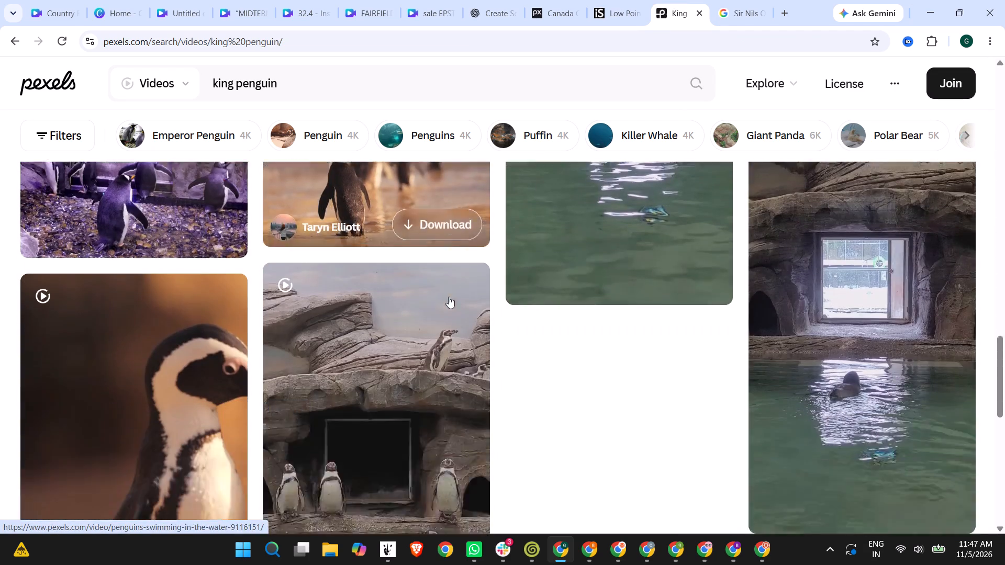
pyautogui.scroll(-2, 727, 297)
pyautogui.scroll(-3, 644, 320)
pyautogui.scroll(1, 643, 320)
pyautogui.scroll(-2, 642, 320)
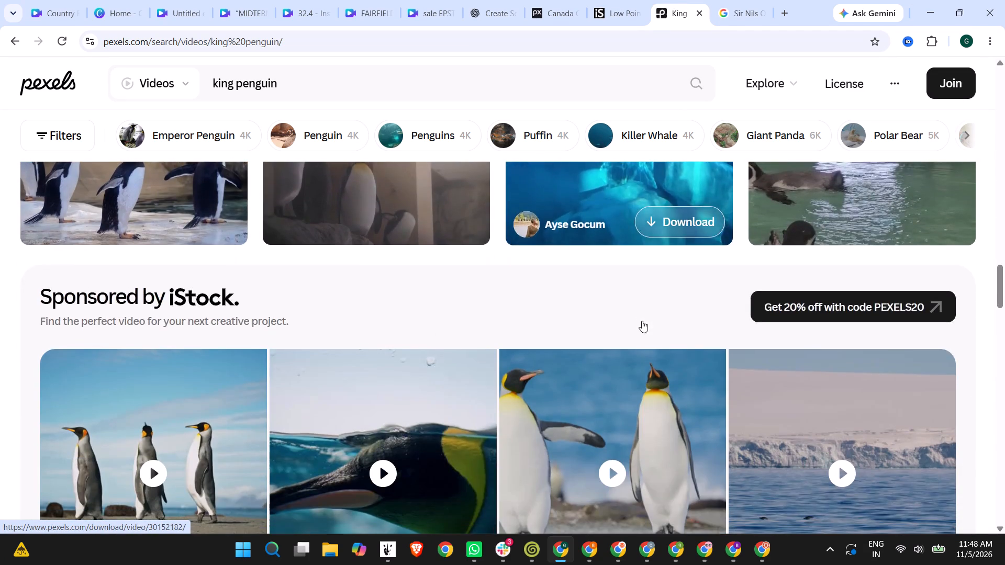
pyautogui.scroll(-13, 575, 321)
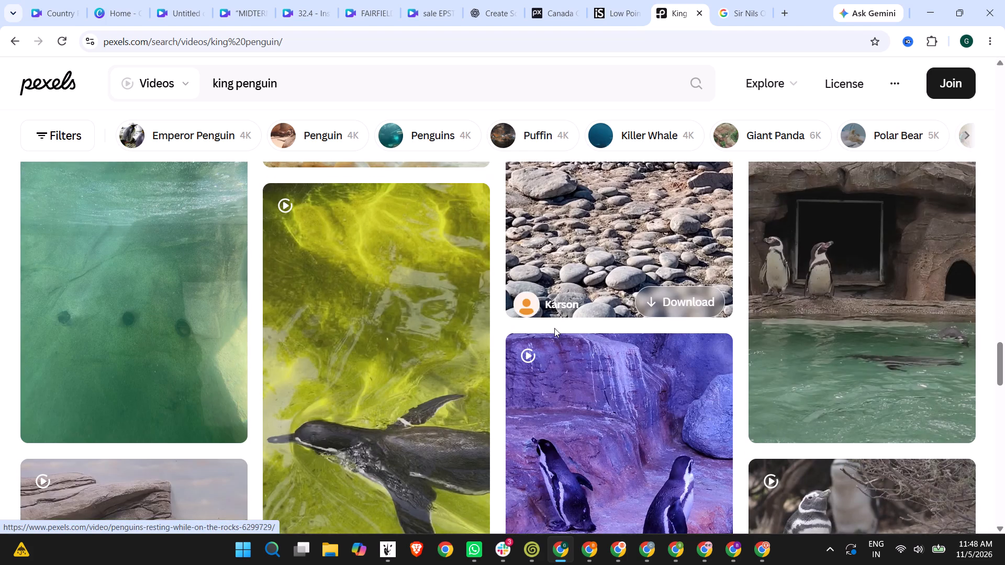
pyautogui.scroll(-7, 556, 298)
pyautogui.scroll(-6, 773, 326)
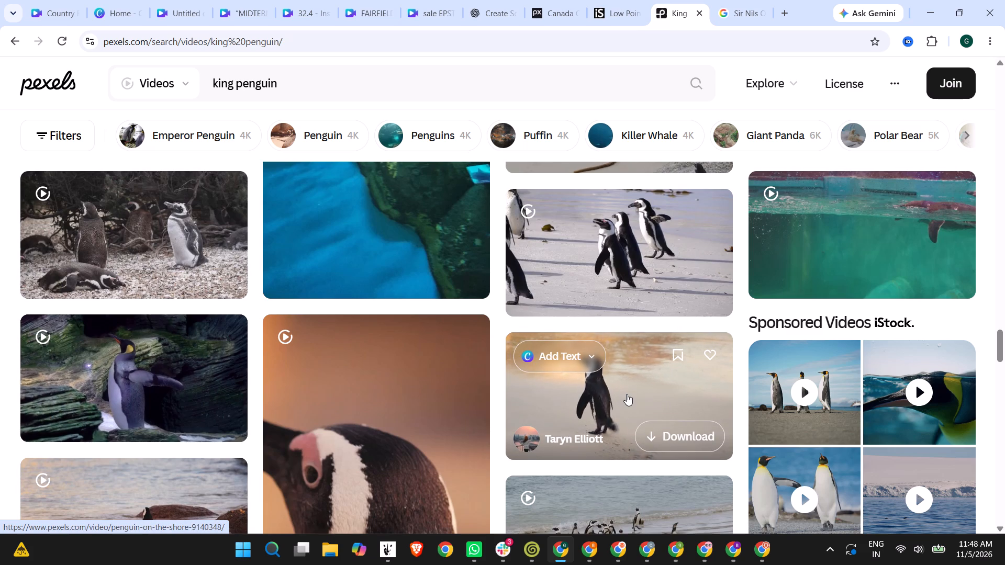
pyautogui.scroll(-4, 627, 394)
pyautogui.scroll(-4, 575, 356)
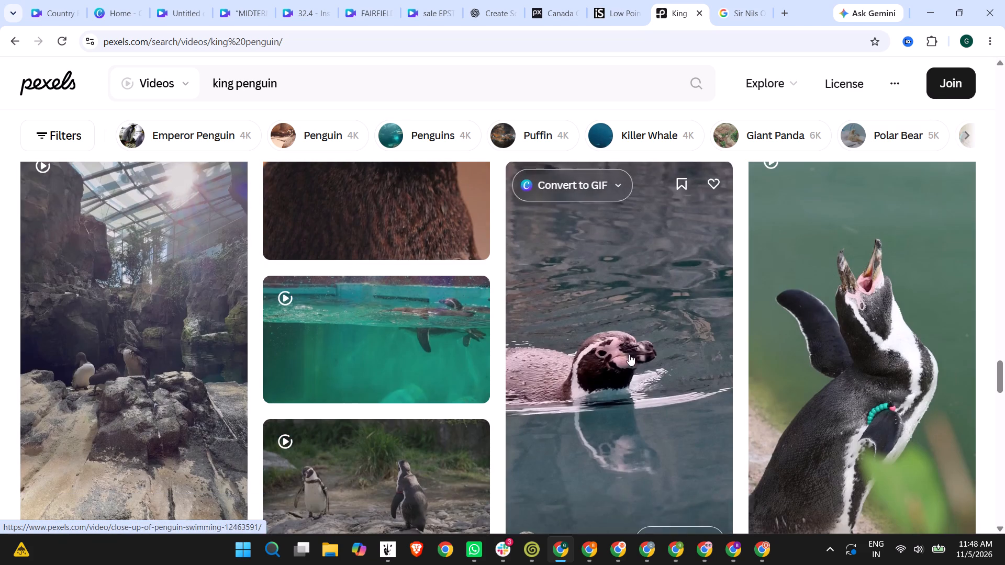
pyautogui.scroll(-6, 560, 379)
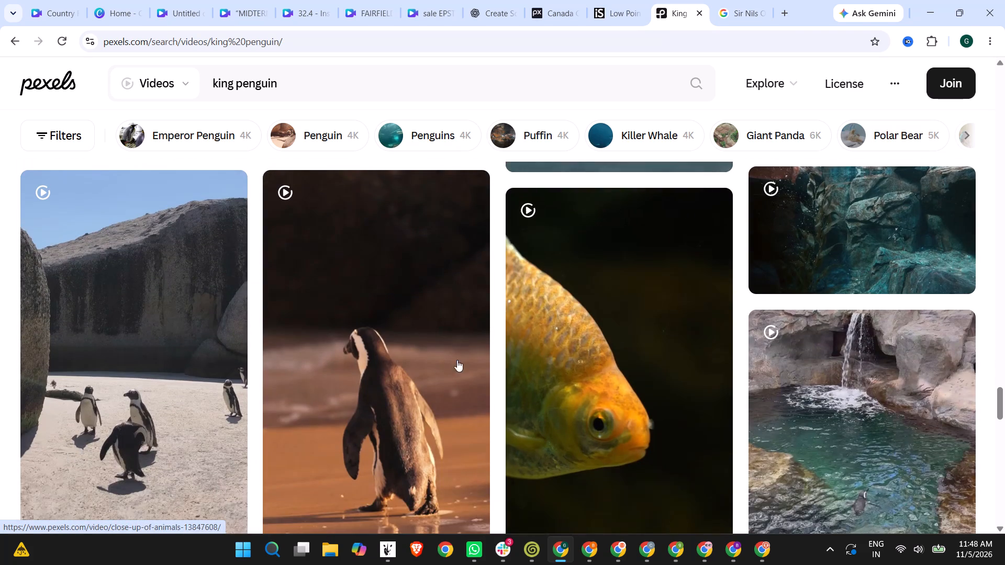
pyautogui.scroll(-5, 272, 363)
pyautogui.scroll(-7, 392, 351)
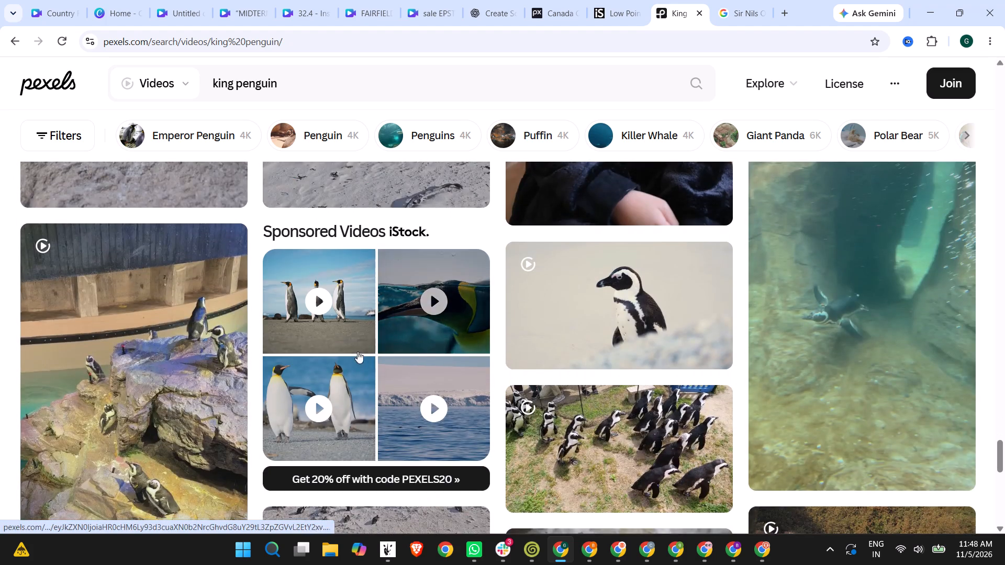
pyautogui.scroll(4, 309, 352)
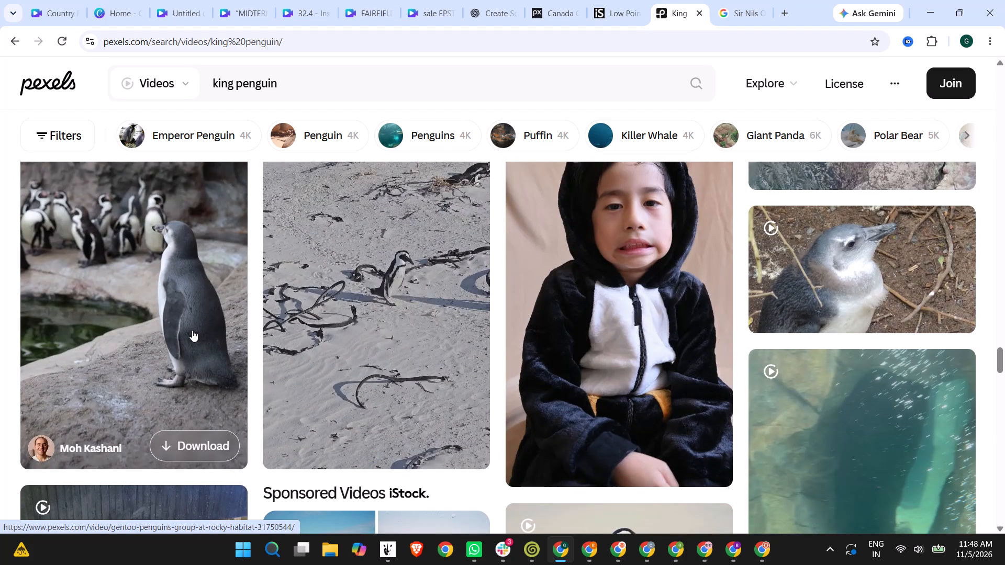
pyautogui.scroll(-5, 259, 330)
pyautogui.scroll(-6, 642, 241)
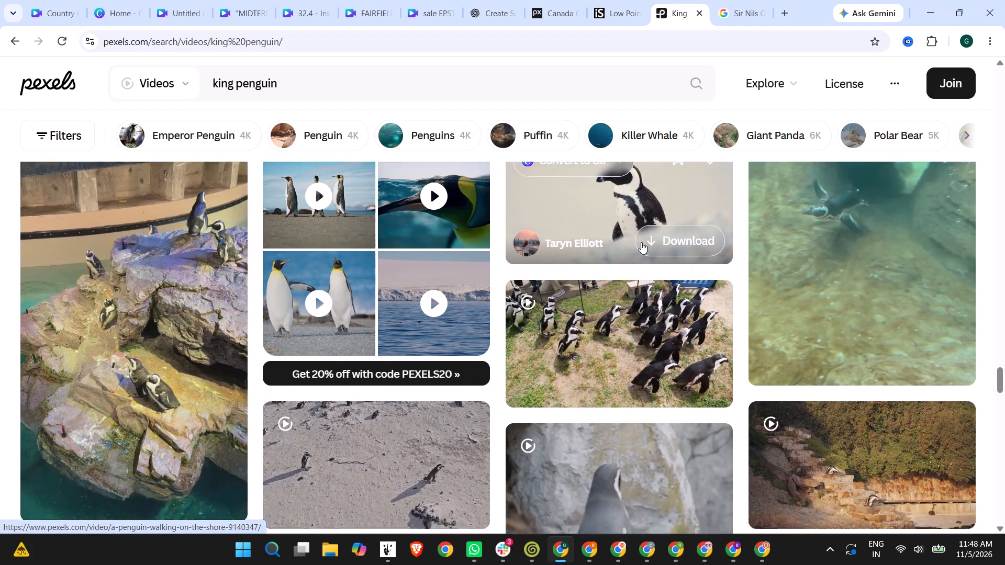
pyautogui.scroll(-3, 811, 297)
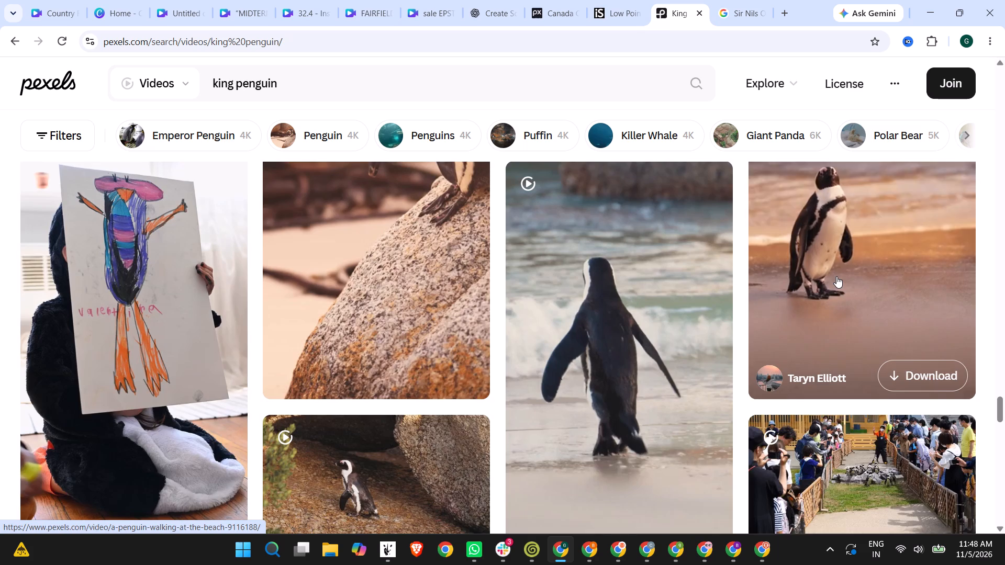
pyautogui.scroll(2, 836, 276)
pyautogui.scroll(-5, 878, 295)
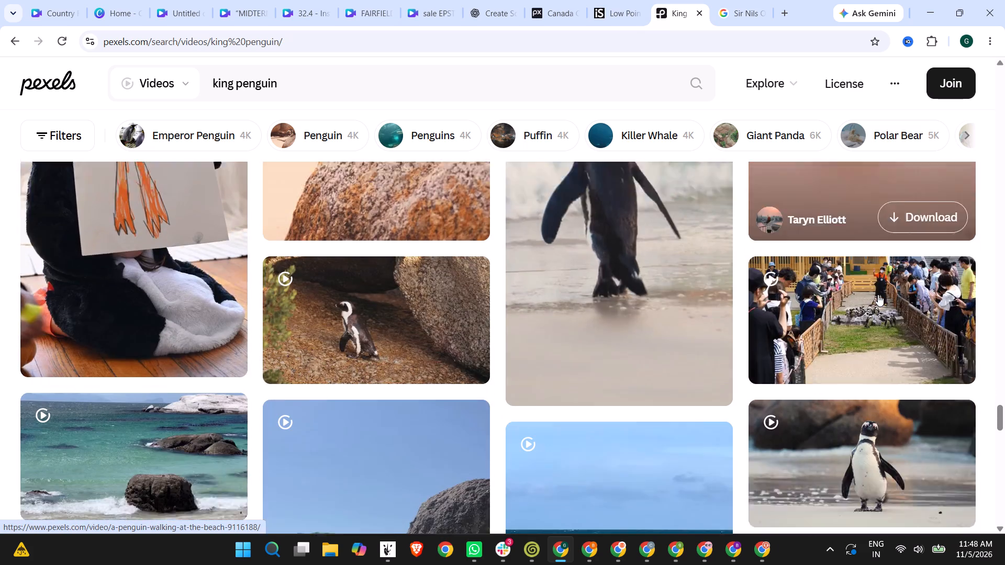
pyautogui.scroll(-3, 862, 301)
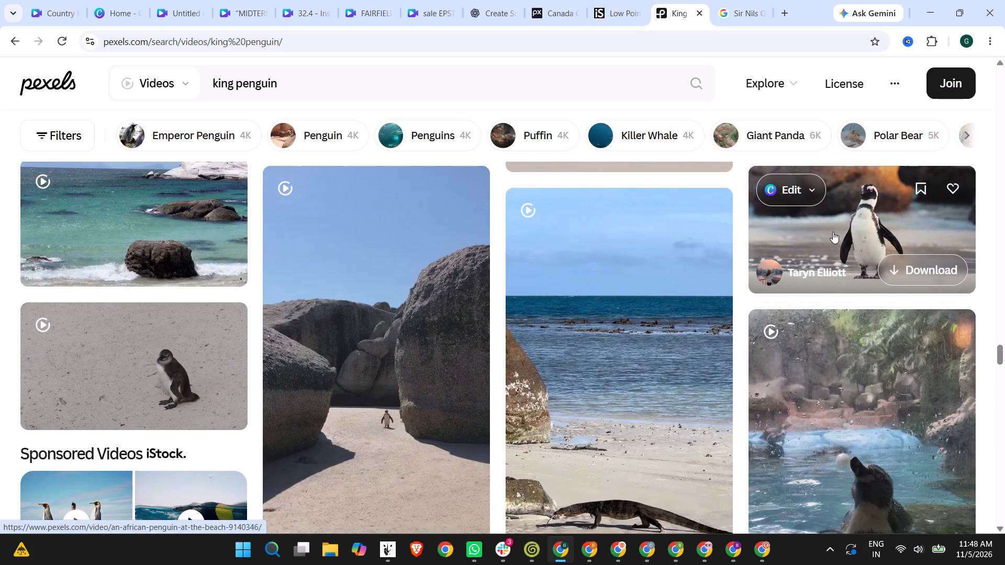
pyautogui.scroll(-5, 833, 232)
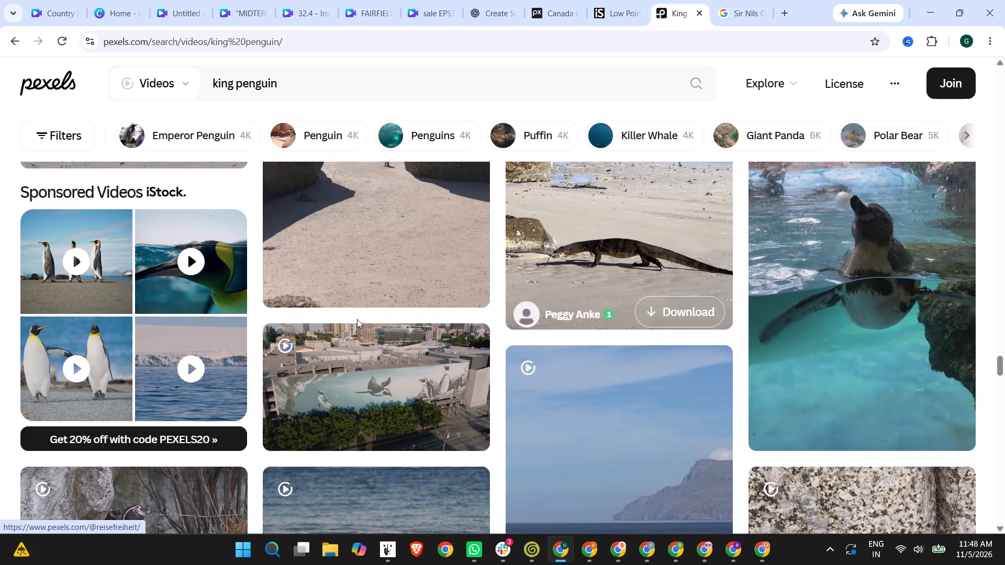
pyautogui.scroll(-6, 220, 345)
pyautogui.scroll(-6, 814, 346)
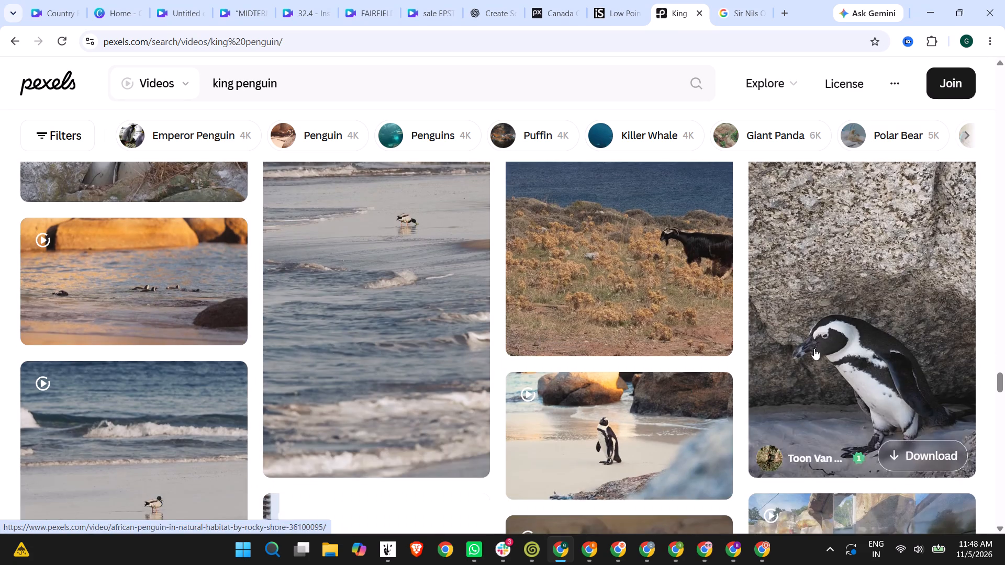
pyautogui.scroll(-8, 756, 393)
pyautogui.scroll(-5, 575, 404)
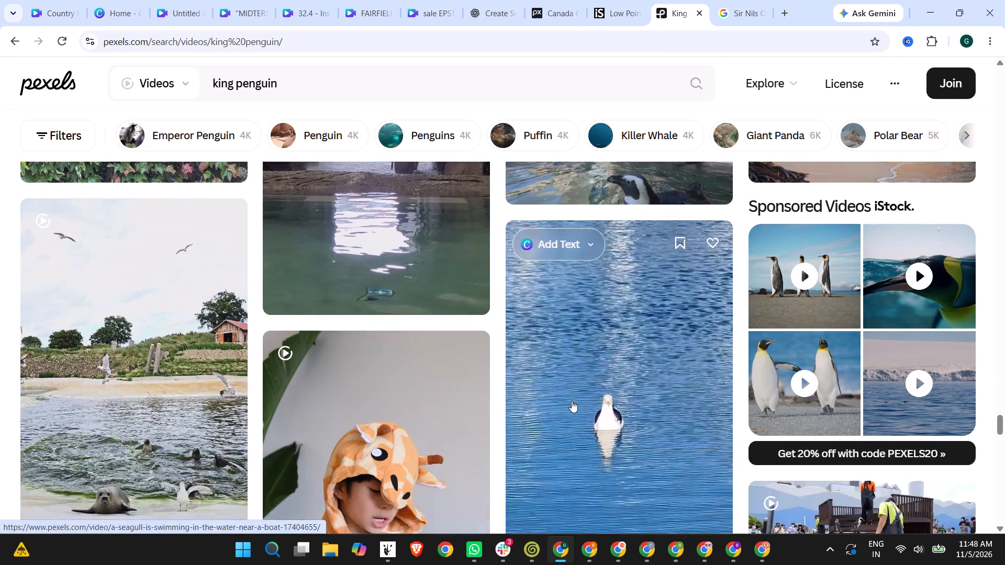
pyautogui.moveTo(1001, 430); pyautogui.dragTo(1004, 525)
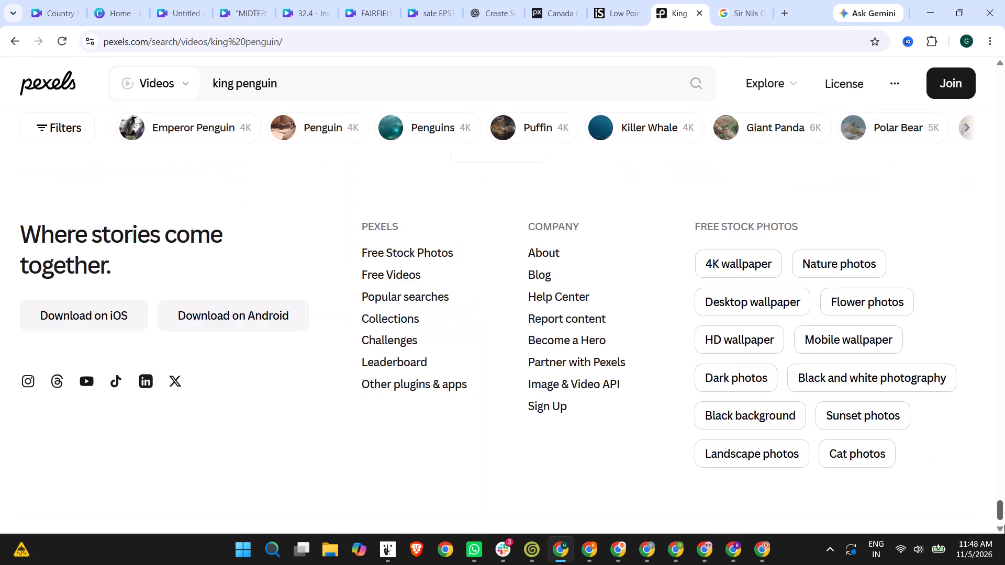
# Go back to the start of the Pexels "king penguin" results and check the clips again for usable king penguin footage.
pyautogui.moveTo(1004, 525); pyautogui.dragTo(1001, 116)
pyautogui.scroll(6, 450, 327)
pyautogui.scroll(6, 656, 315)
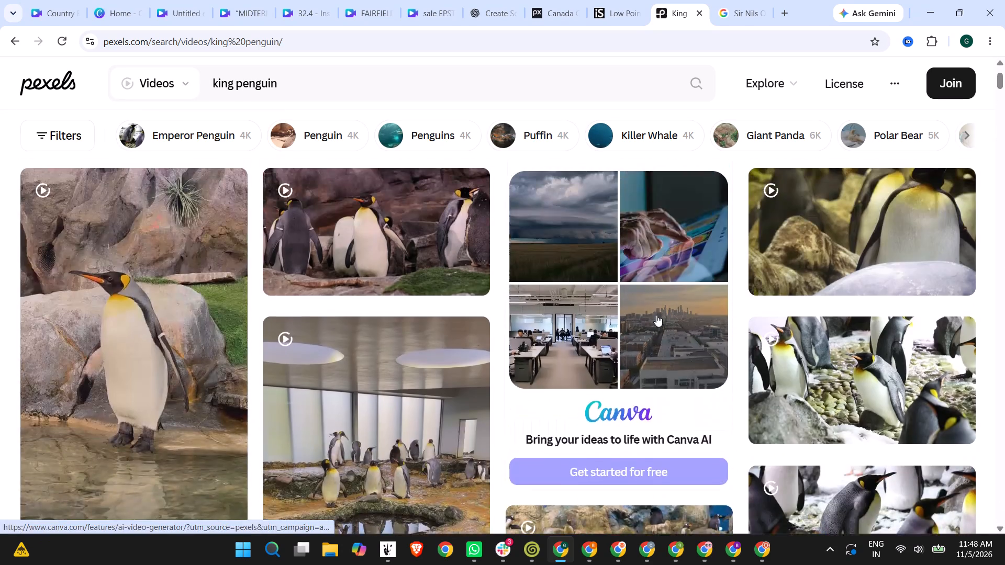
pyautogui.scroll(-3, 263, 336)
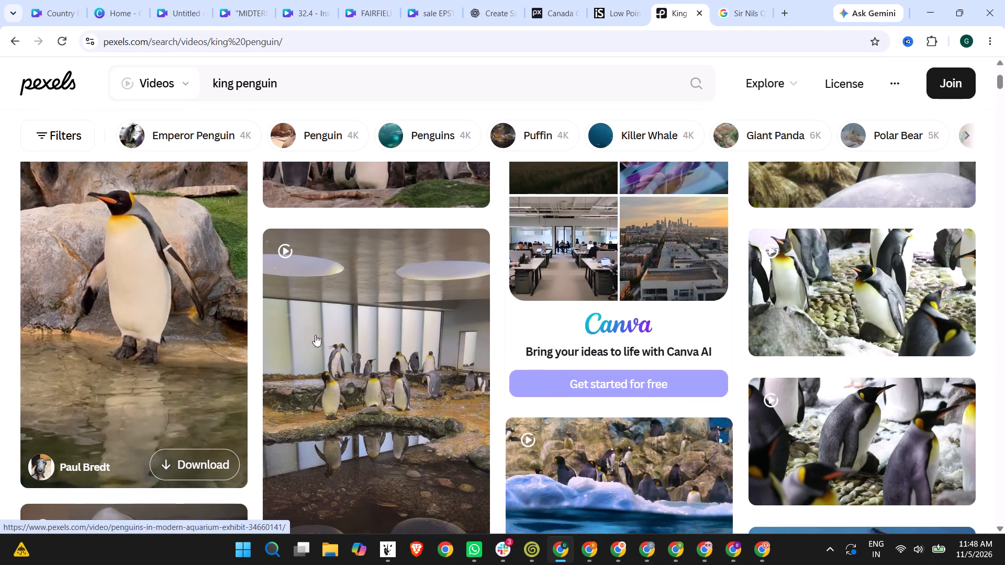
pyautogui.scroll(-4, 359, 341)
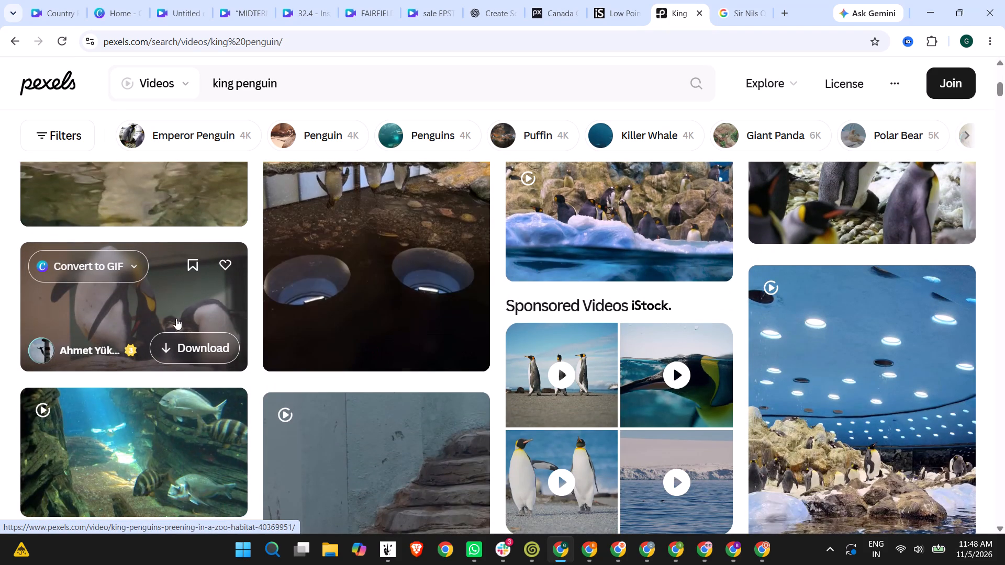
pyautogui.scroll(-5, 256, 314)
pyautogui.scroll(-5, 136, 339)
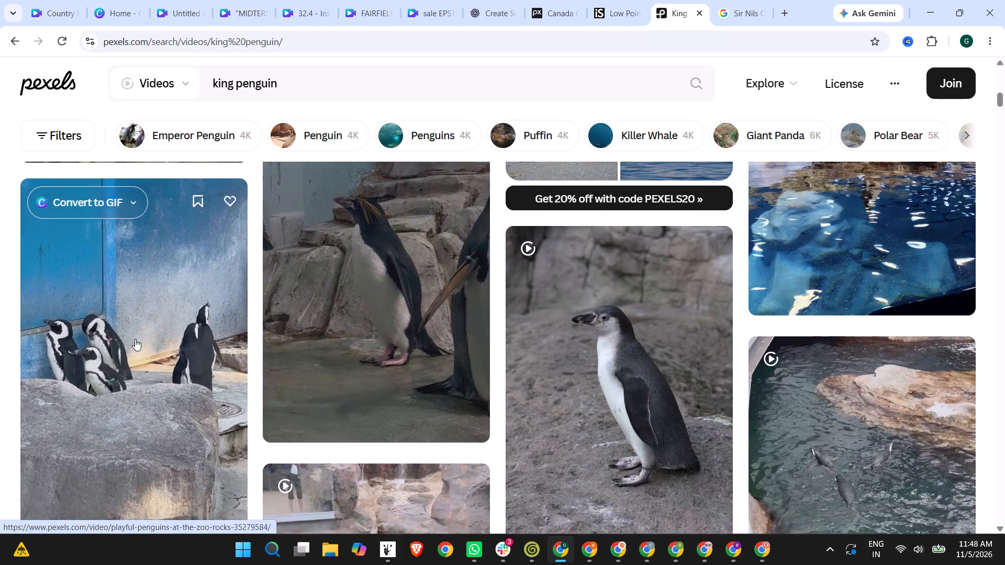
pyautogui.scroll(-6, 240, 321)
pyautogui.scroll(-11, 344, 337)
pyautogui.scroll(-5, 622, 342)
pyautogui.scroll(-6, 347, 343)
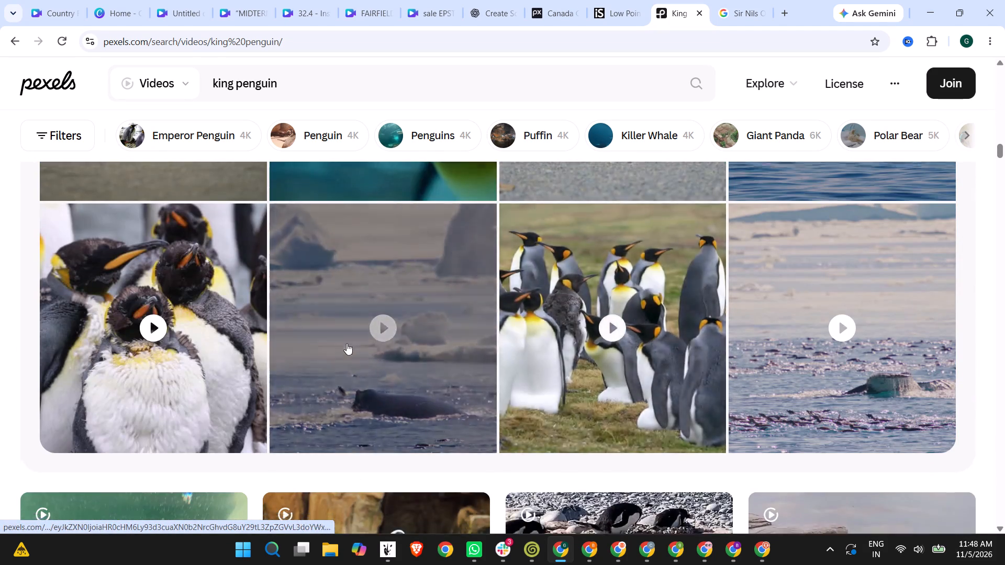
pyautogui.scroll(-11, 700, 437)
pyautogui.scroll(-14, 699, 438)
pyautogui.scroll(1, 697, 438)
pyautogui.scroll(-7, 697, 438)
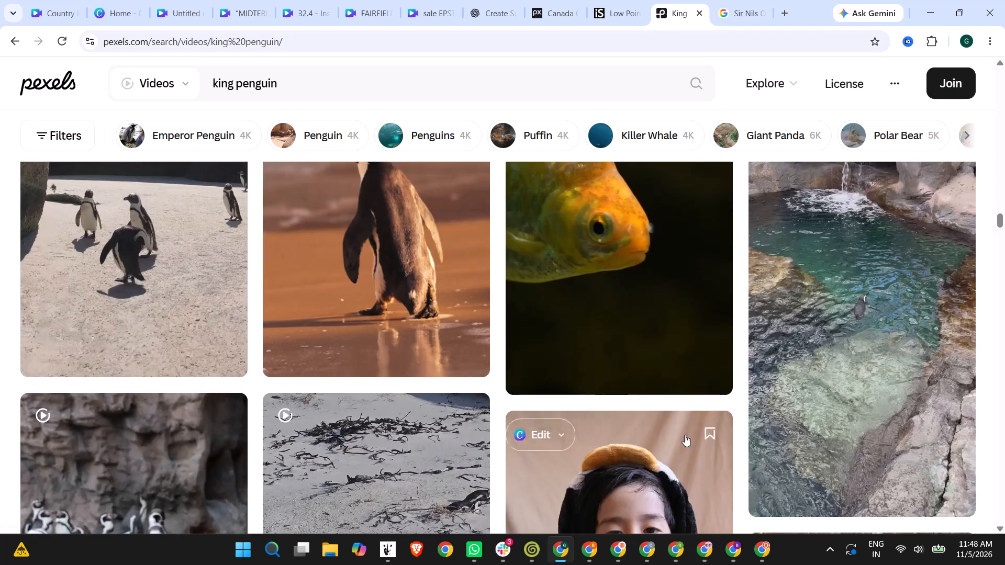
pyautogui.scroll(-10, 672, 433)
pyautogui.scroll(-11, 668, 436)
pyautogui.scroll(1, 668, 436)
# Show Google image results for Sir Nils Olav and open the "Meet Sir Nils Olav" and "promoted to Brigadier" video results in new tabs.
pyautogui.click(732, 0)
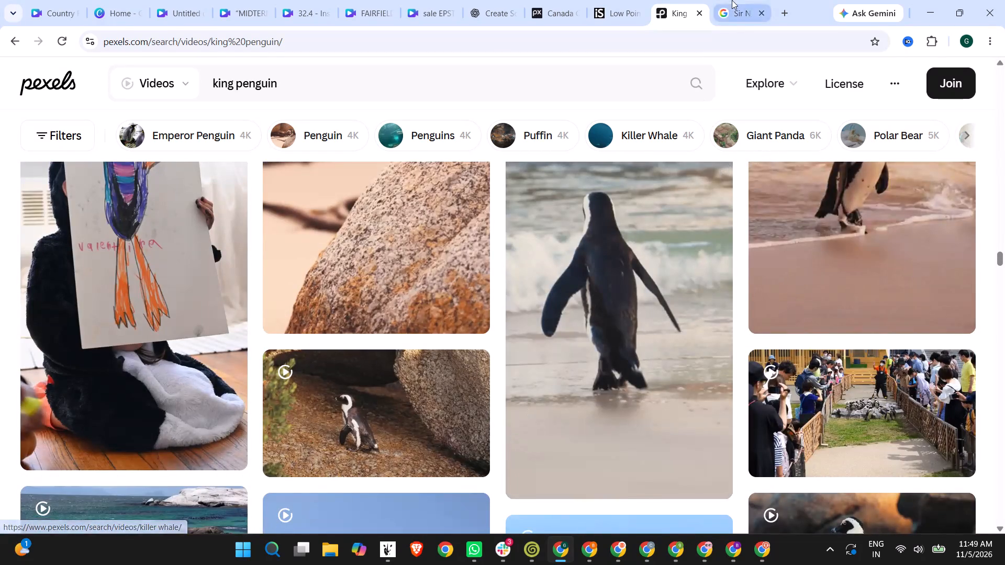
pyautogui.click(233, 131)
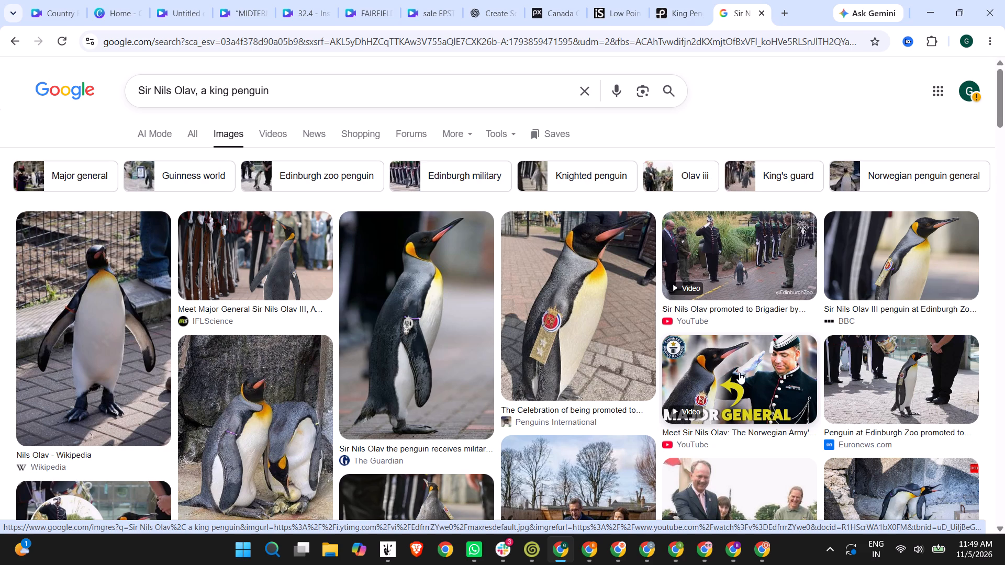
pyautogui.rightClick(752, 434)
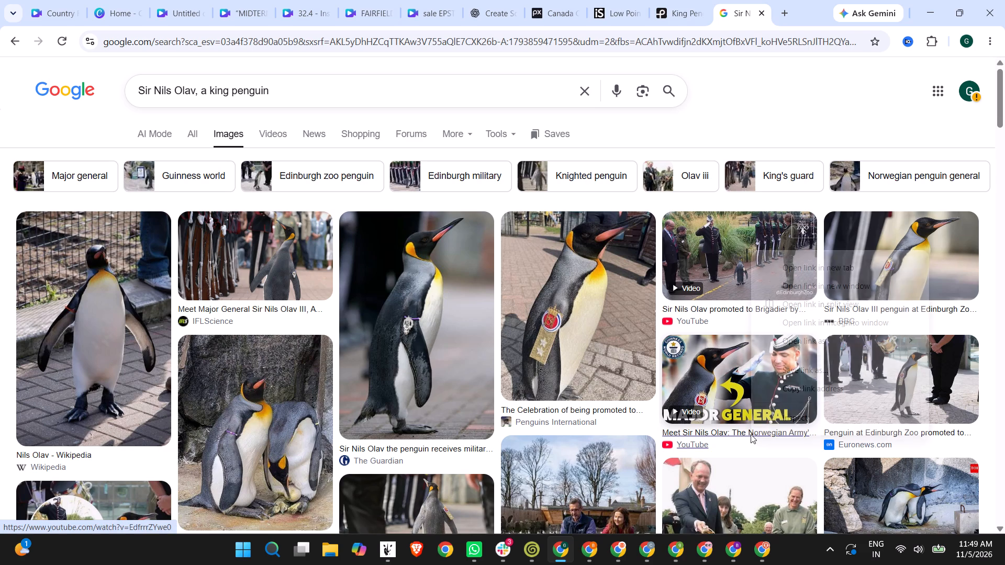
pyautogui.click(792, 267)
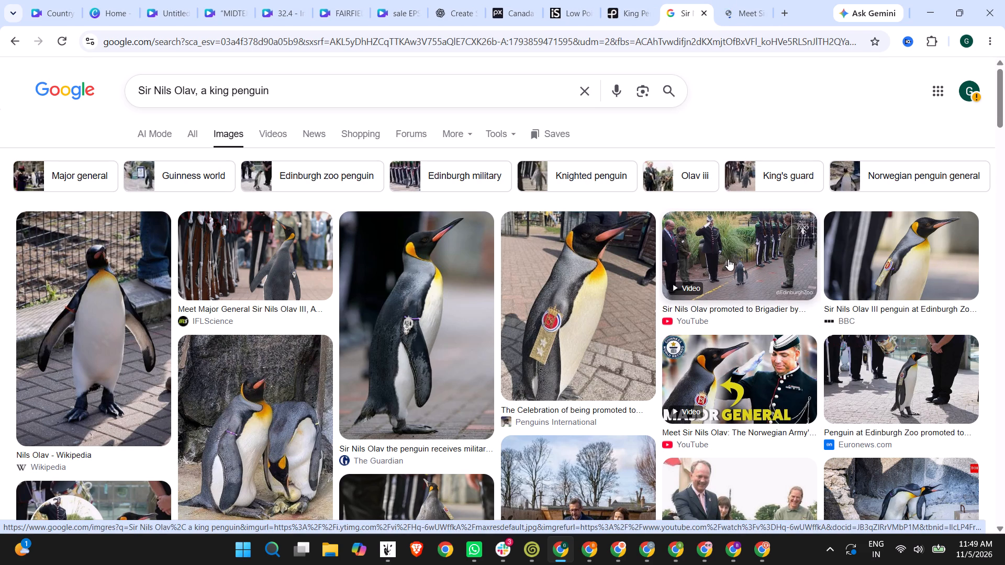
pyautogui.rightClick(728, 259)
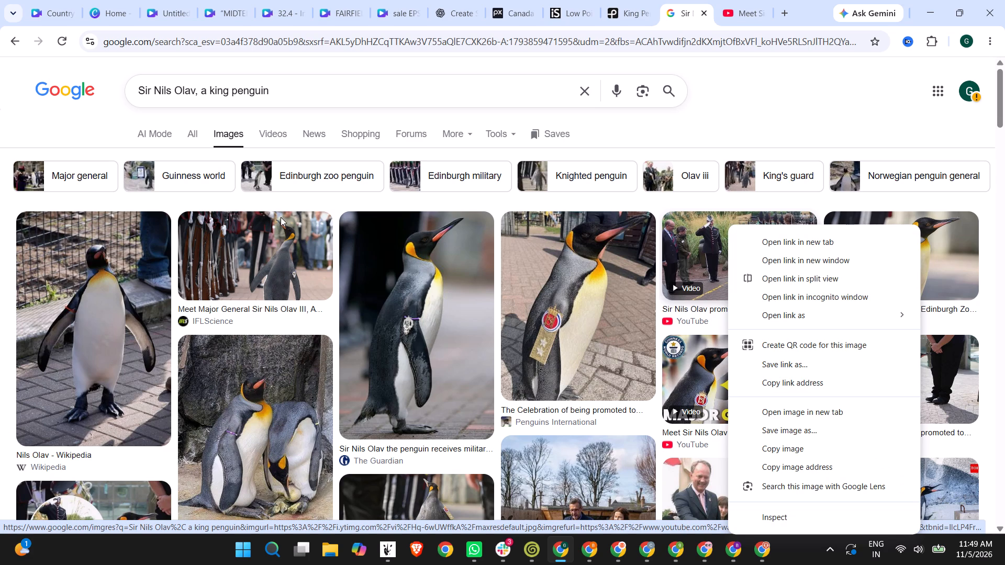
# Open the "Meet Major General Sir Nils Olav III" image result from IFLScience in a new tab.
pyautogui.rightClick(288, 240)
pyautogui.click(324, 245)
# Look further through the Sir Nils Olav image results and preview the Guinness World Records video result from Facebook.
pyautogui.scroll(-2, 779, 288)
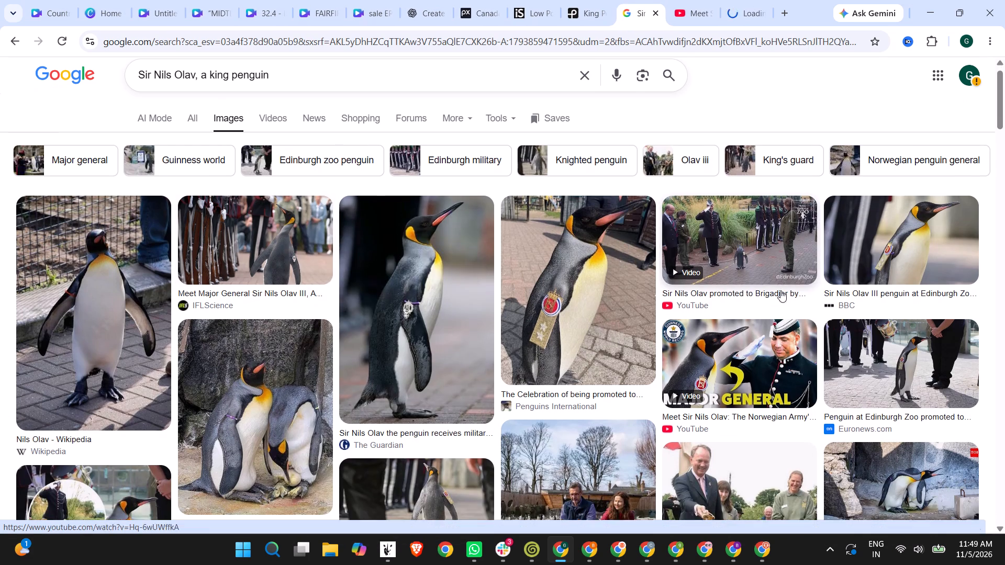
pyautogui.scroll(-1, 780, 290)
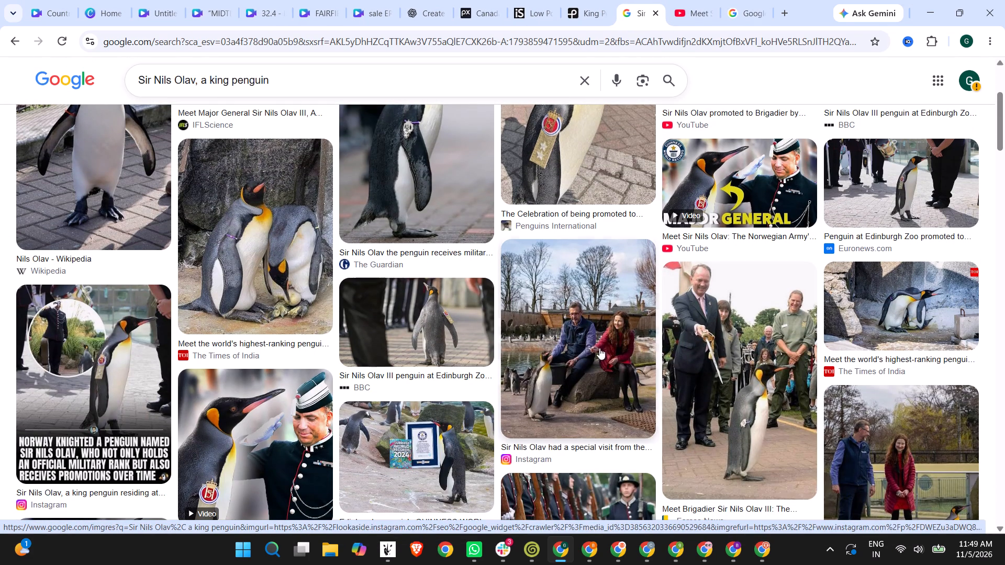
pyautogui.scroll(-3, 593, 346)
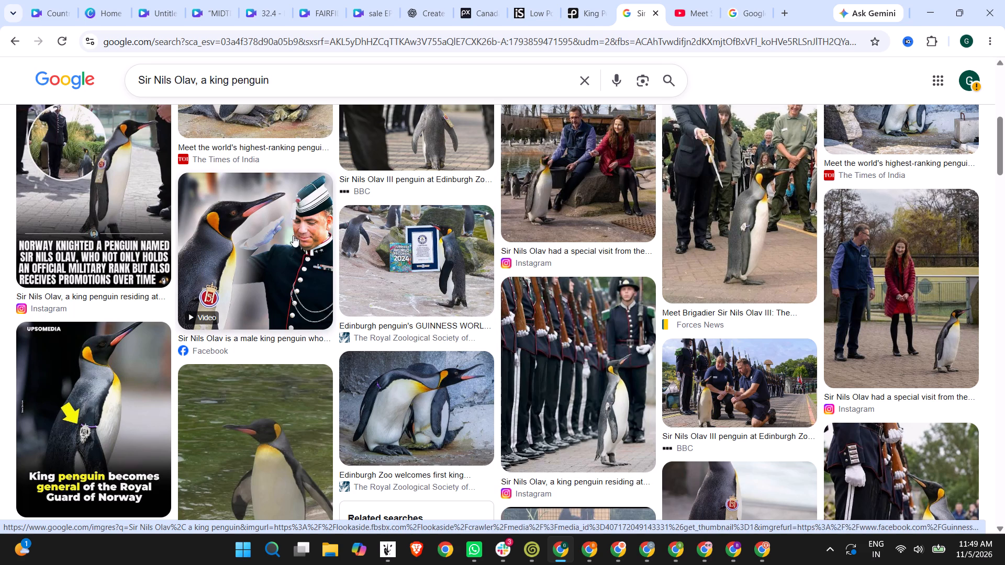
pyautogui.click(275, 243)
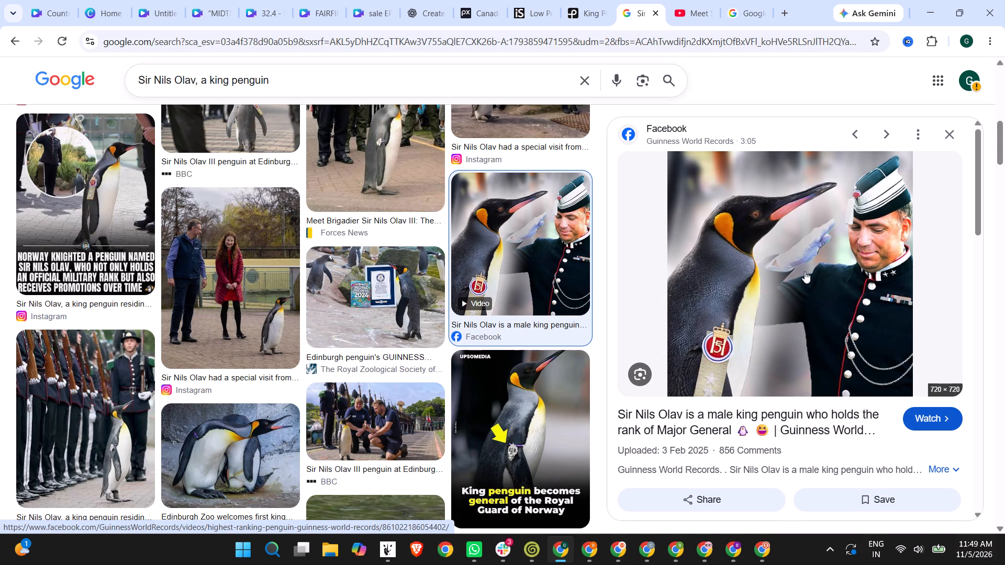
pyautogui.scroll(-5, 805, 272)
pyautogui.scroll(-4, 568, 397)
# Switch to the "Meet Sir Nils Olav" YouTube video, skip its ad and watch it for usable penguin footage.
pyautogui.click(689, 0)
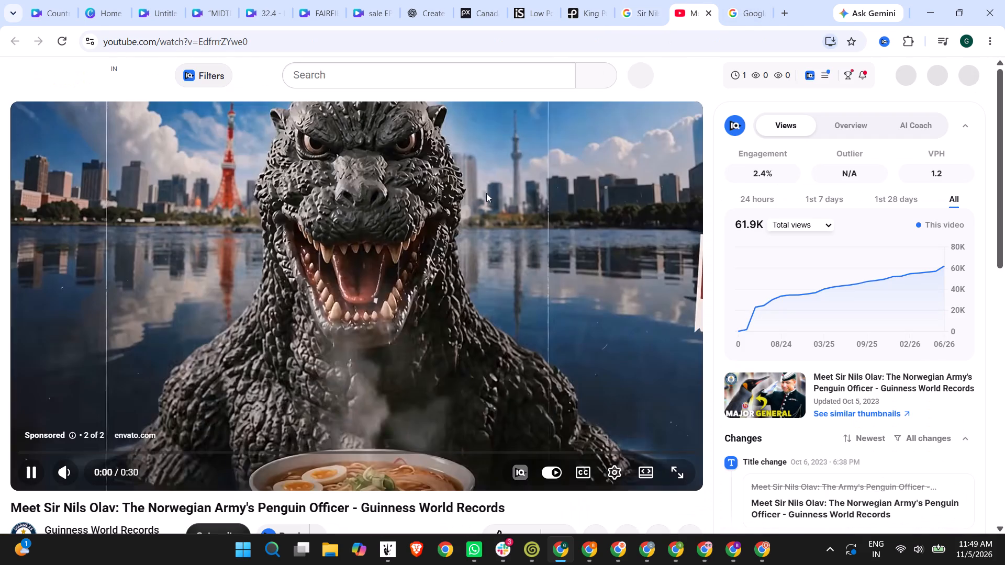
pyautogui.scroll(-3, 621, 380)
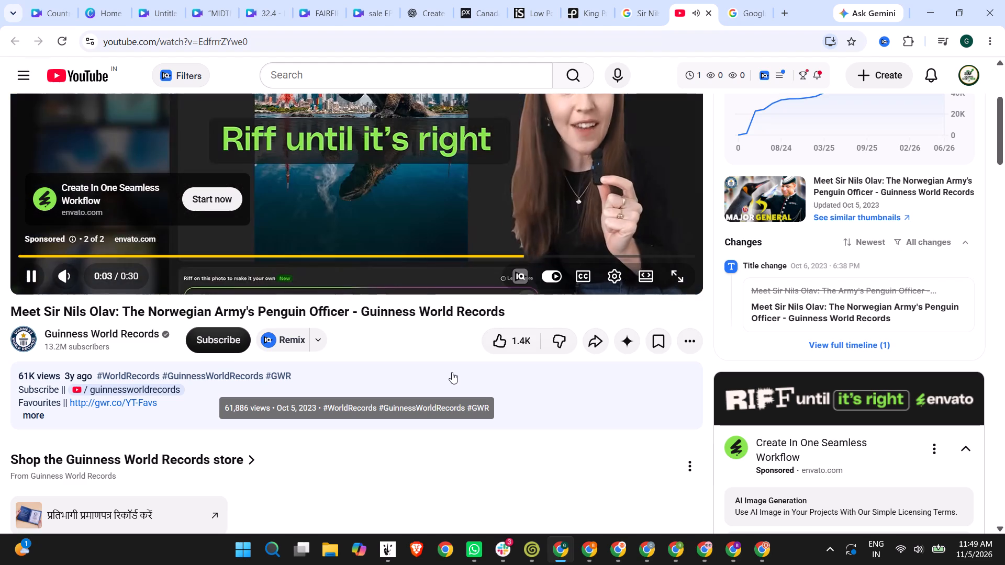
pyautogui.click(653, 231)
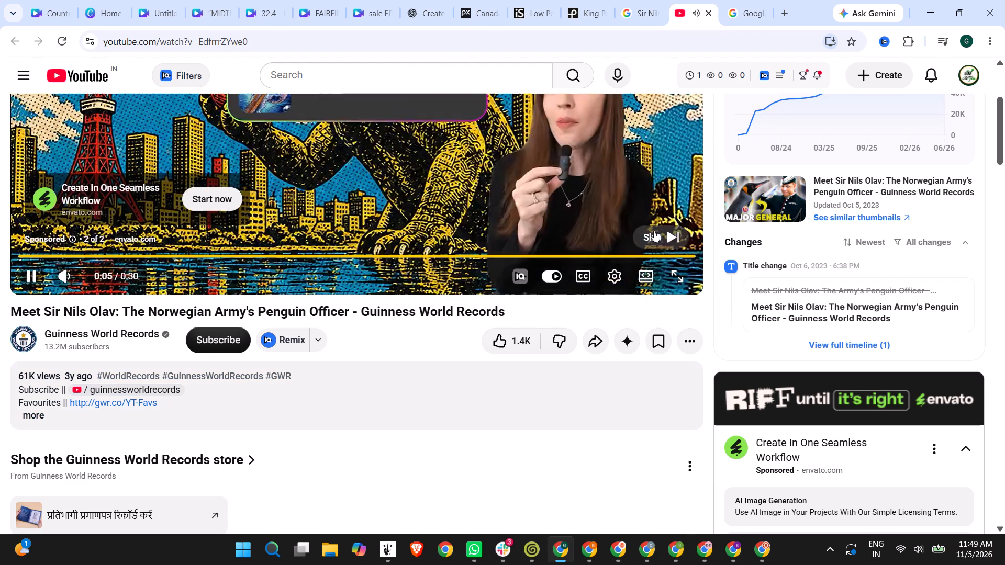
pyautogui.scroll(3, 485, 360)
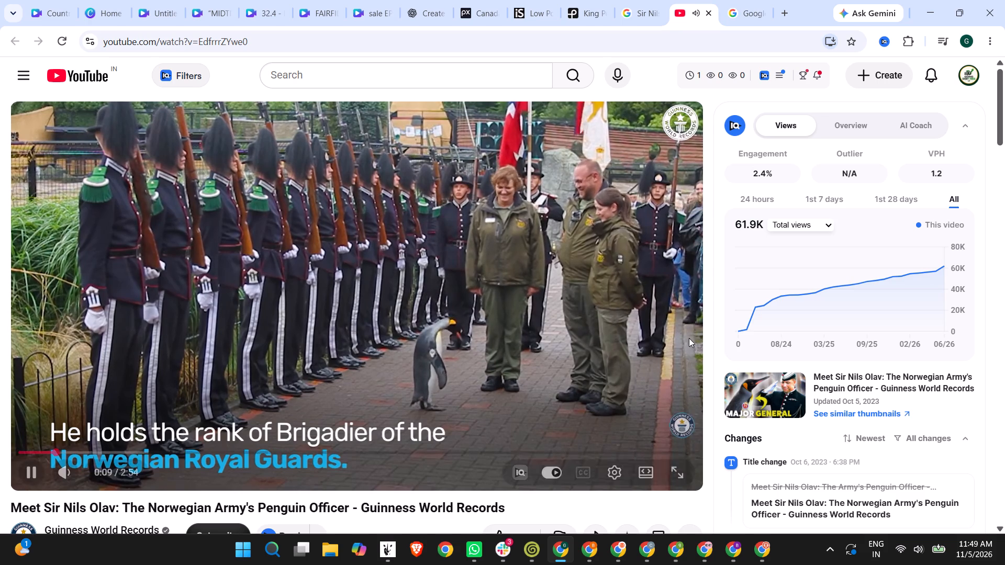
# Skim the Guinness World Records video "Meet Sir Nils Olav" from start to near its end for usable penguin and King's Guard shots.
pyautogui.scroll(-4, 689, 338)
pyautogui.scroll(3, 543, 338)
pyautogui.click(107, 386)
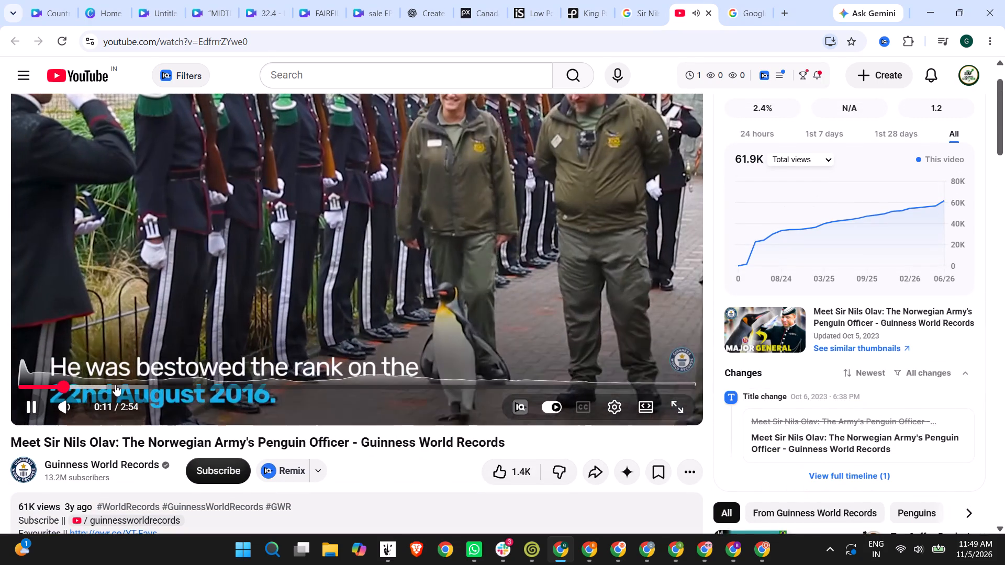
pyautogui.click(175, 383)
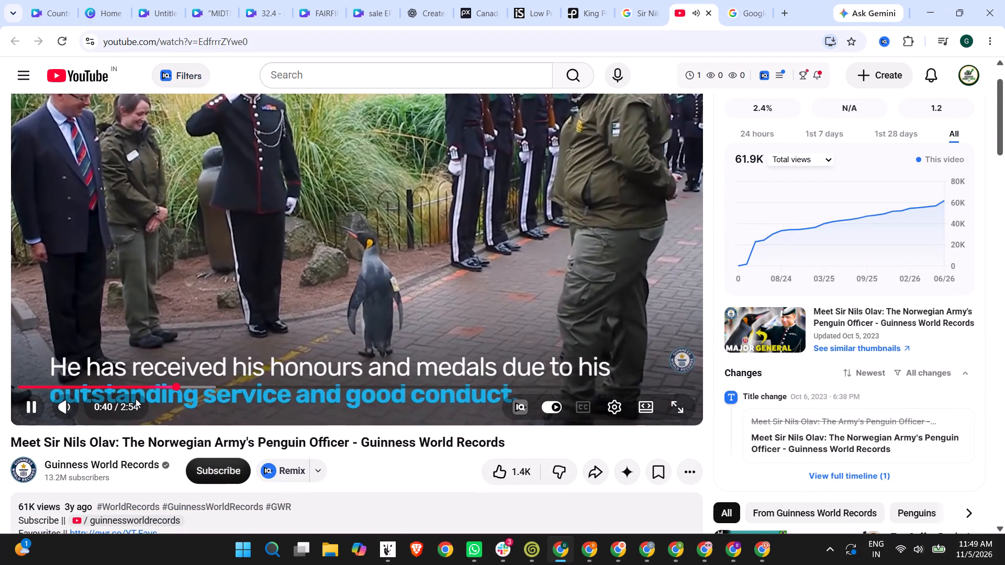
pyautogui.click(121, 383)
pyautogui.click(186, 384)
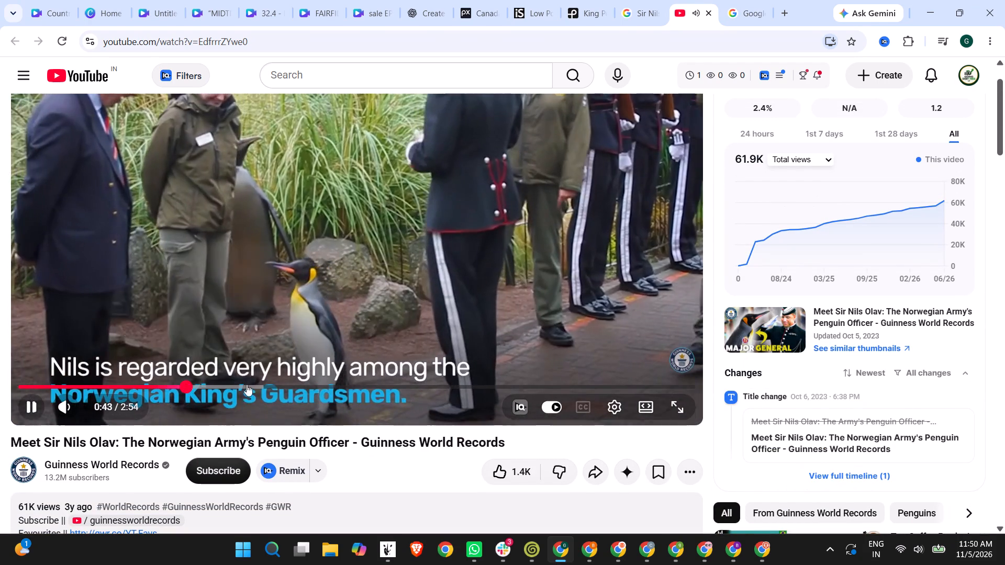
pyautogui.click(256, 386)
pyautogui.click(387, 385)
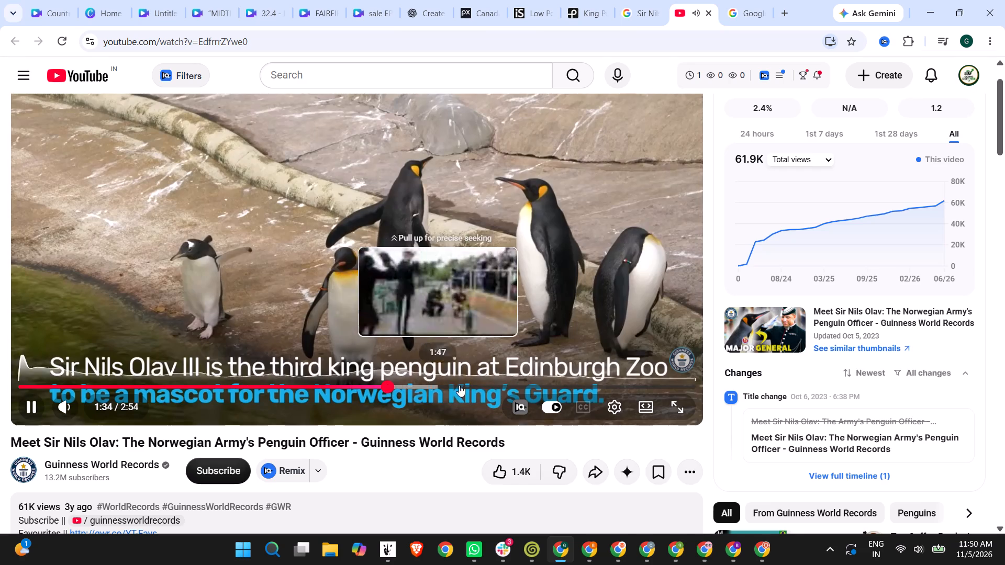
pyautogui.click(479, 385)
pyautogui.click(536, 385)
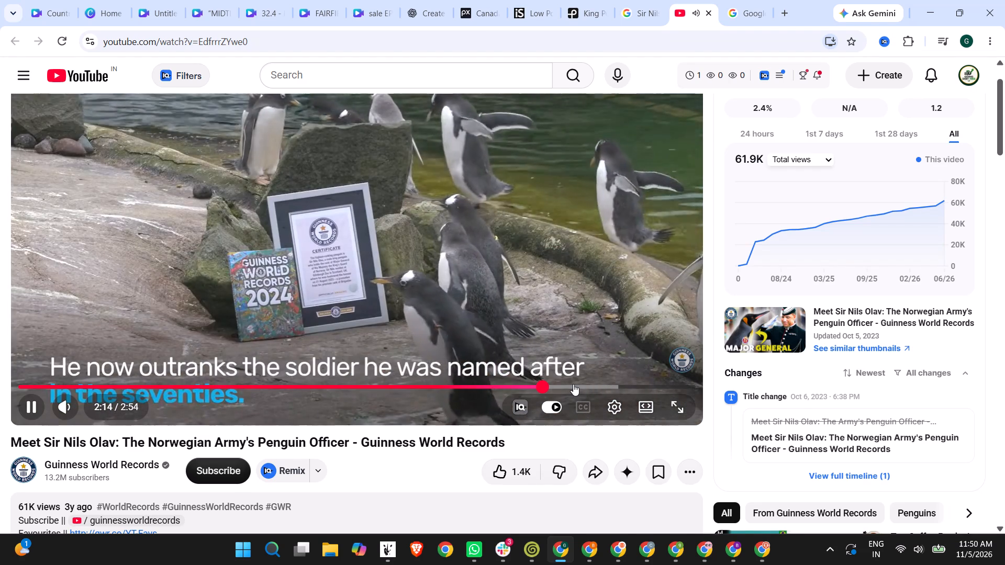
pyautogui.click(600, 385)
pyautogui.click(630, 384)
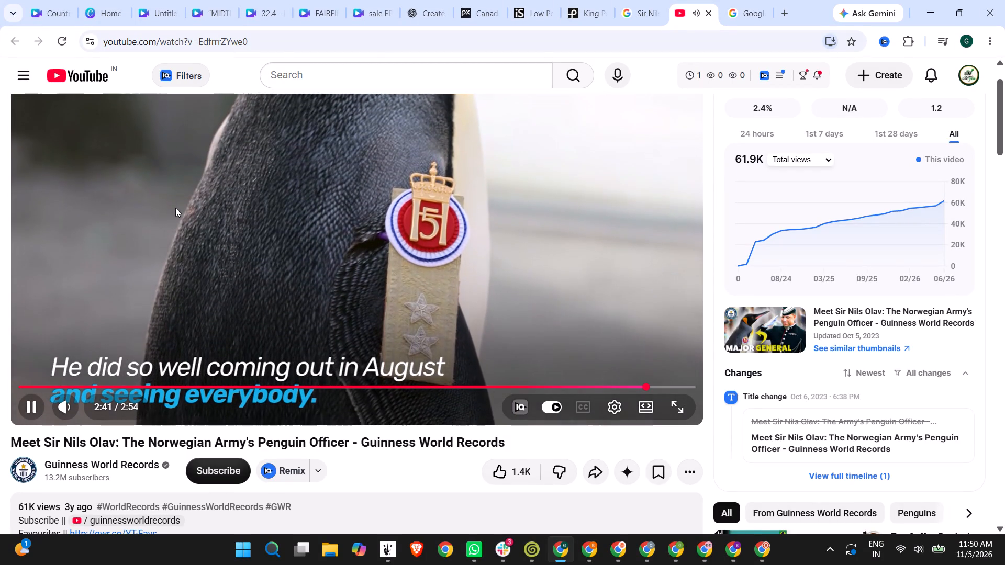
pyautogui.scroll(-3, 342, 240)
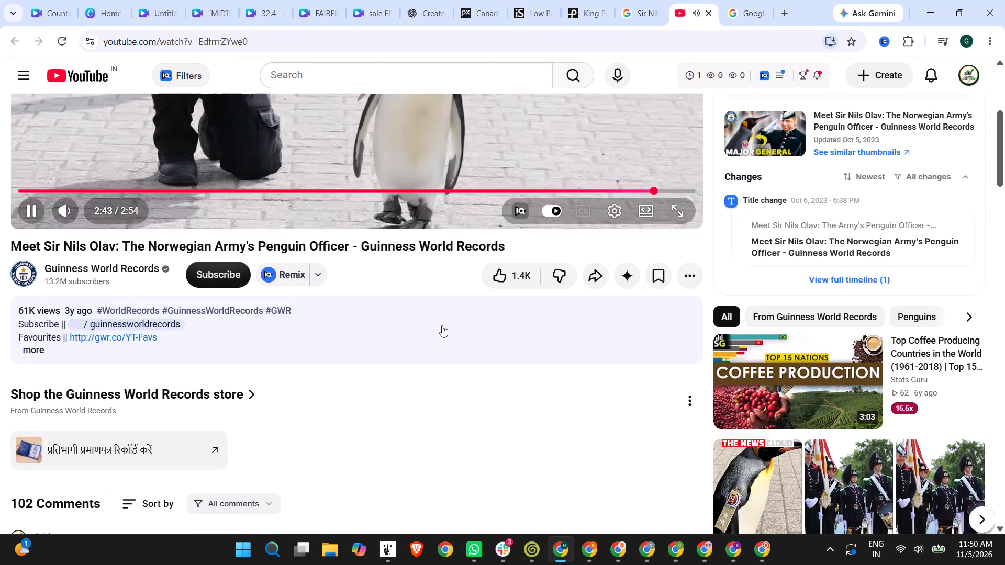
# Glance over the comments of the Guinness World Records "Meet Sir Nils Olav" video and copy the video's link.
pyautogui.scroll(-5, 442, 325)
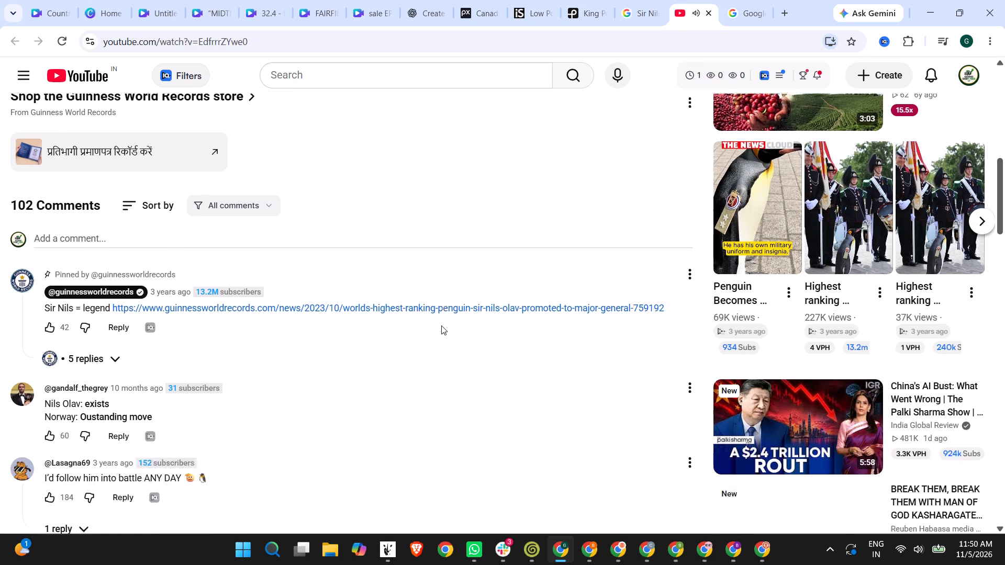
pyautogui.scroll(-3, 441, 325)
pyautogui.scroll(13, 441, 325)
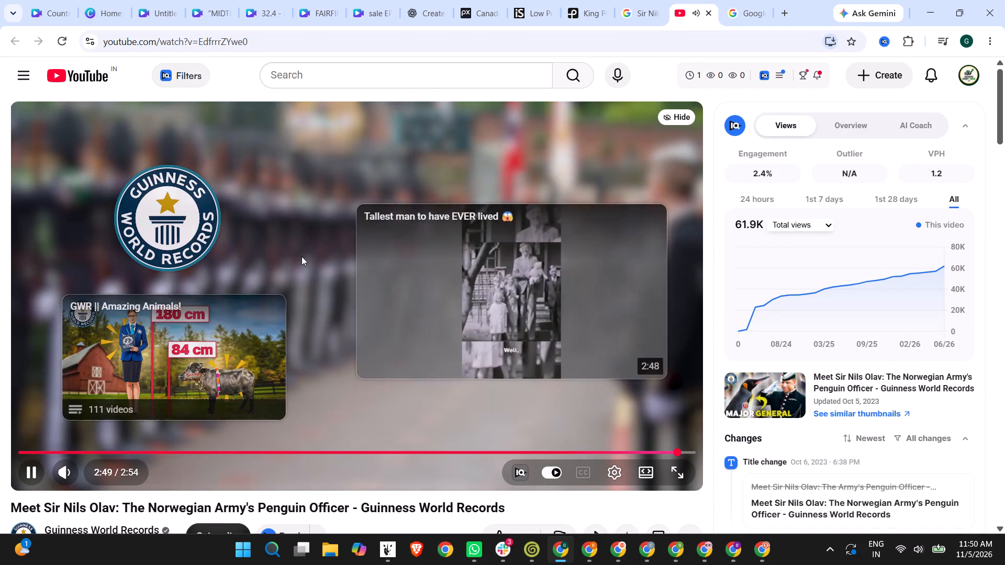
pyautogui.click(332, 40)
pyautogui.hotkey('ctrl', 'c')
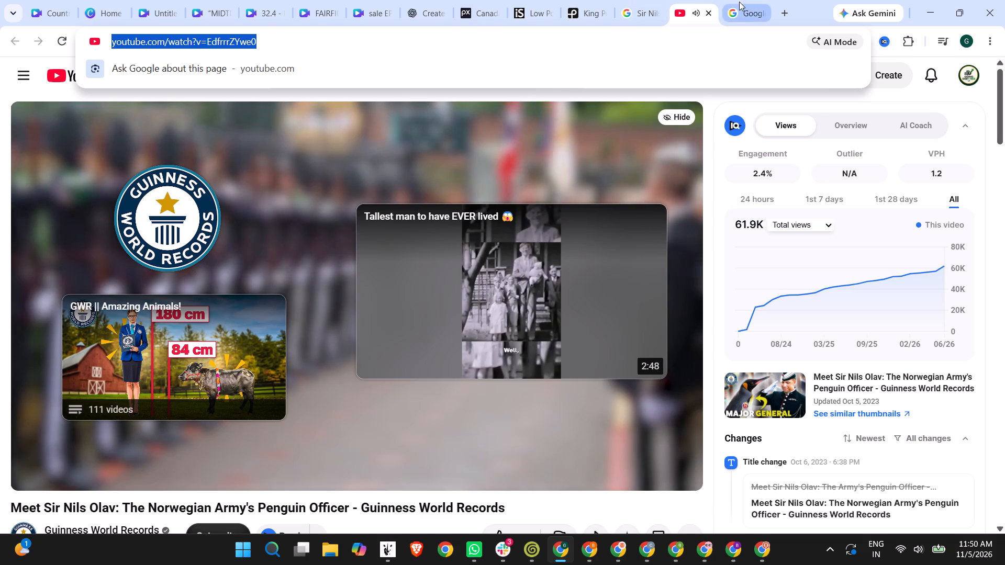
# Replace the Google image page with a search for "download youtube video" and open the VidsSave YouTube Video Downloader.
pyautogui.click(739, 2)
pyautogui.click(473, 46)
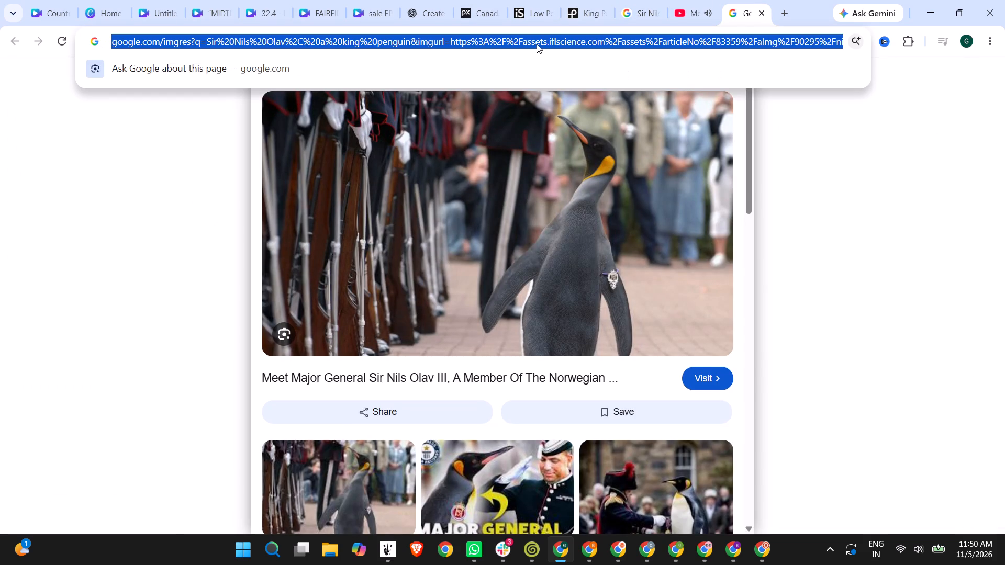
pyautogui.write('download you')
pyautogui.press('Return')
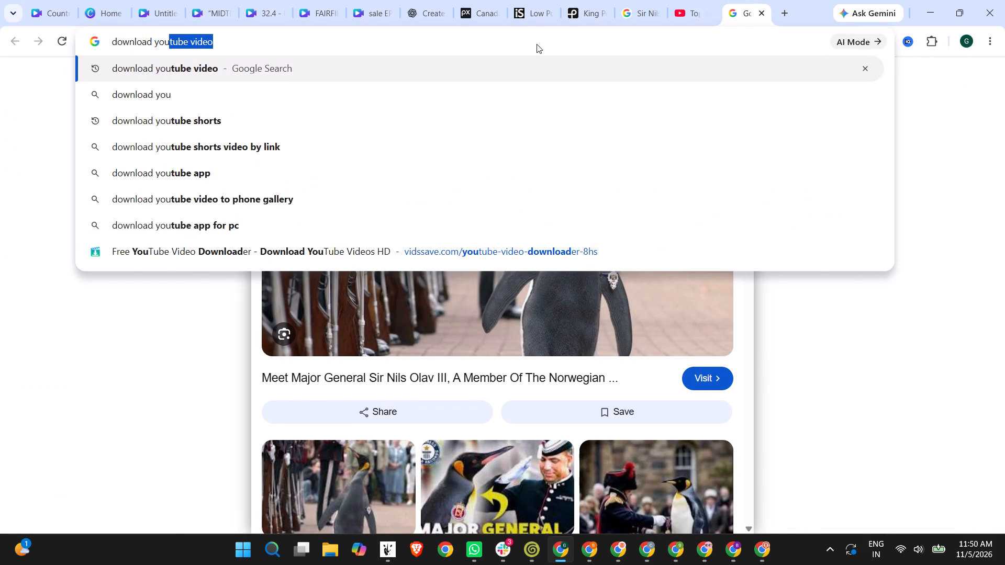
pyautogui.click(261, 196)
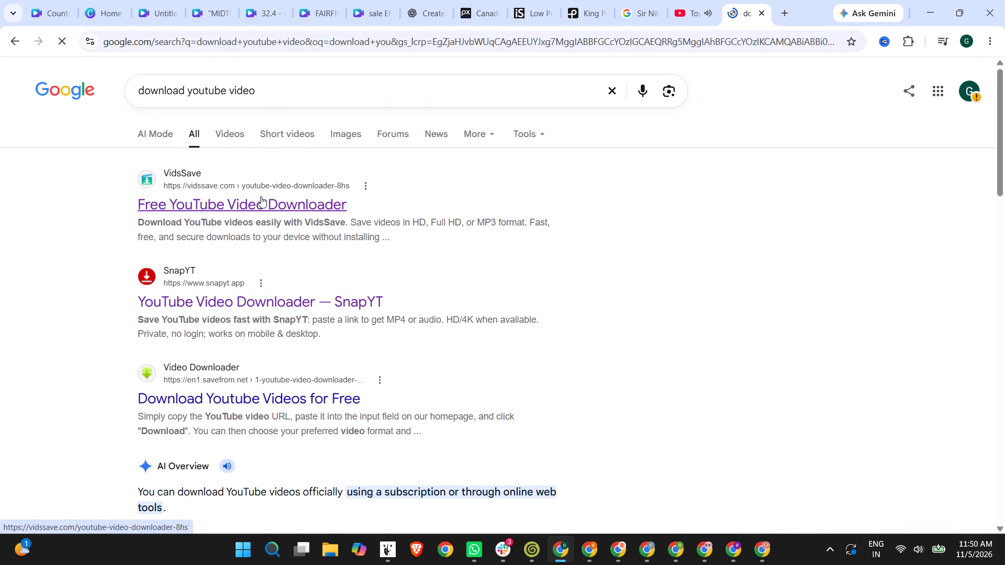
pyautogui.click(519, 319)
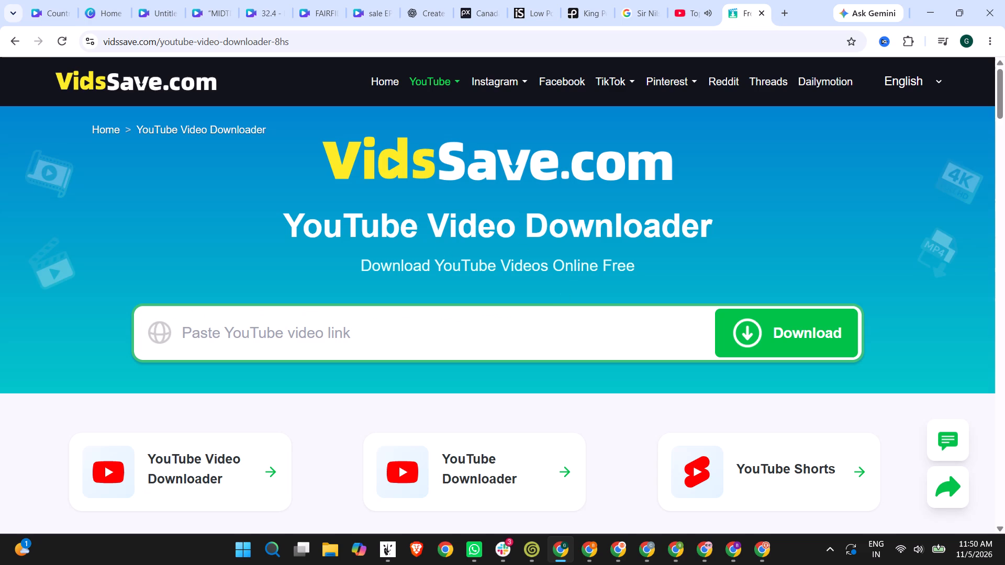
# Enter the copied "Meet Sir Nils Olav" link in VidsSave to bring up the video's download options.
pyautogui.hotkey('ctrl', 'v')
pyautogui.click(381, 335)
pyautogui.hotkey('ctrl', 'v')
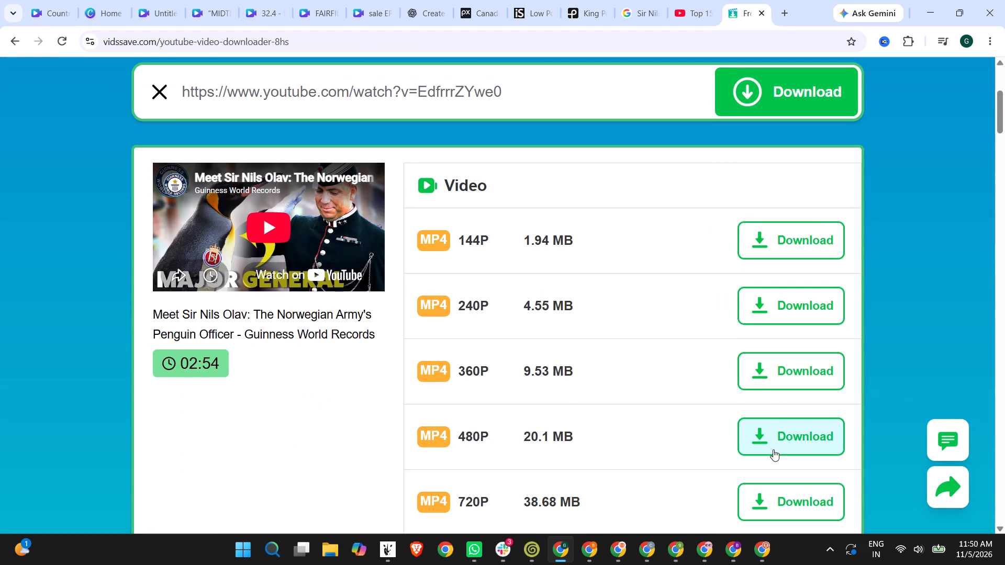
# Start the 720P MP4 download of the "Meet Sir Nils Olav" video.
pyautogui.click(778, 498)
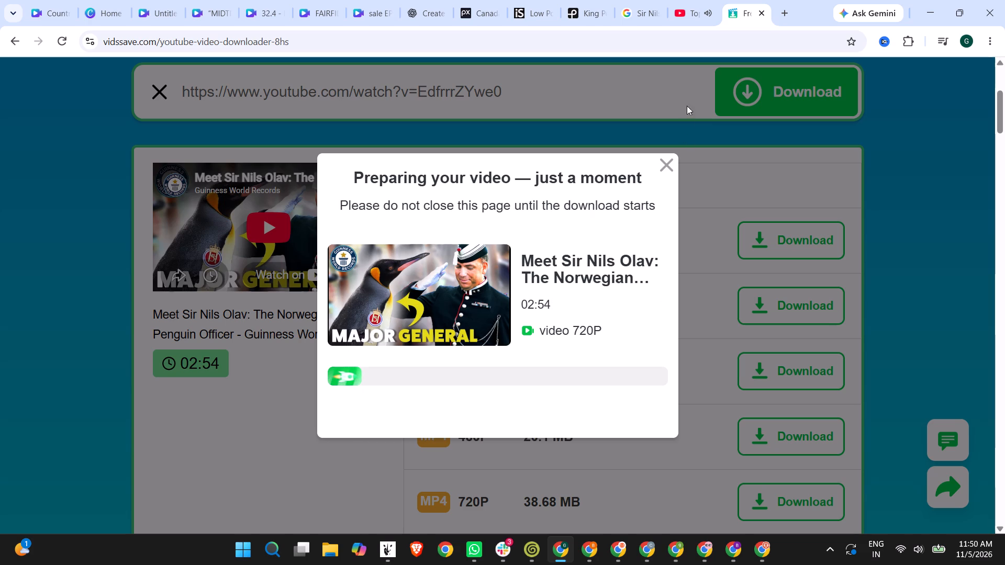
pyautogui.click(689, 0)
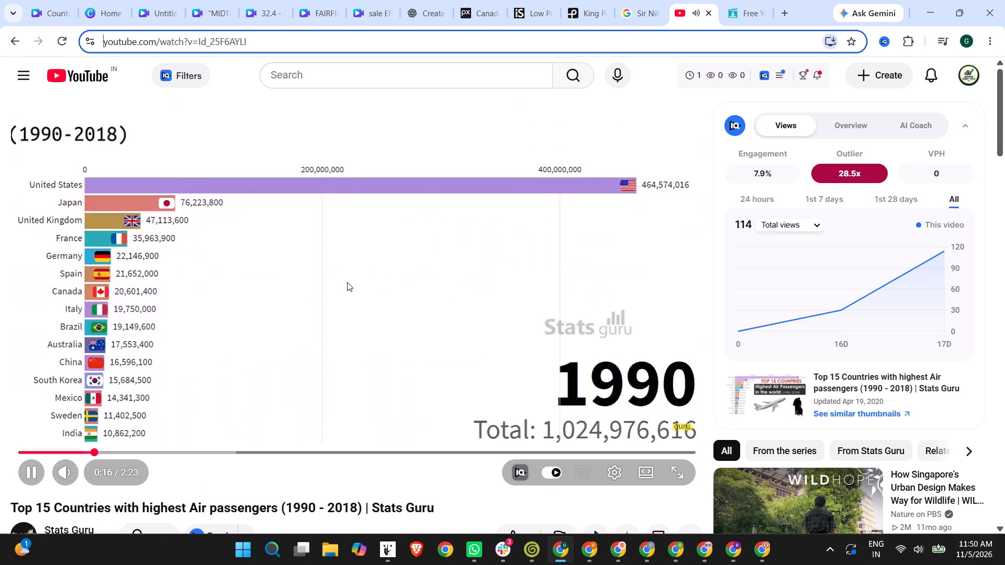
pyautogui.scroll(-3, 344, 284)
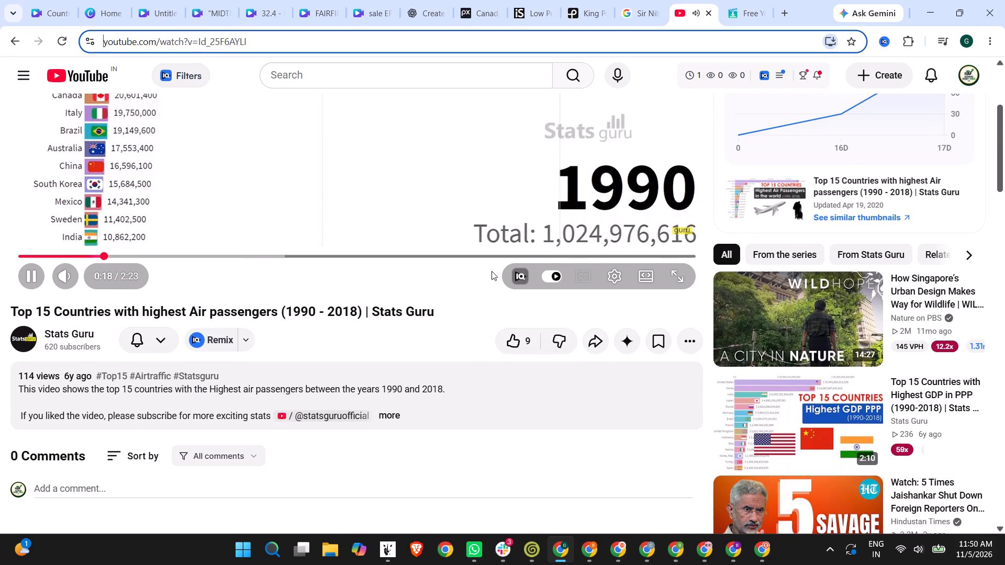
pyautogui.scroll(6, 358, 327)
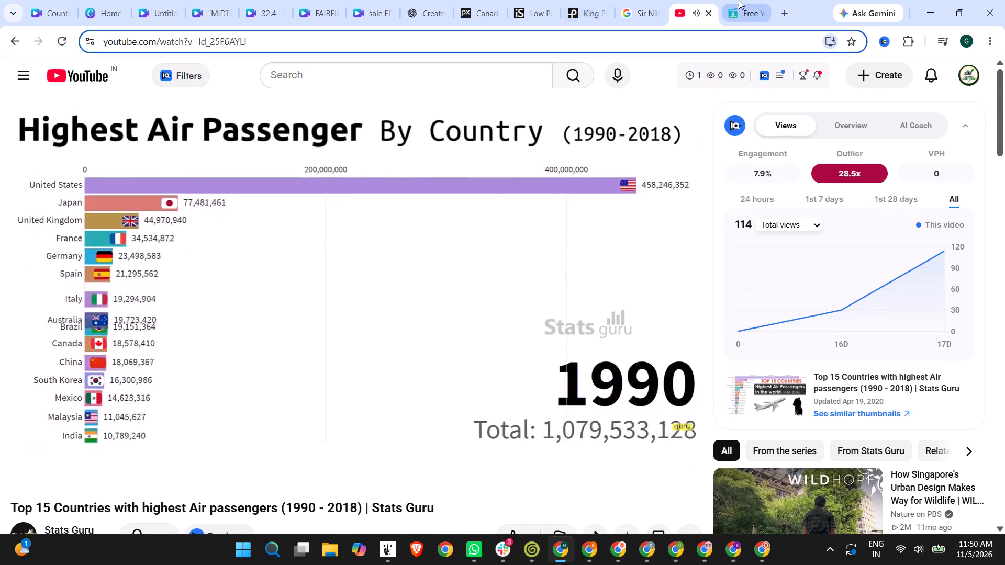
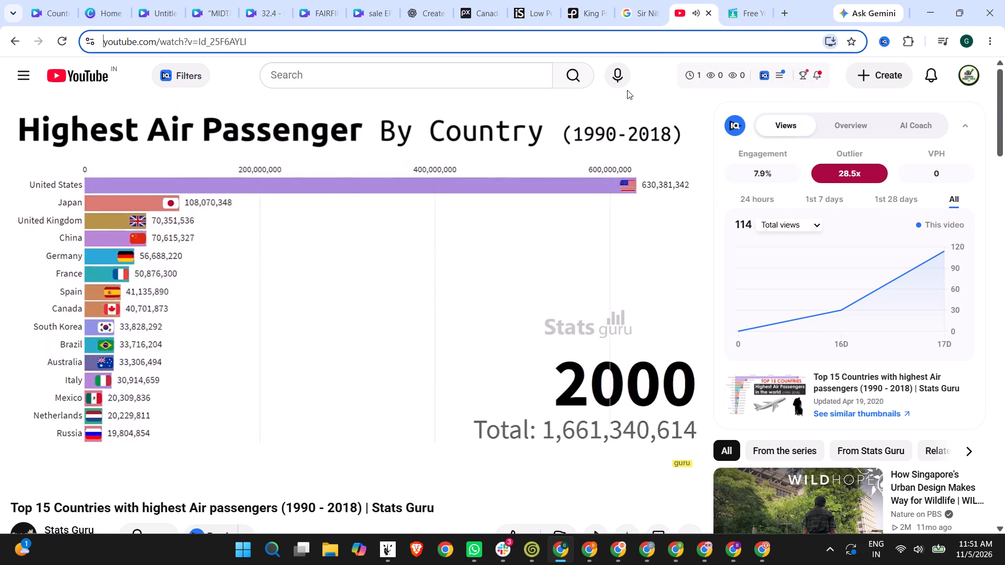
# Go back from the air passenger statistics video to the Guinness World Records "Meet Sir Nils Olav" video.
pyautogui.click(16, 40)
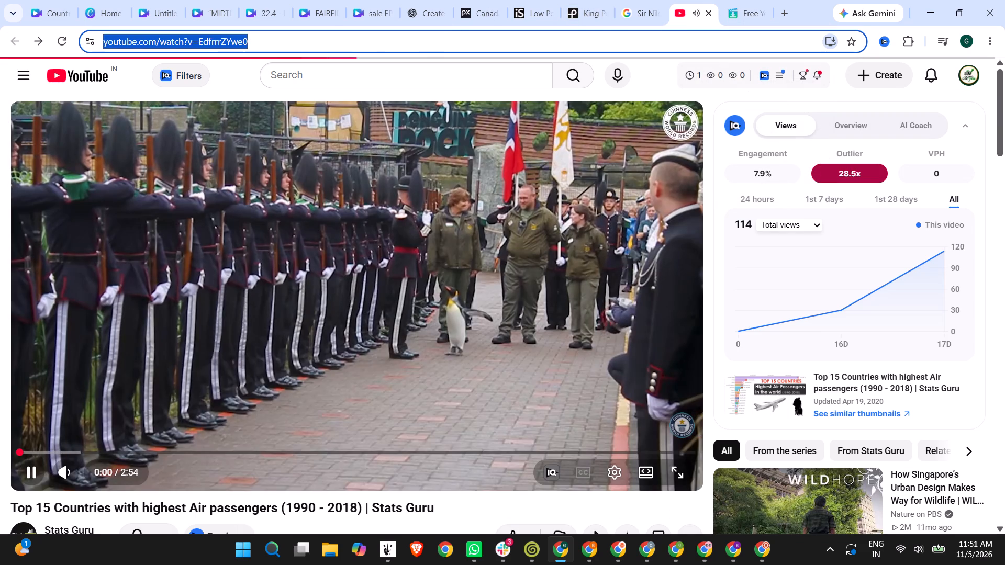
# Look through the comments and related videos of "Meet Sir Nils Olav" and open The News Cloud's Short about the penguin.
pyautogui.scroll(-3, 823, 387)
pyautogui.scroll(-4, 732, 387)
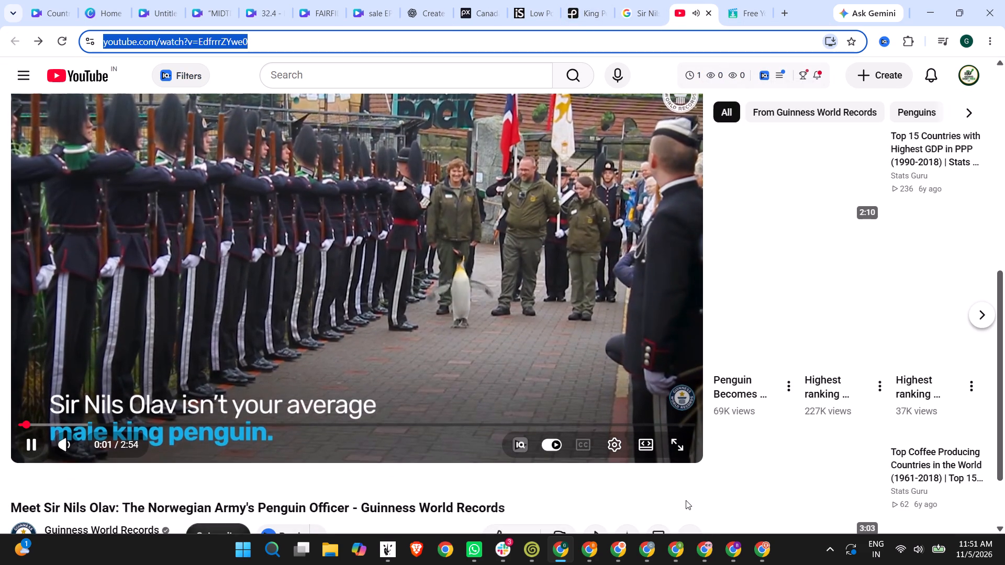
pyautogui.scroll(-4, 686, 492)
pyautogui.scroll(-3, 674, 424)
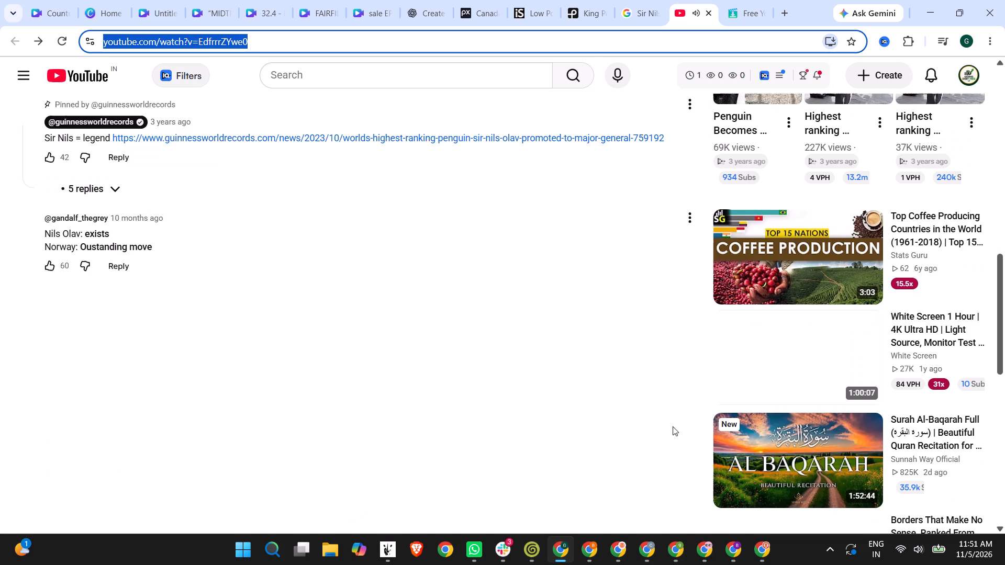
pyautogui.scroll(4, 673, 426)
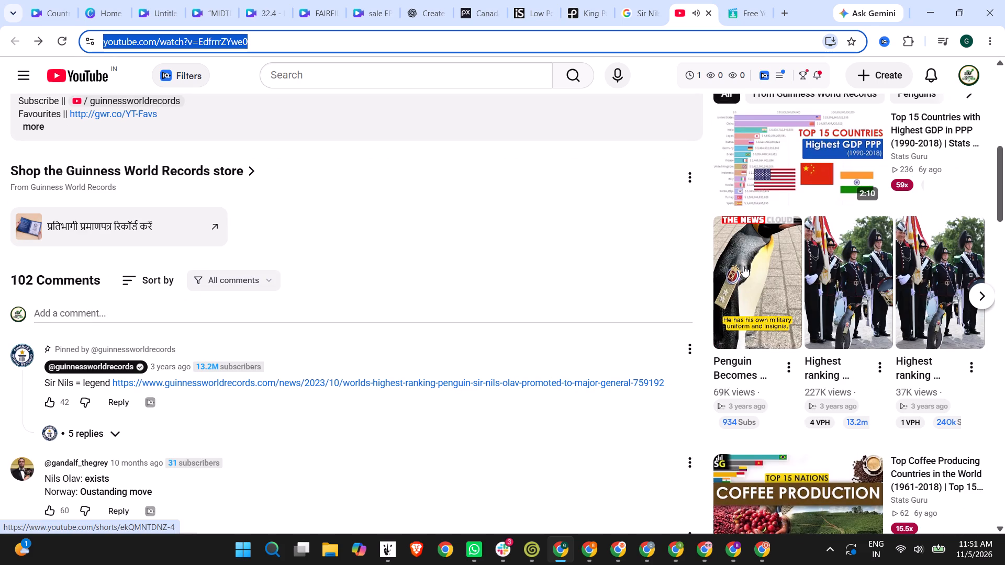
pyautogui.click(743, 266)
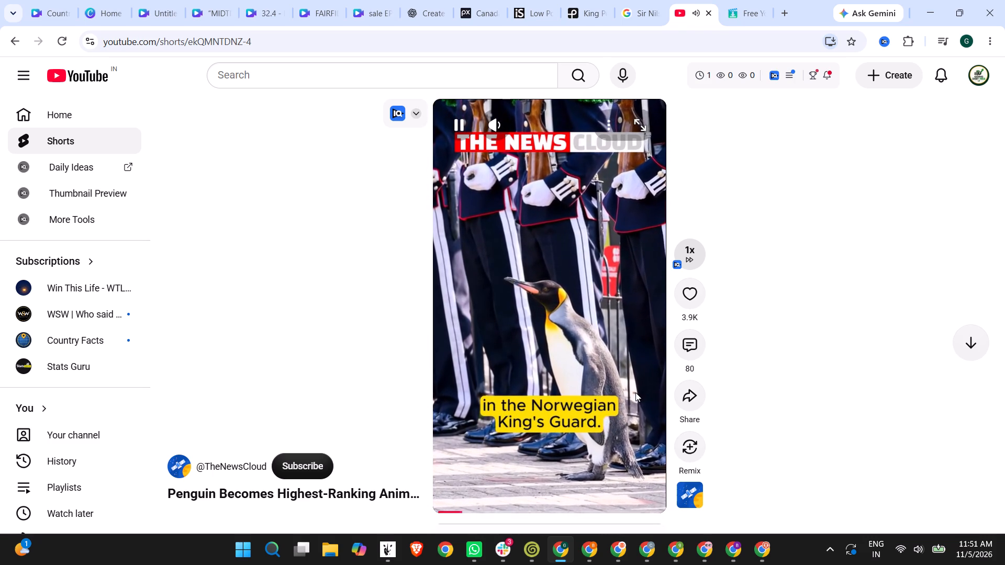
# Browse the Google image results for "Sir Nils Olav, a king penguin" for a photo suited to the Short.
pyautogui.click(629, 0)
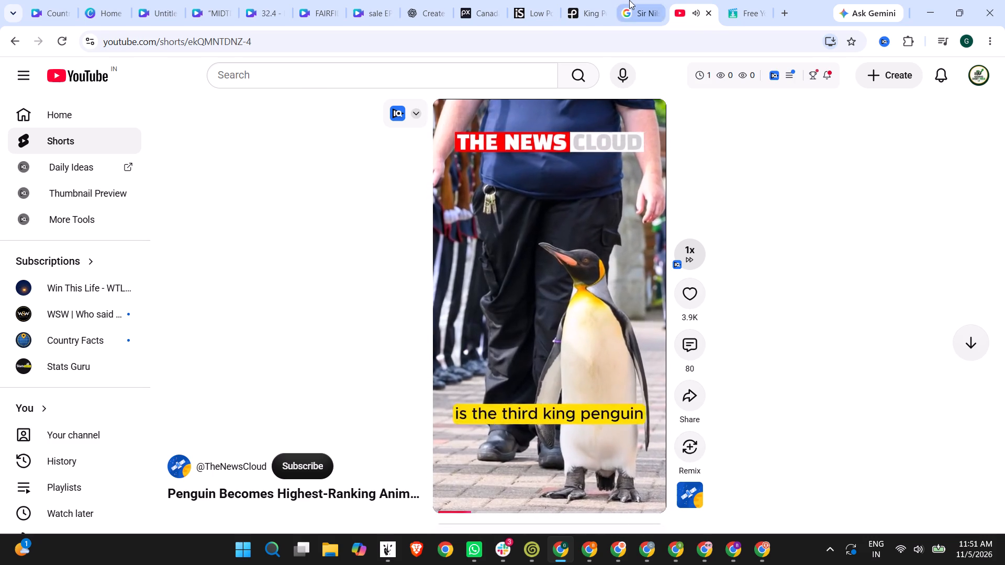
pyautogui.scroll(19, 445, 260)
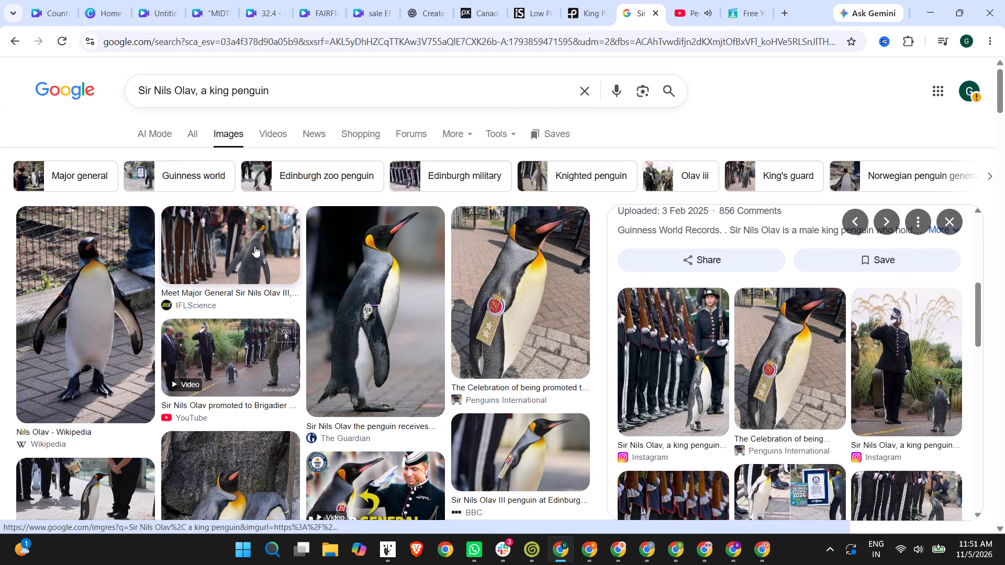
pyautogui.scroll(-4, 254, 246)
pyautogui.scroll(-3, 612, 319)
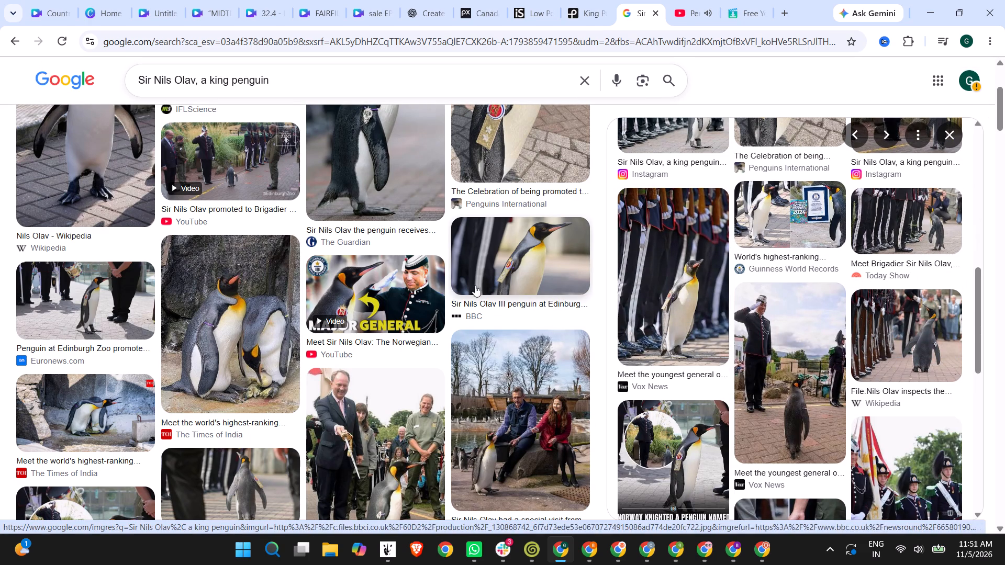
pyautogui.scroll(-3, 438, 300)
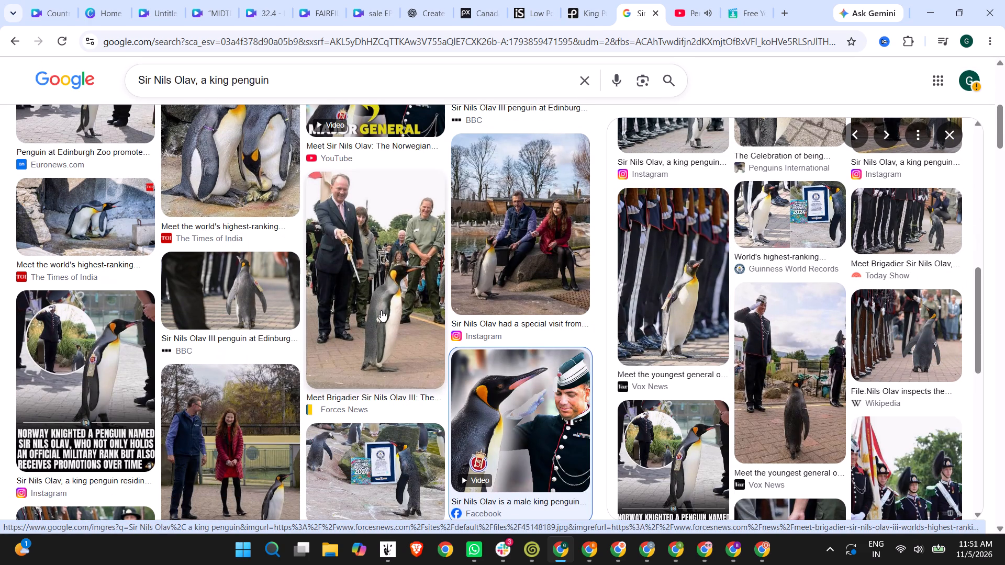
pyautogui.scroll(-2, 408, 318)
pyautogui.scroll(-2, 676, 293)
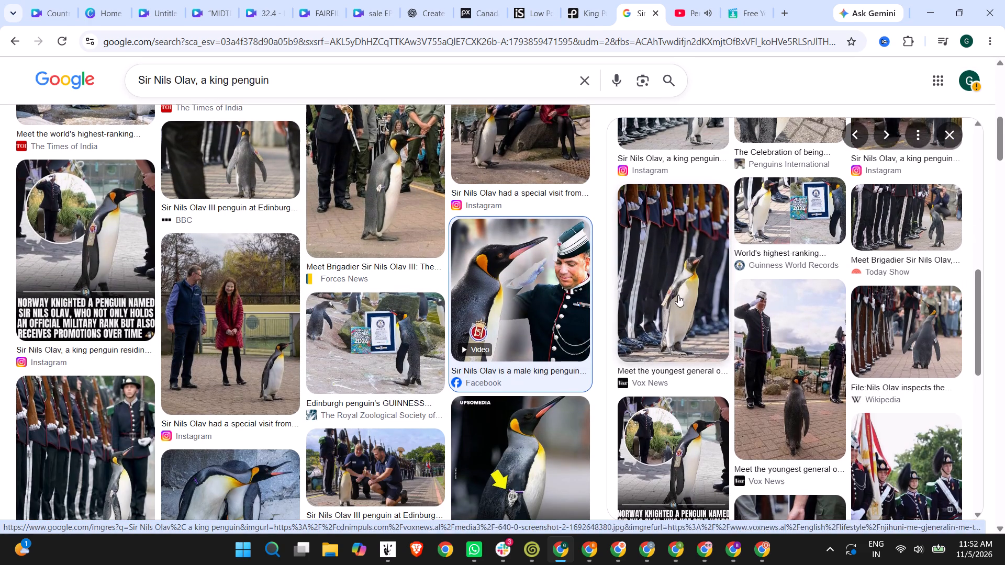
pyautogui.scroll(-3, 678, 295)
pyautogui.scroll(-4, 230, 363)
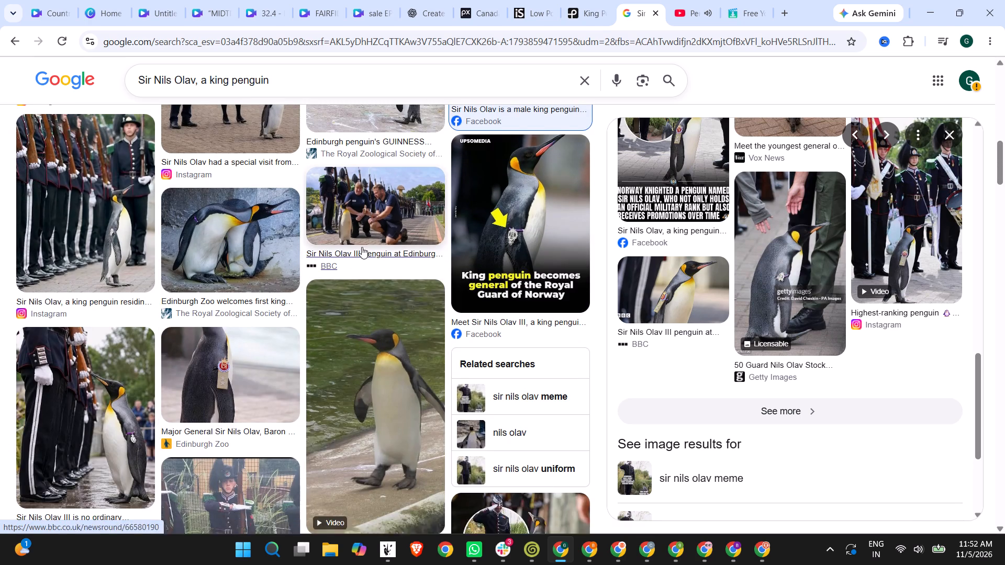
pyautogui.scroll(20, 362, 247)
pyautogui.scroll(-1, 362, 247)
pyautogui.scroll(5, 362, 247)
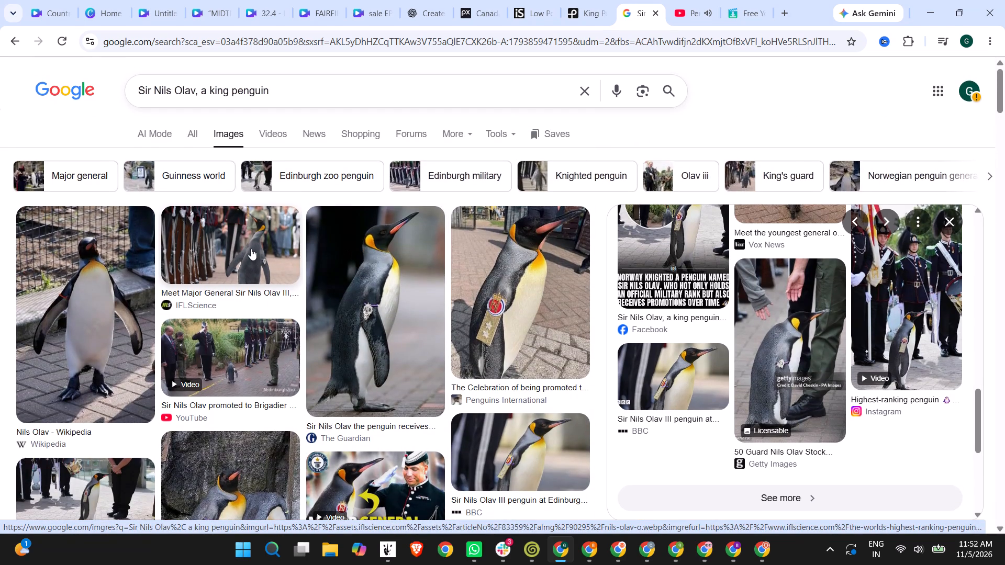
# Preview the IFLScience photo of Sir Nils Olav beside the guards and check its related images and image options.
pyautogui.click(251, 248)
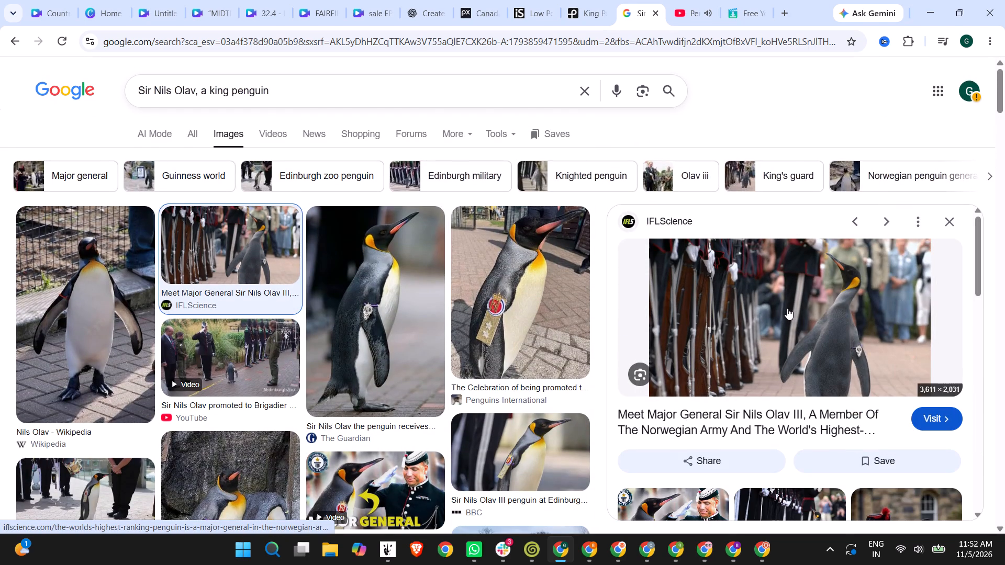
pyautogui.scroll(-3, 787, 308)
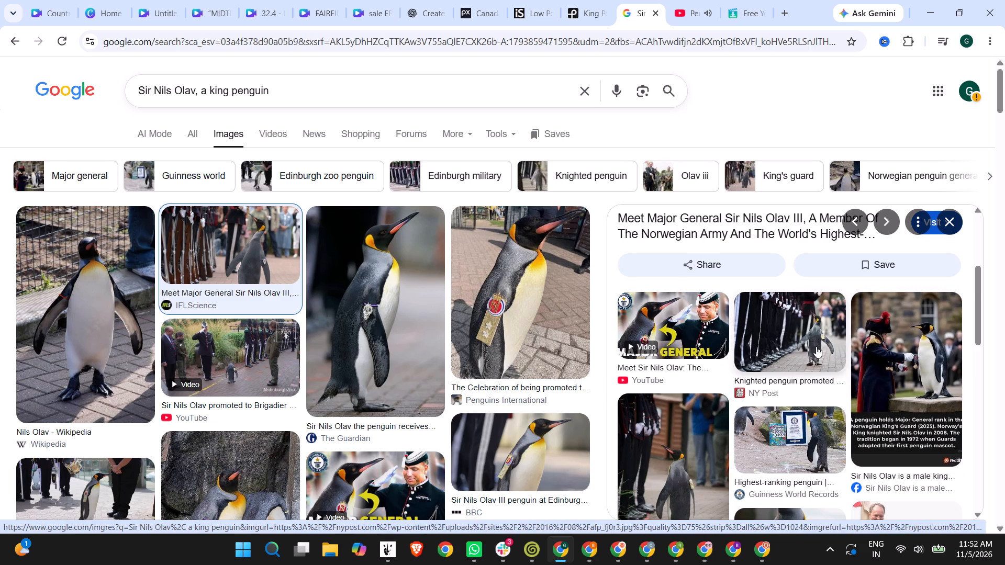
pyautogui.scroll(5, 906, 344)
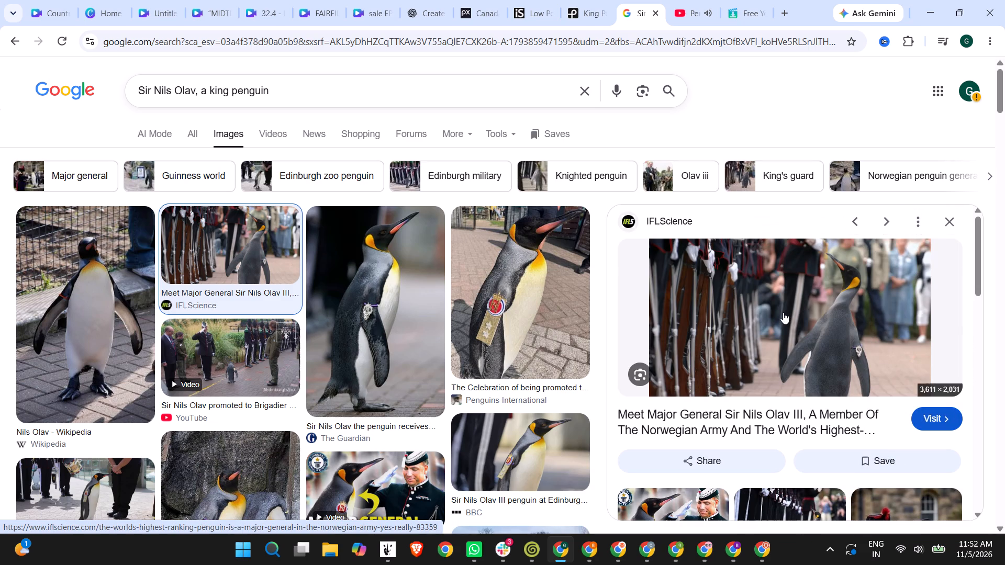
pyautogui.rightClick(783, 312)
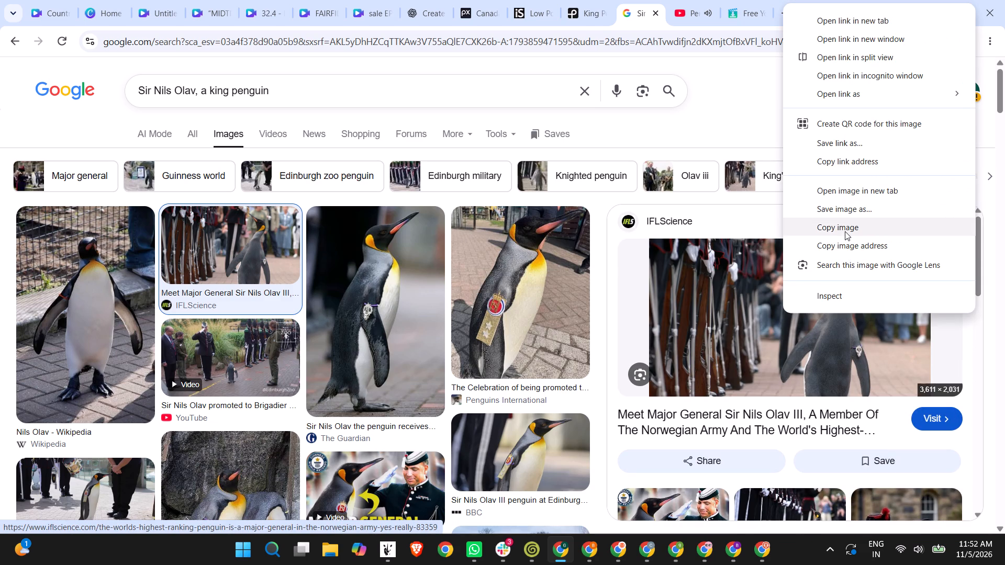
pyautogui.click(681, 126)
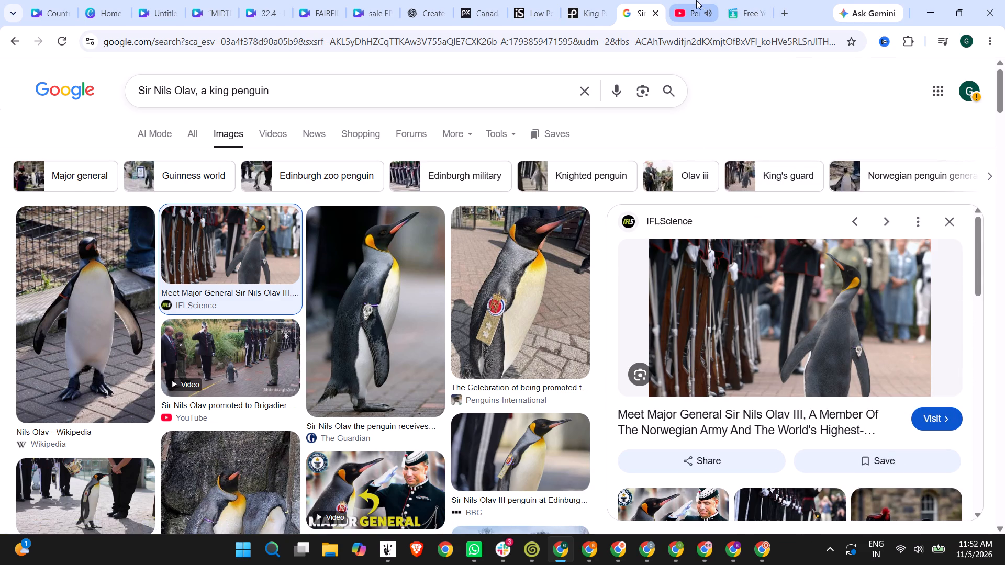
# Check The News Cloud's penguin Short for footage and go back to the Guinness World Records video.
pyautogui.click(696, 0)
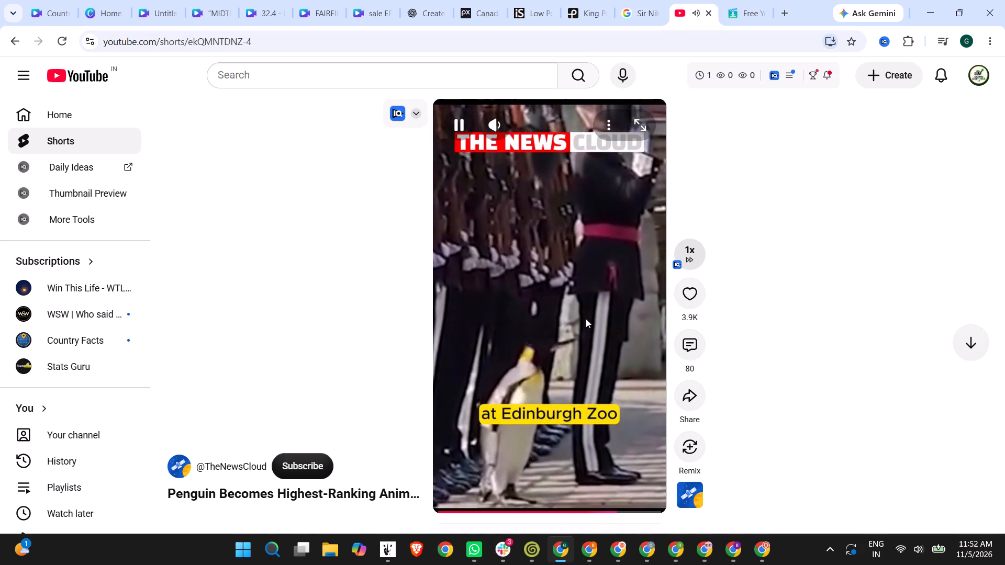
pyautogui.click(17, 43)
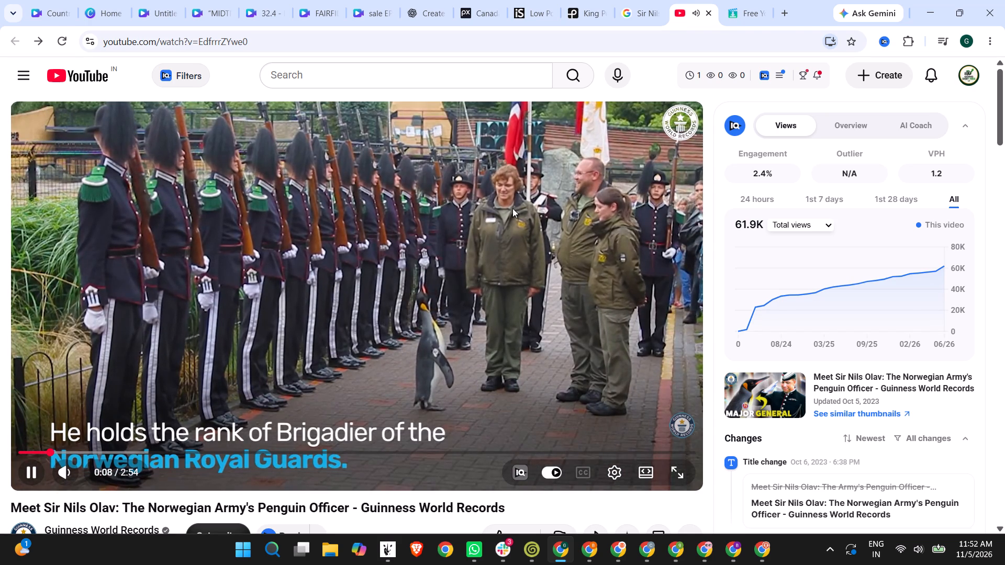
# Download the "Meet Sir Nils Olav" video from VidsSave, close the downloader tabs and pause the YouTube video.
pyautogui.click(743, 0)
pyautogui.click(538, 228)
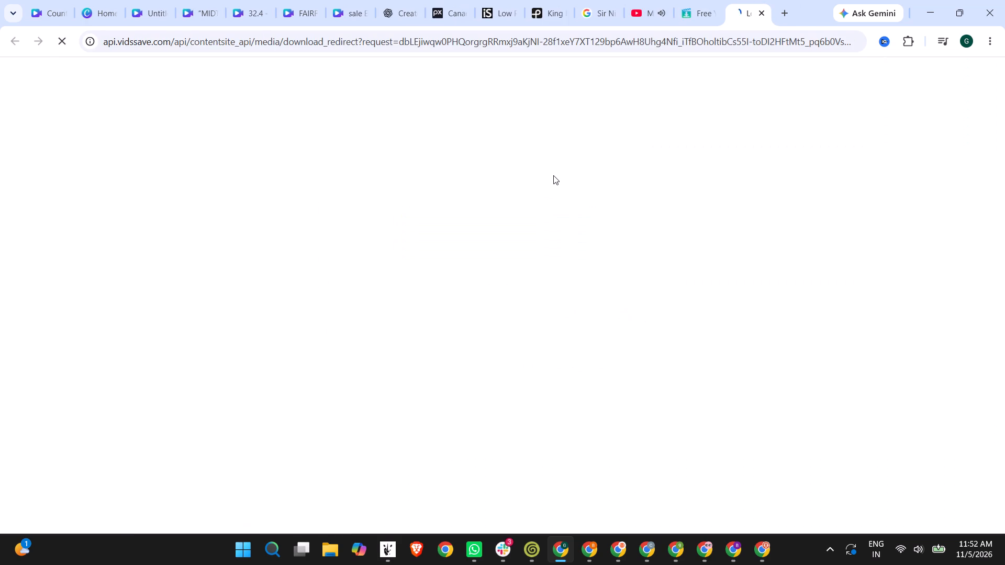
pyautogui.click(764, 13)
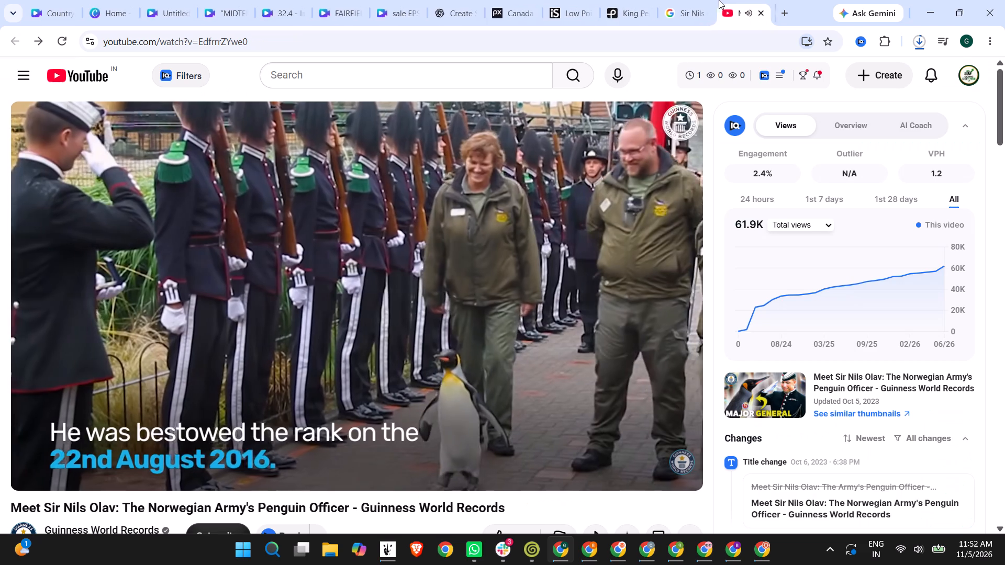
pyautogui.click(515, 224)
# Copy the Penguins International photo of Sir Nils Olav wearing his badge from the Google image results.
pyautogui.click(683, 0)
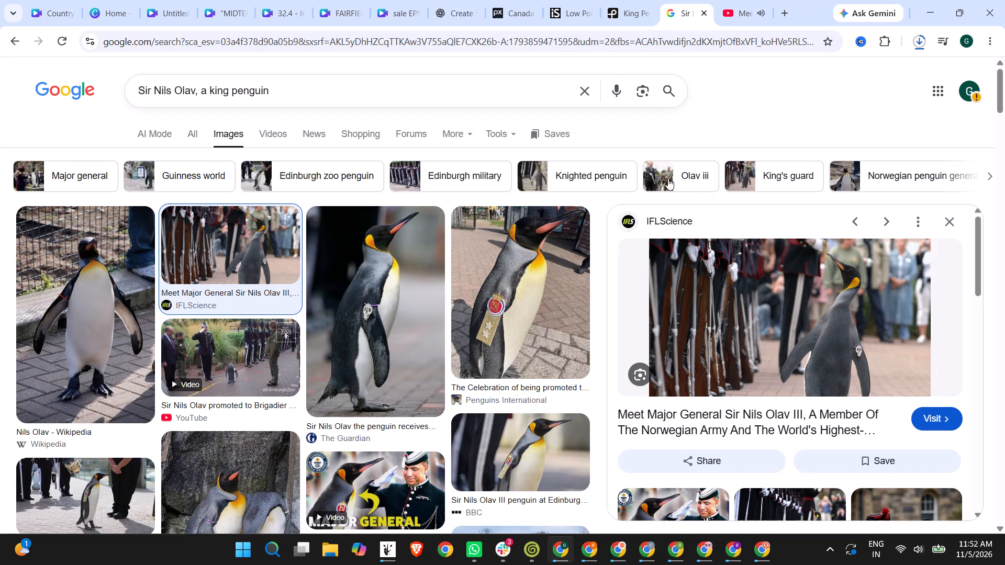
pyautogui.click(533, 313)
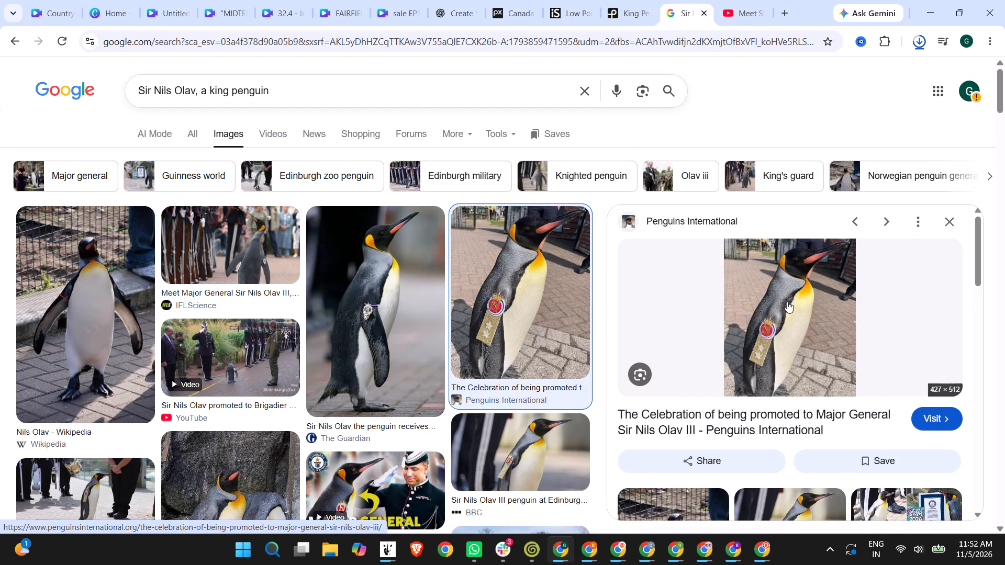
pyautogui.rightClick(787, 301)
pyautogui.click(841, 451)
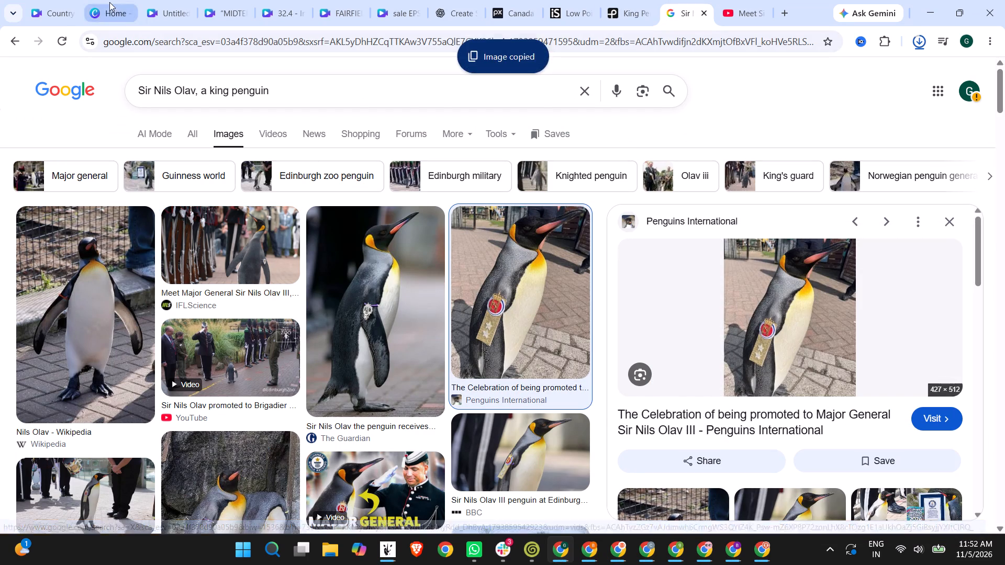
# Paste the copied penguin photo into the Country Facts design in Canva and move it below the script, over the street-sweeper clip.
pyautogui.click(109, 2)
pyautogui.click(41, 1)
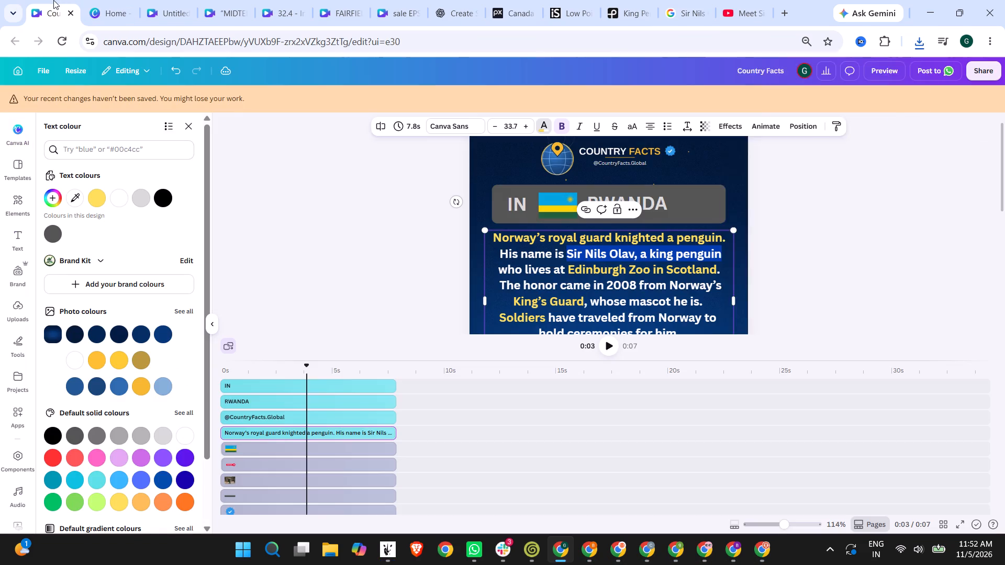
pyautogui.click(955, 179)
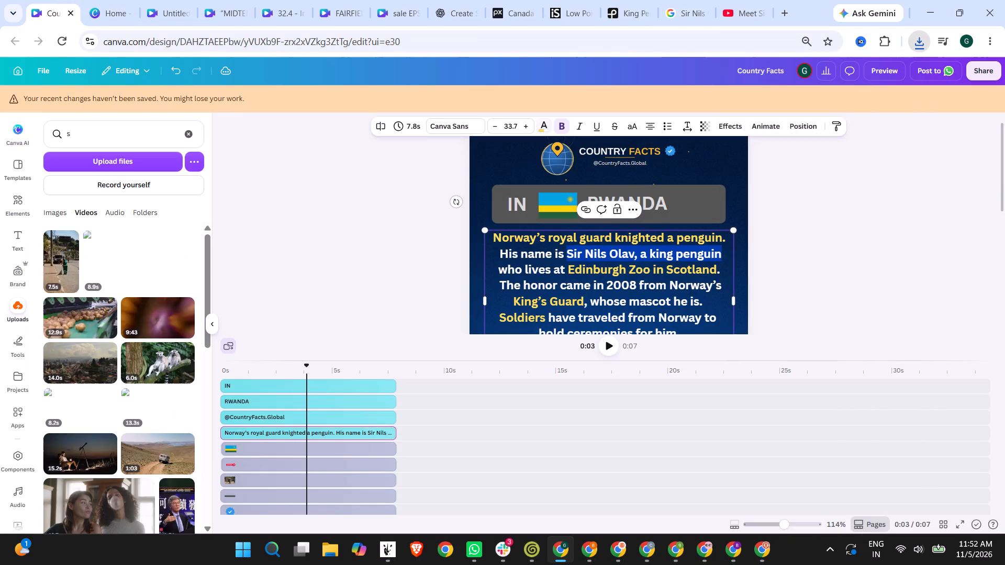
pyautogui.click(832, 209)
pyautogui.keyDown('ctrl'); pyautogui.scroll(2, 745, 209); pyautogui.keyUp('ctrl')
pyautogui.keyDown('ctrl'); pyautogui.scroll(-7, 745, 209); pyautogui.keyUp('ctrl')
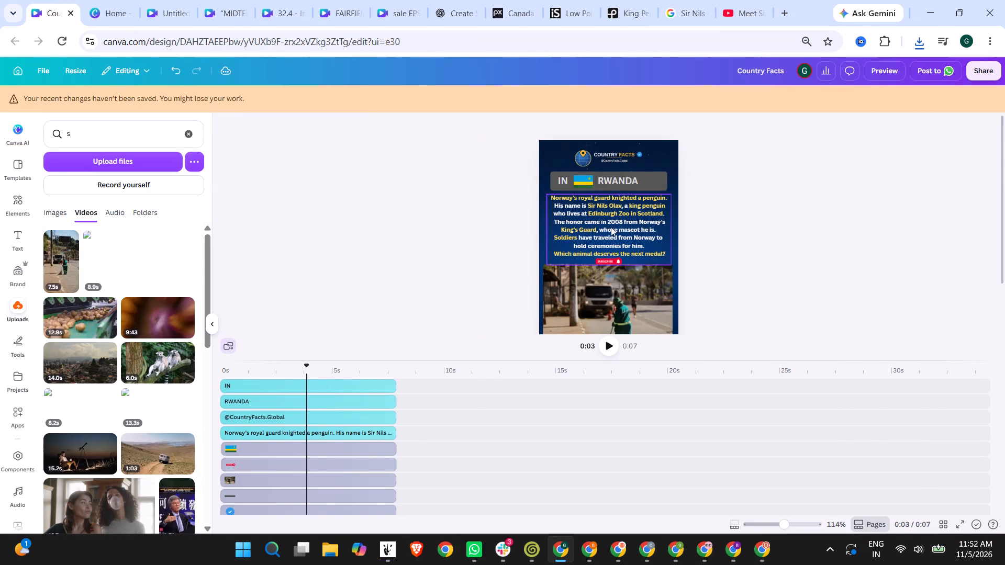
pyautogui.scroll(-2, 606, 258)
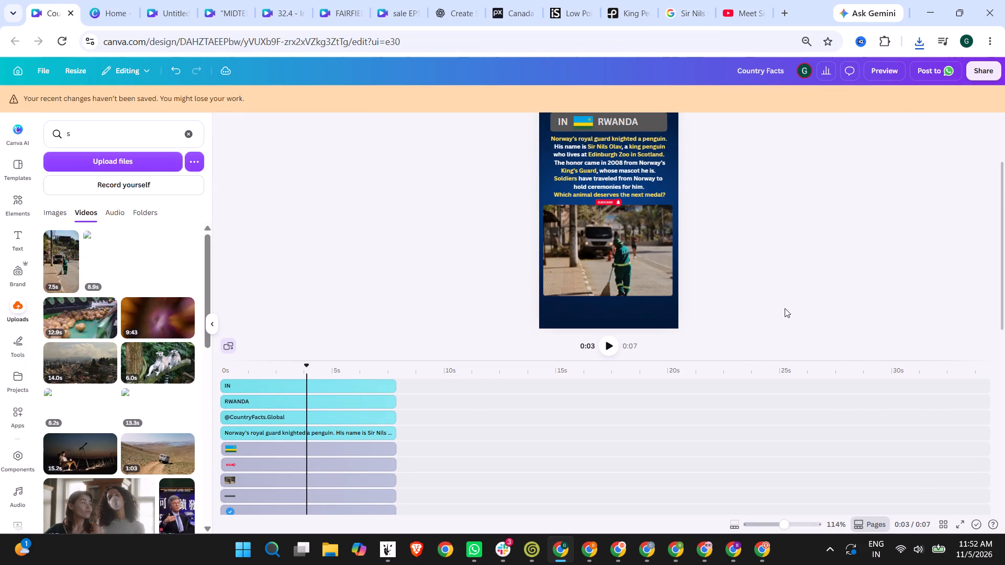
pyautogui.hotkey('ctrl', 'v')
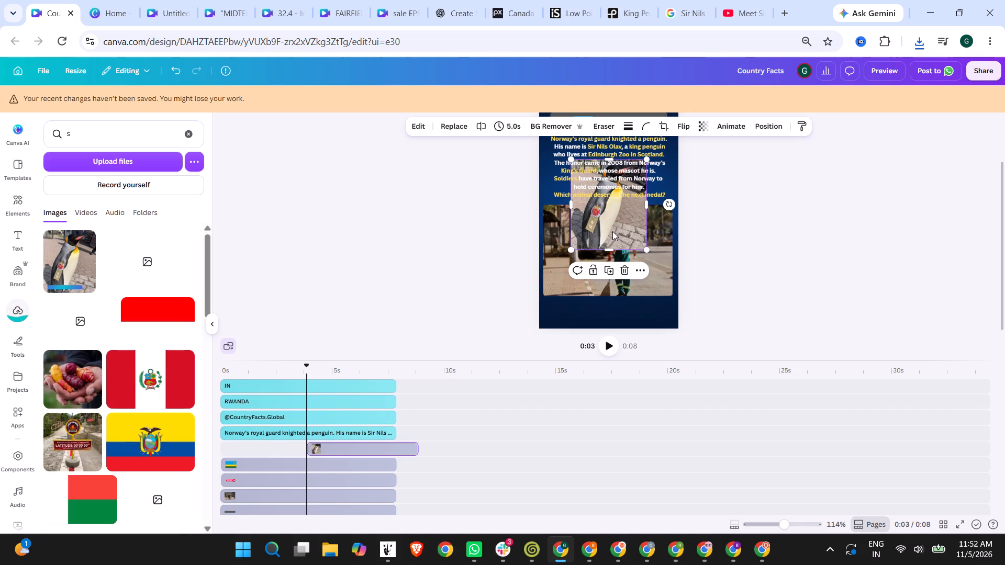
pyautogui.moveTo(612, 231); pyautogui.dragTo(595, 312)
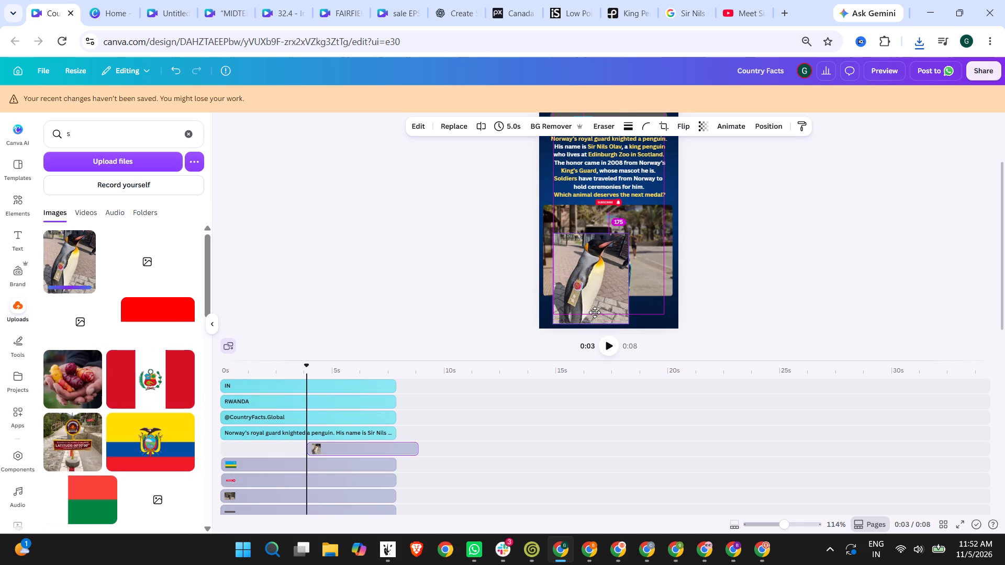
pyautogui.moveTo(595, 312); pyautogui.dragTo(595, 313)
# Remove the background of the pasted penguin photo with BG Remover.
pyautogui.click(545, 130)
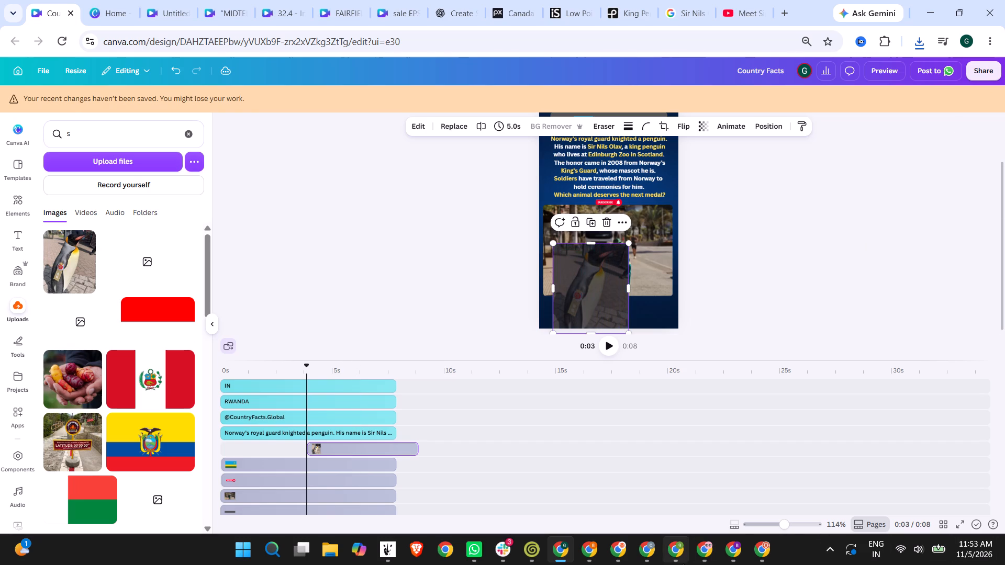
# Switch to YouTube Studio and review the Country Facts channel's realtime performance, sorting the content by views in the last 60 minutes.
pyautogui.click(651, 548)
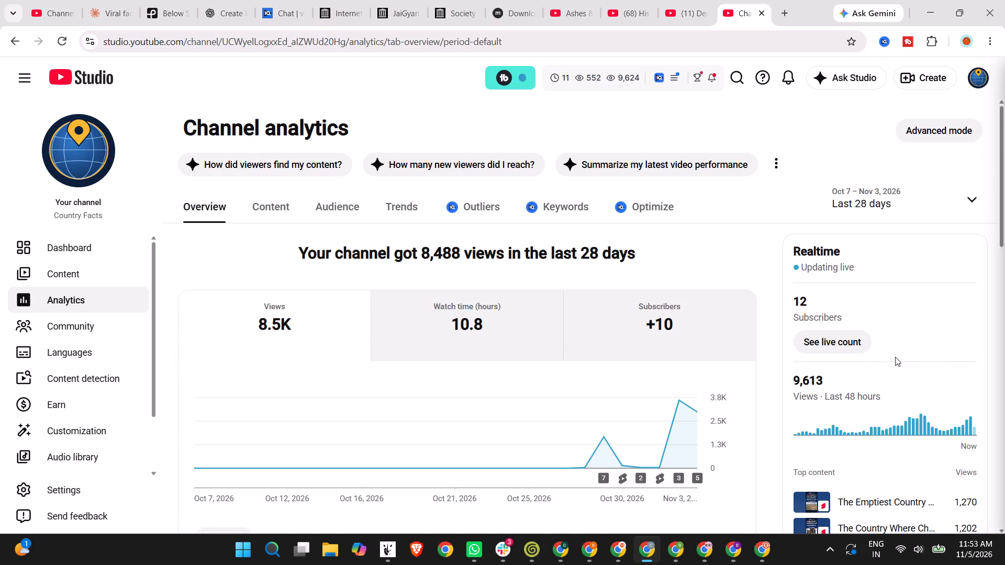
pyautogui.scroll(-2, 875, 348)
pyautogui.click(828, 456)
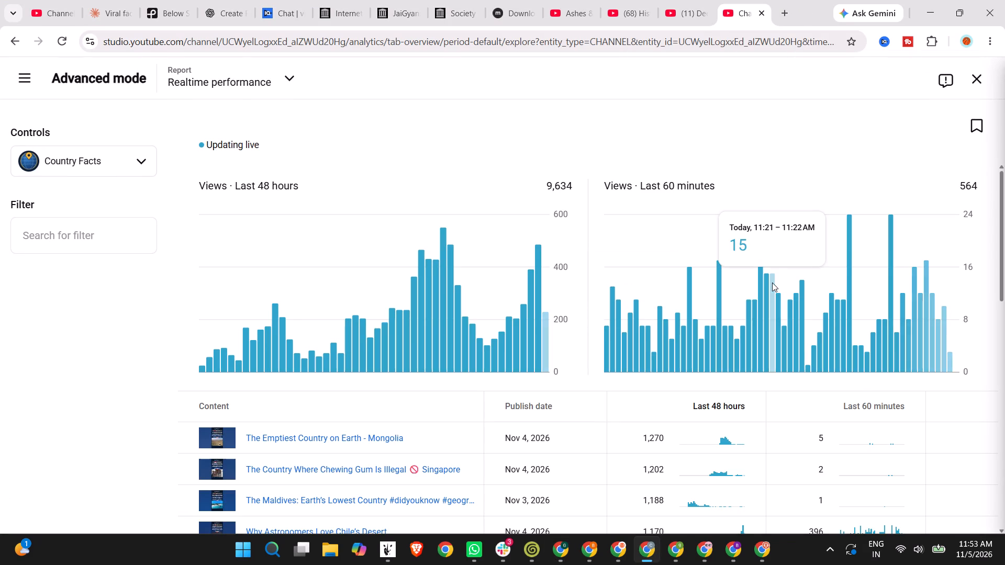
pyautogui.click(864, 415)
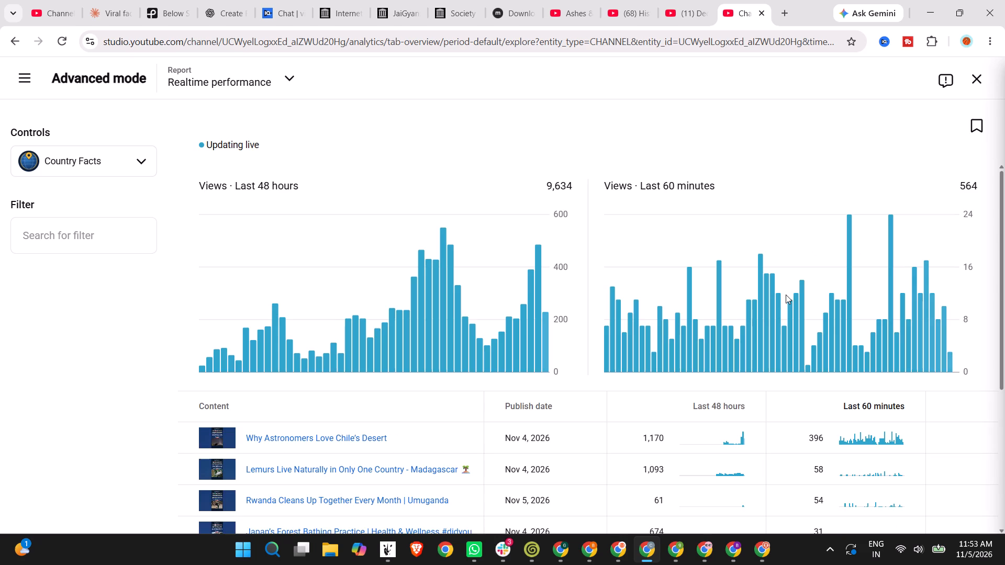
pyautogui.scroll(-2, 786, 295)
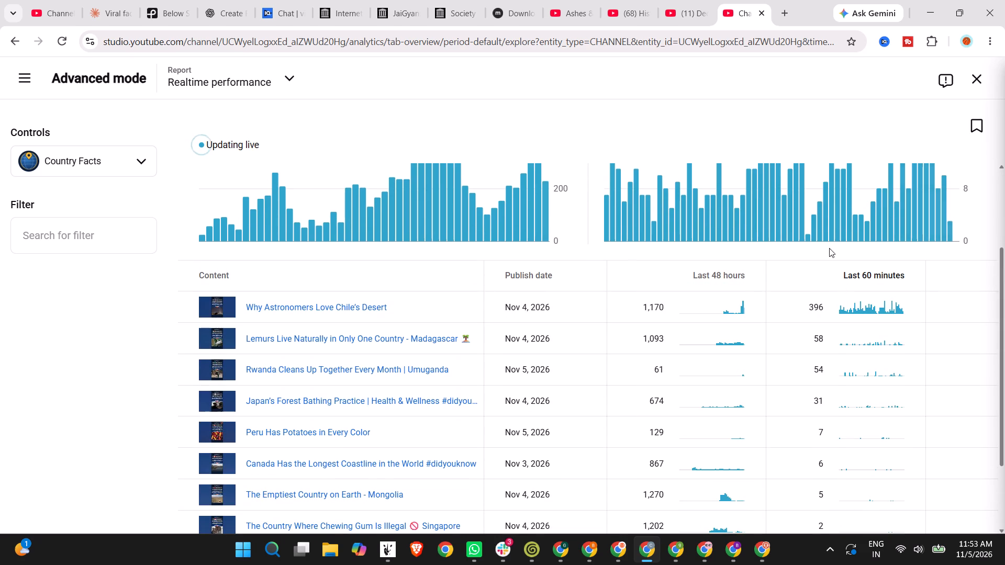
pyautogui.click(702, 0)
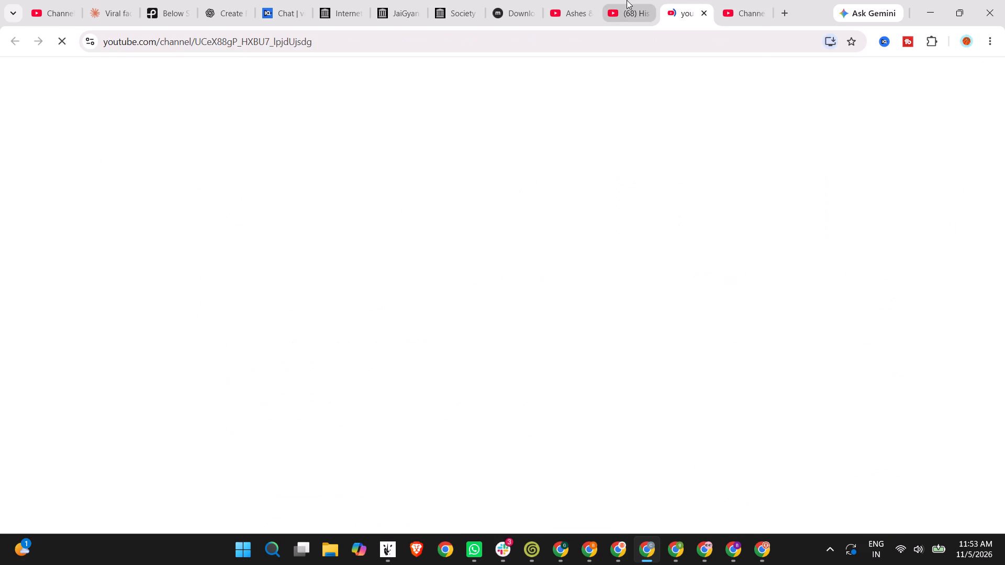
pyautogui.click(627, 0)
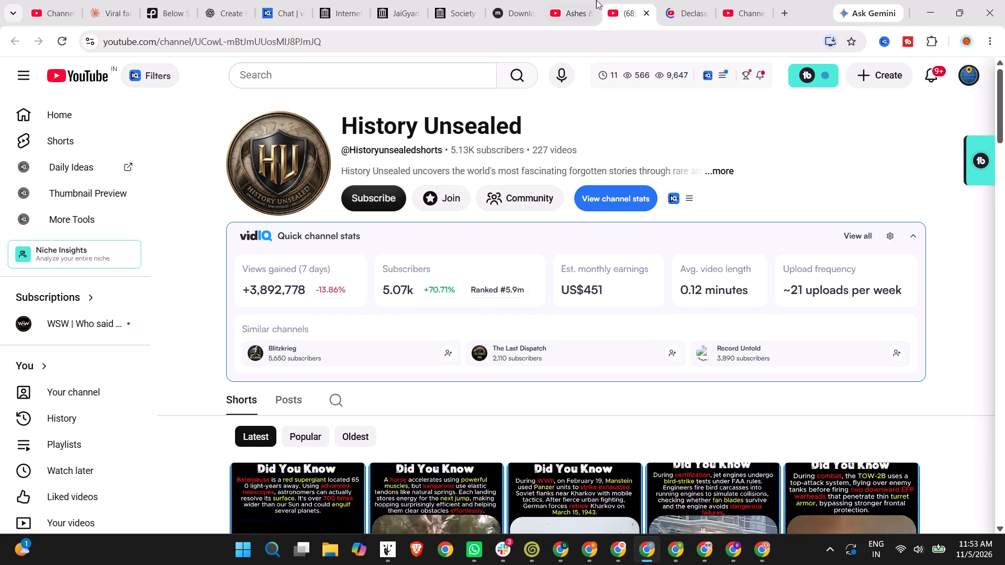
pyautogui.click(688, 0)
# Switch back to the Canva design, move the penguin cutout to the page's lower-left corner and raise its timeline layer above the script text.
pyautogui.click(550, 552)
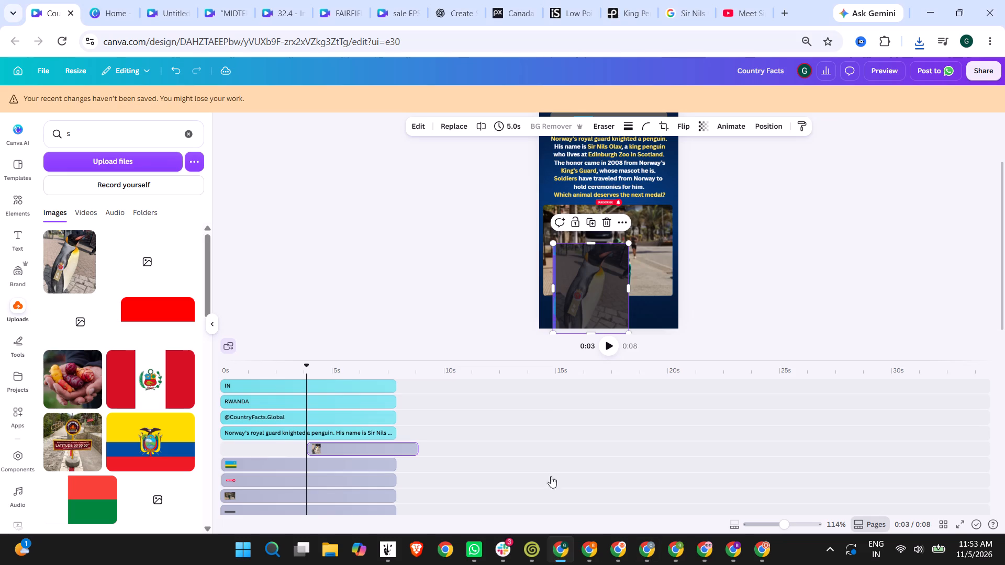
pyautogui.moveTo(599, 291); pyautogui.dragTo(565, 272)
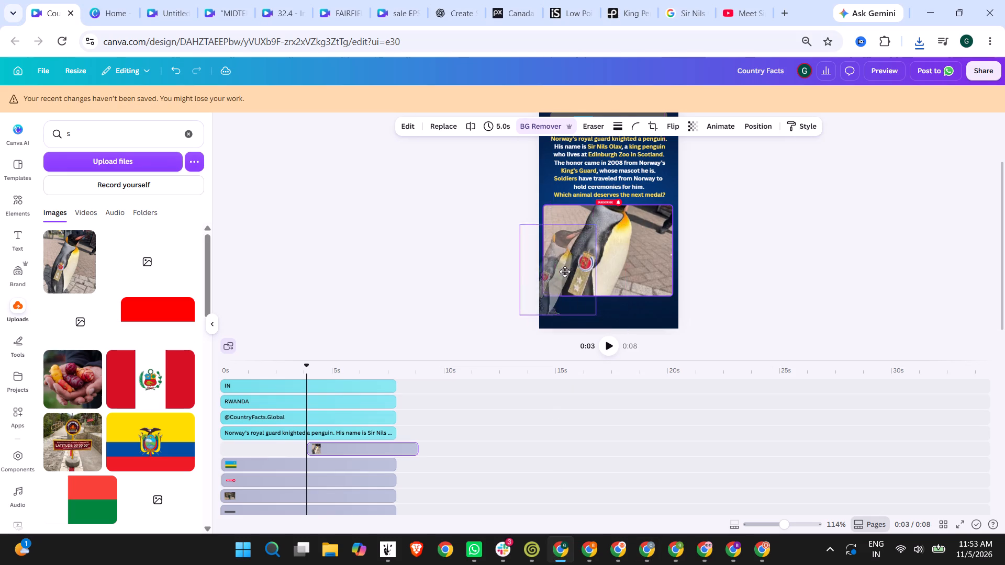
pyautogui.moveTo(565, 272); pyautogui.dragTo(560, 312)
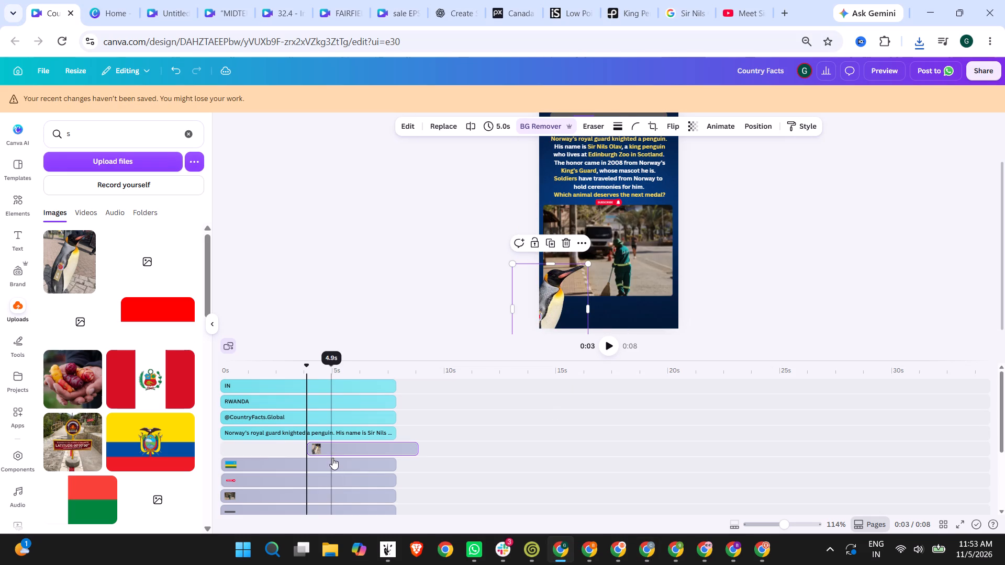
pyautogui.moveTo(333, 452); pyautogui.dragTo(337, 430)
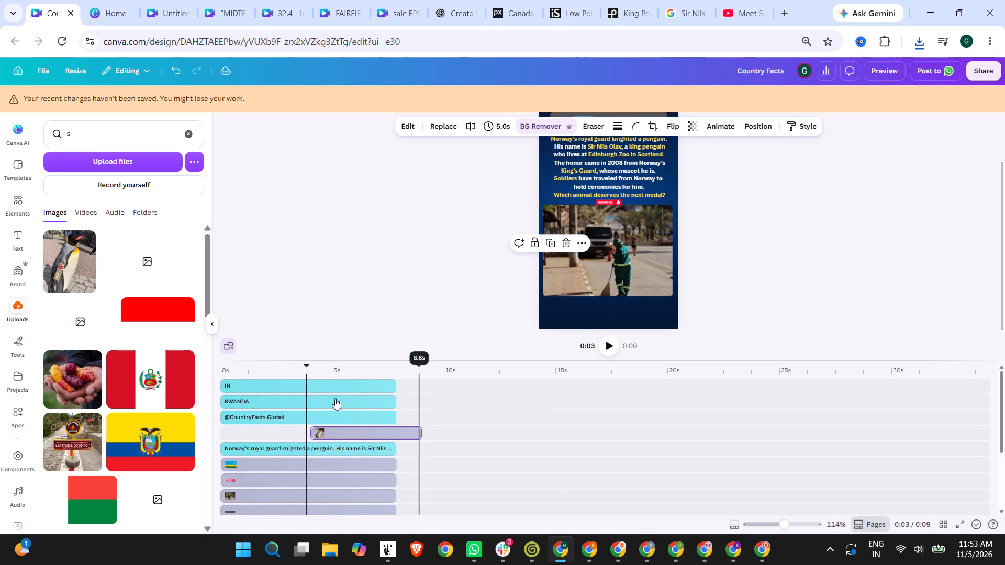
pyautogui.click(334, 371)
# Shrink the penguin cutout to about two-thirds size and adjust its placement in the page's lower-left corner.
pyautogui.moveTo(564, 308); pyautogui.dragTo(583, 300)
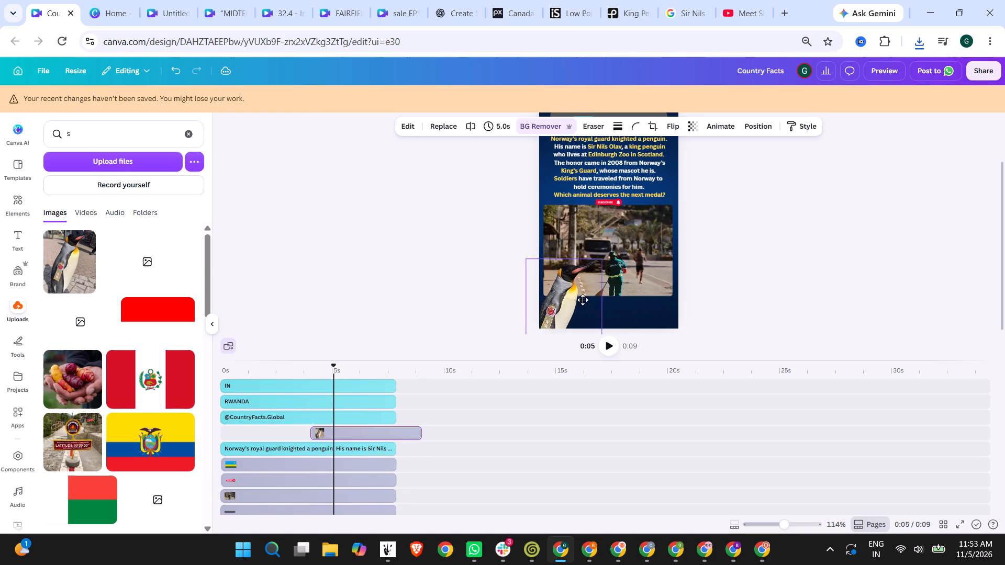
pyautogui.moveTo(583, 300); pyautogui.dragTo(562, 321)
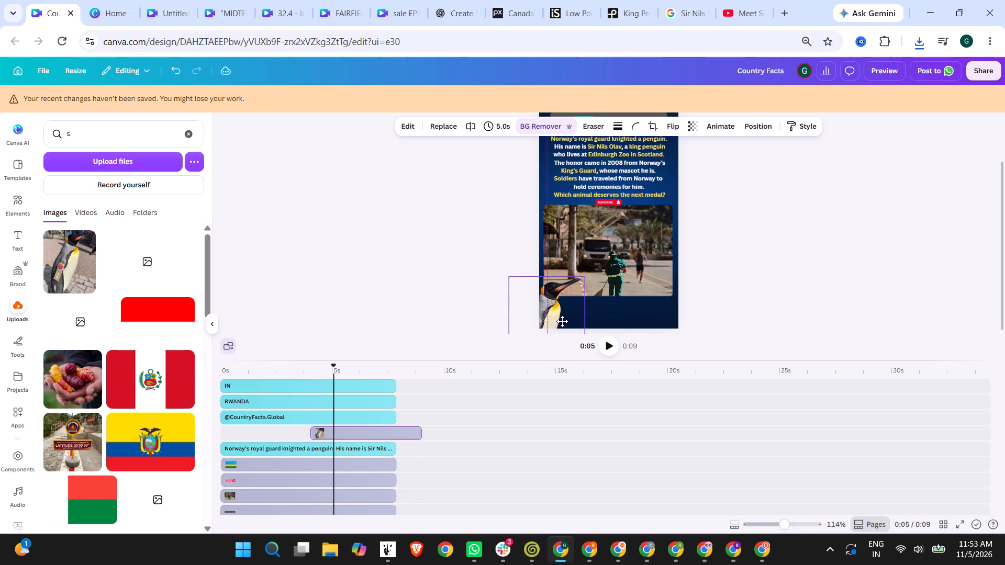
pyautogui.moveTo(562, 321); pyautogui.dragTo(574, 317)
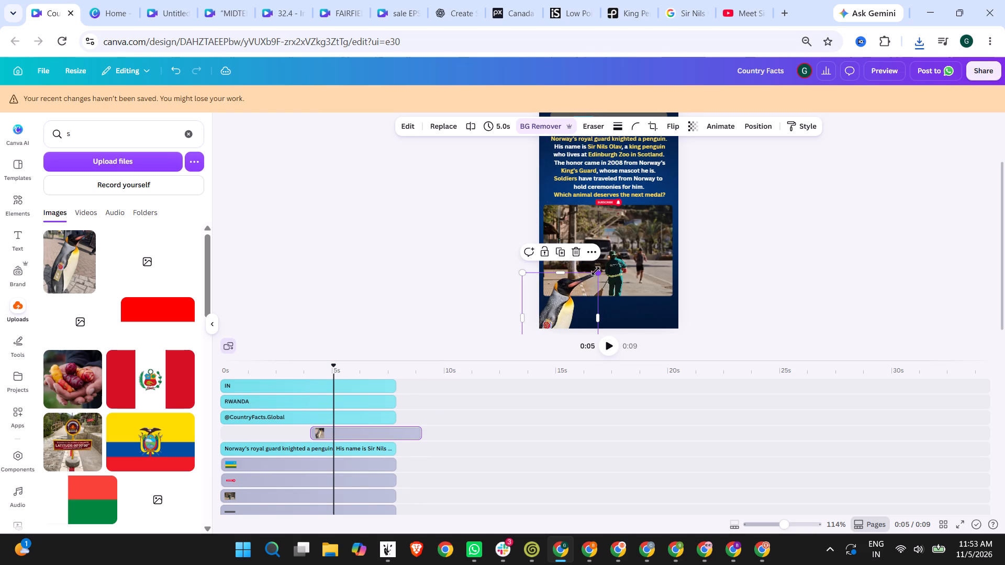
pyautogui.moveTo(596, 271); pyautogui.dragTo(567, 302)
pyautogui.moveTo(554, 317); pyautogui.dragTo(564, 293)
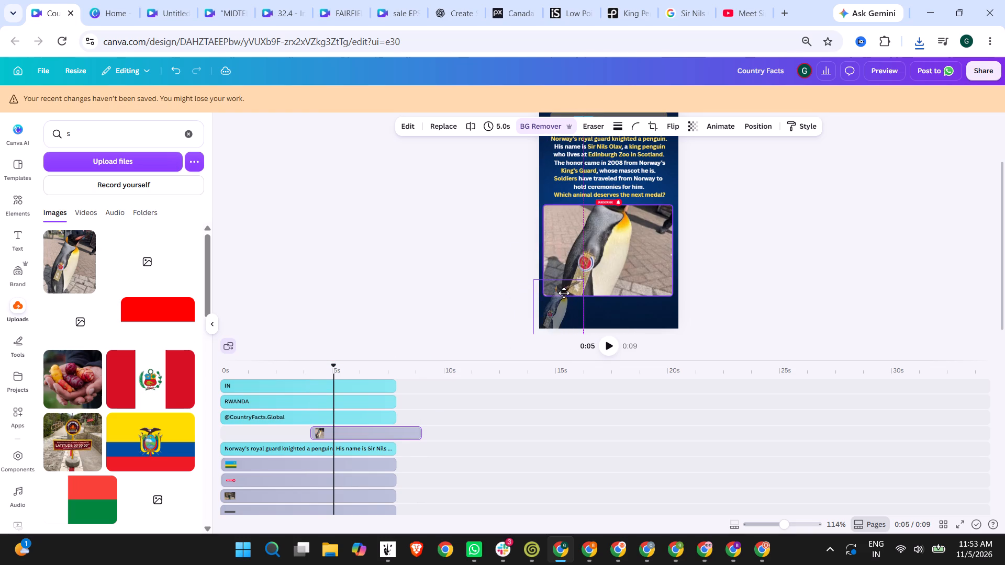
pyautogui.moveTo(564, 293); pyautogui.dragTo(561, 299)
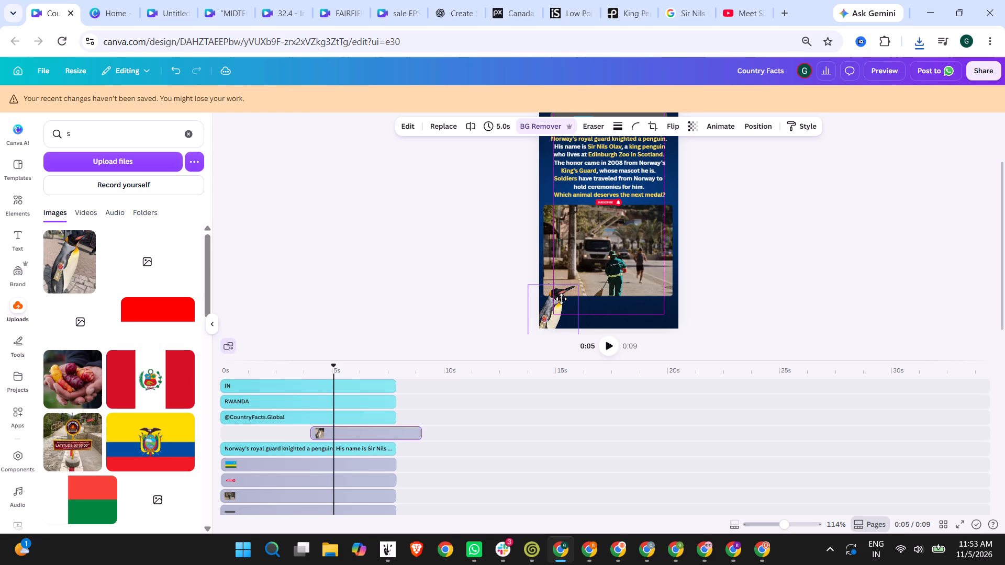
# Move the penguin cutout up to the page's top-left corner, beside the Country Facts logo.
pyautogui.moveTo(561, 299); pyautogui.dragTo(548, 183)
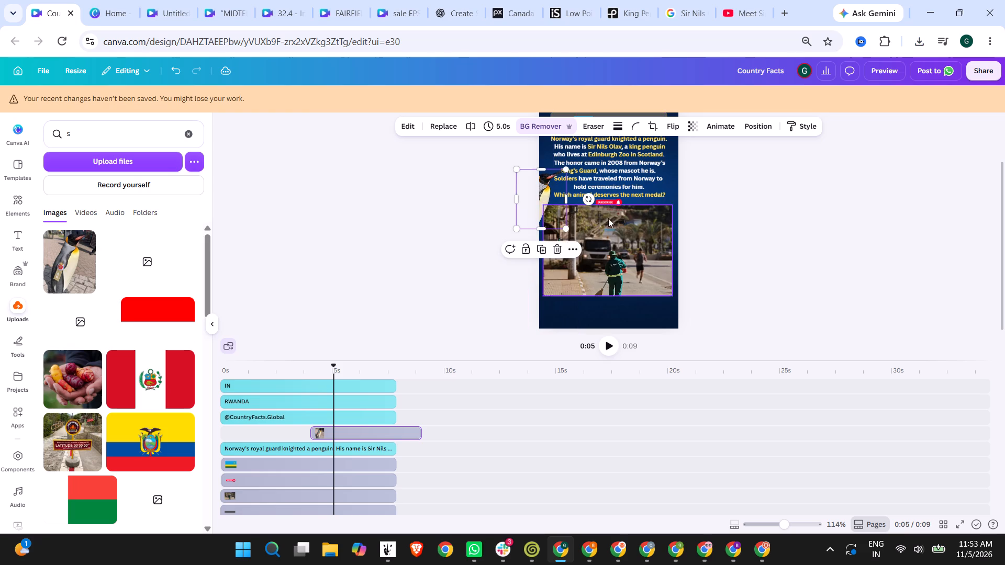
pyautogui.scroll(3, 682, 248)
pyautogui.moveTo(544, 255); pyautogui.dragTo(554, 148)
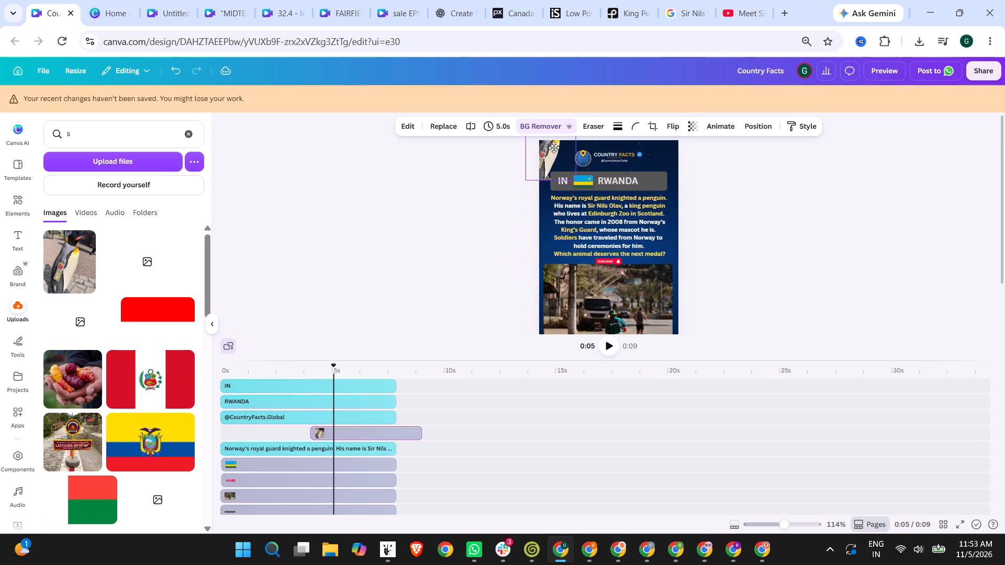
pyautogui.moveTo(554, 148); pyautogui.dragTo(552, 166)
pyautogui.scroll(2, 741, 237)
pyautogui.click(711, 219)
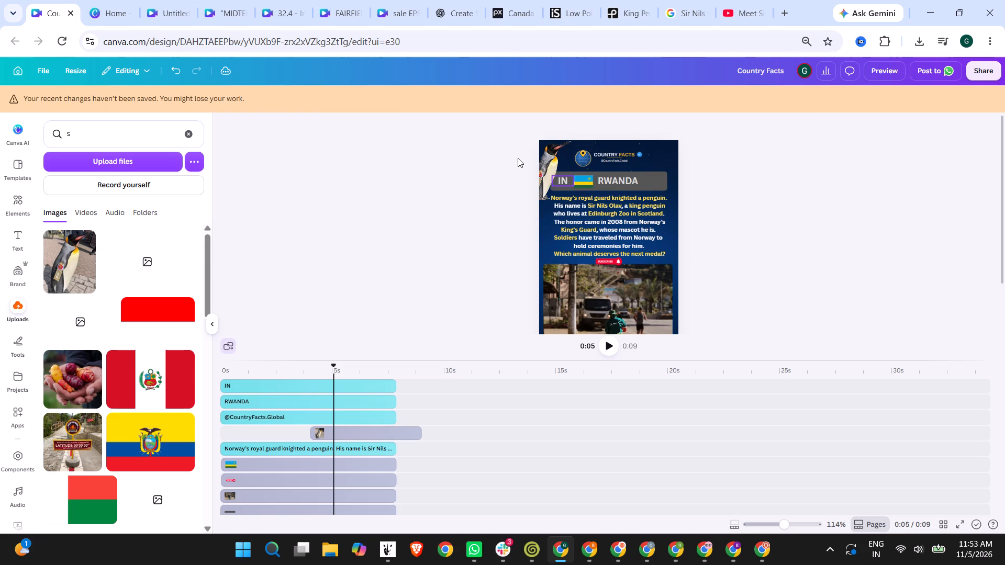
# Delete the "IN" text from the country title banner.
pyautogui.click(562, 180)
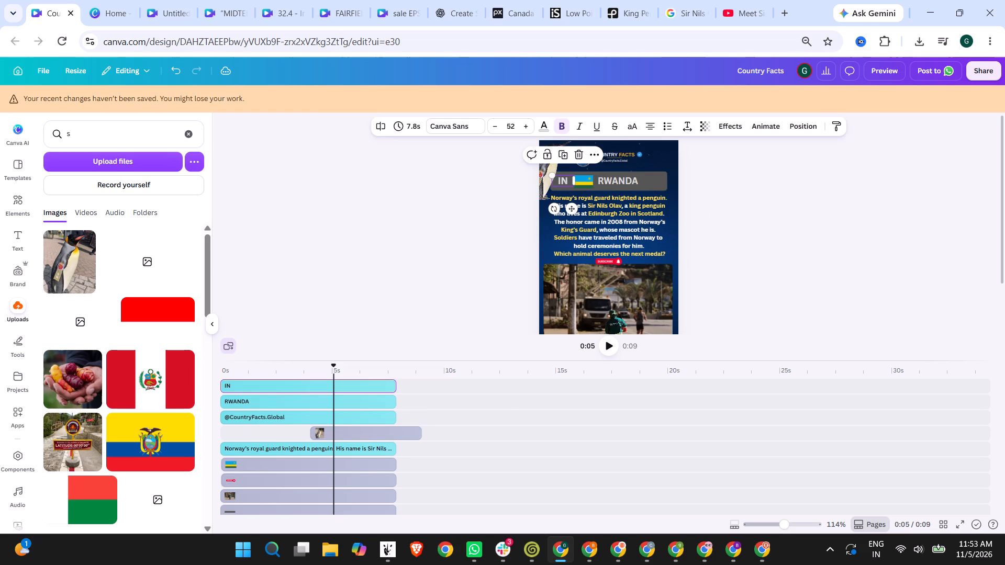
pyautogui.press('Delete')
# Change the country name in the title banner to NORWAY.
pyautogui.click(611, 178)
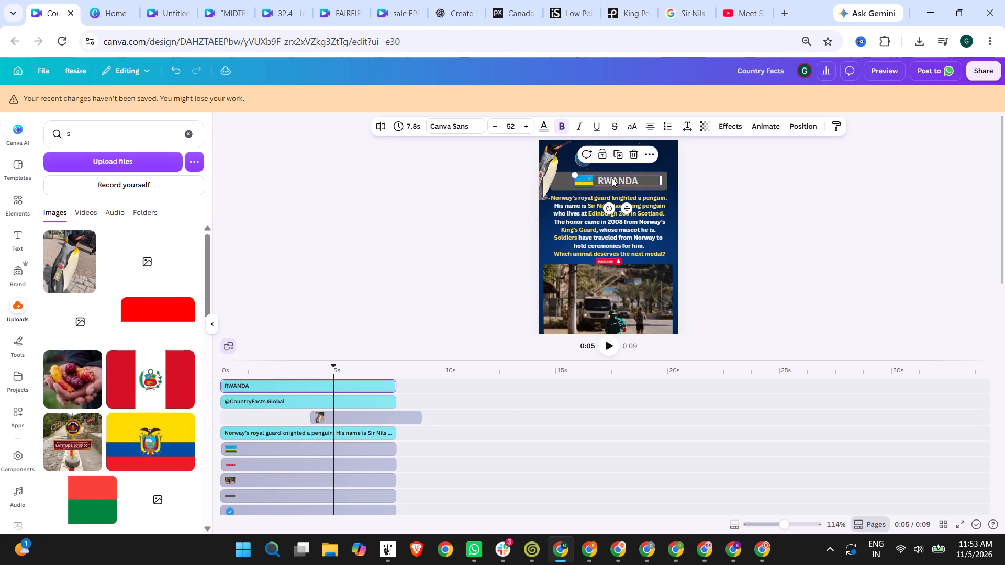
pyautogui.doubleClick(612, 178)
pyautogui.write('NORWAY')
pyautogui.click(811, 187)
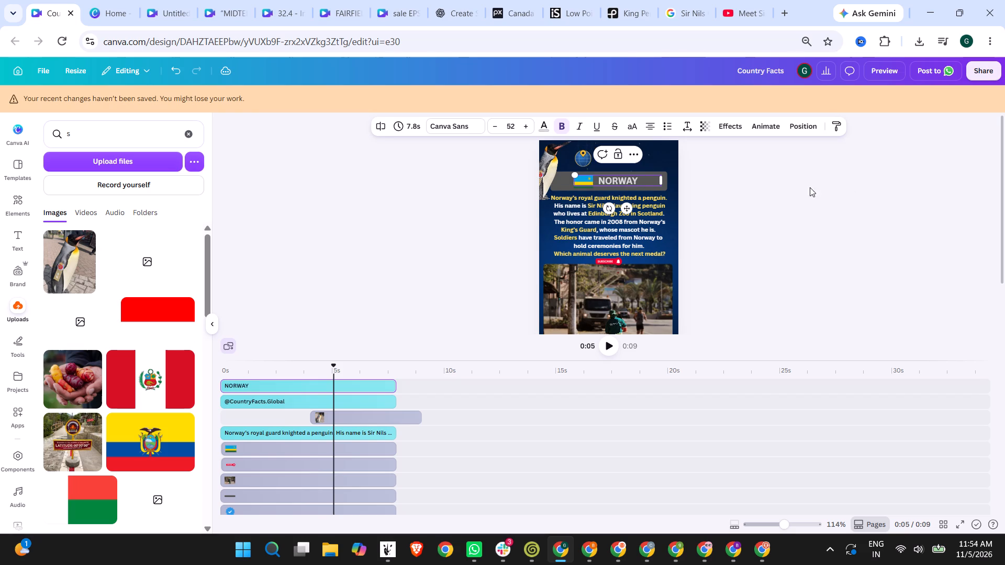
# Reposition and resize the penguin cutout to fit beside the Country Facts logo, from the page's top edge to the banner's bottom edge.
pyautogui.moveTo(550, 165); pyautogui.dragTo(553, 172)
pyautogui.click(832, 193)
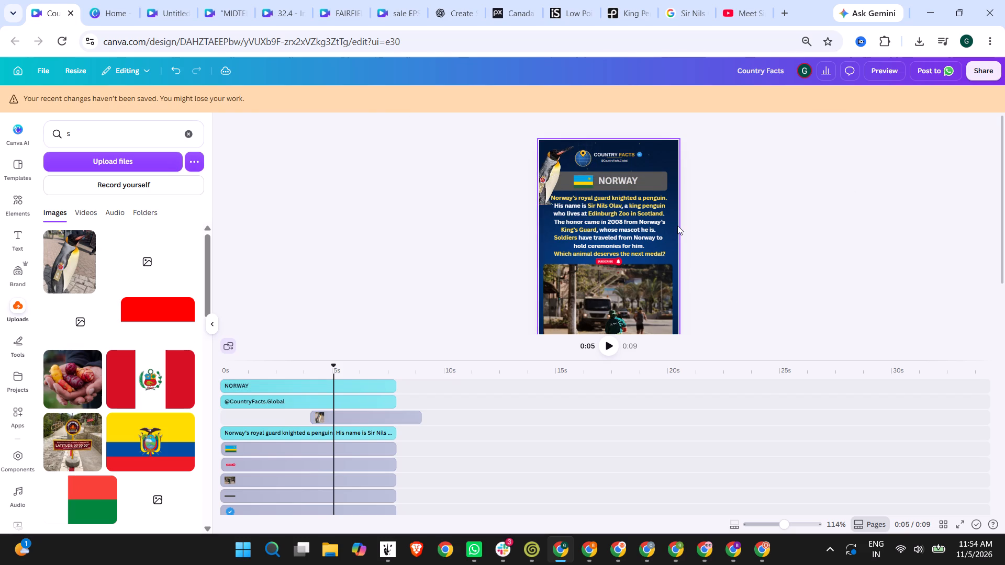
pyautogui.keyDown('ctrl'); pyautogui.scroll(4, 677, 225); pyautogui.keyUp('ctrl')
pyautogui.scroll(-3, 675, 217)
pyautogui.scroll(7, 678, 241)
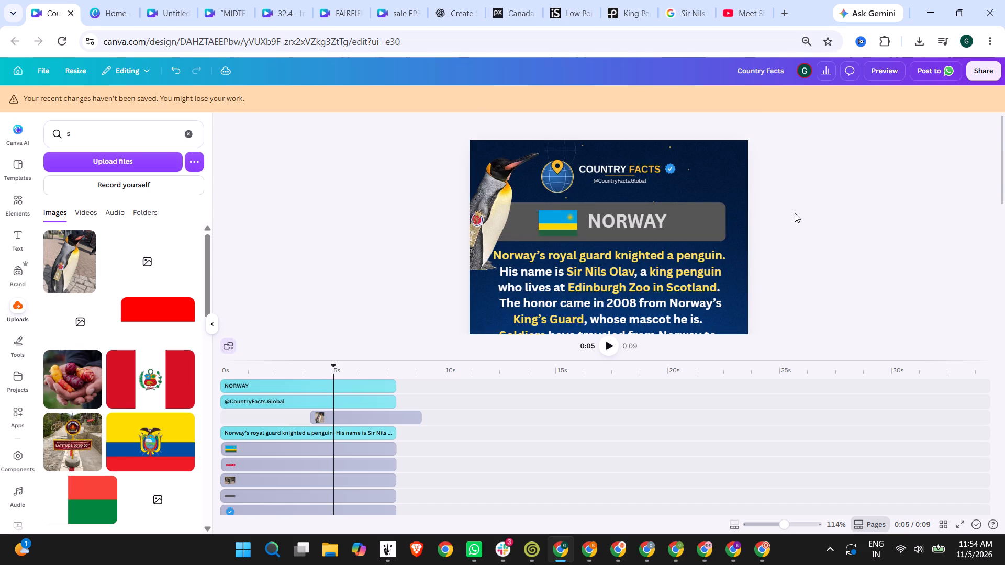
pyautogui.moveTo(488, 183); pyautogui.dragTo(491, 176)
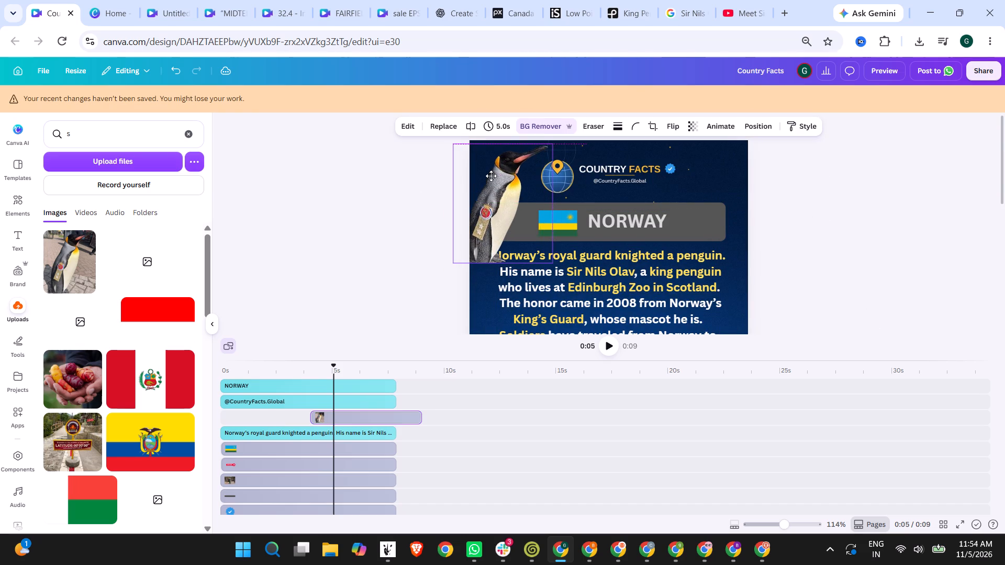
pyautogui.moveTo(491, 176); pyautogui.dragTo(493, 166)
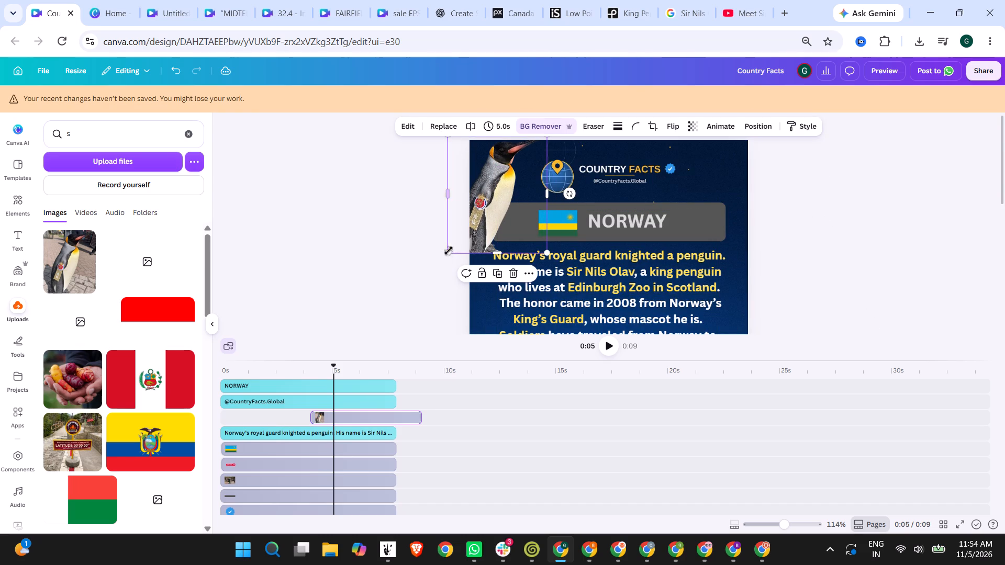
pyautogui.moveTo(448, 253); pyautogui.dragTo(481, 210)
pyautogui.moveTo(506, 174); pyautogui.dragTo(488, 207)
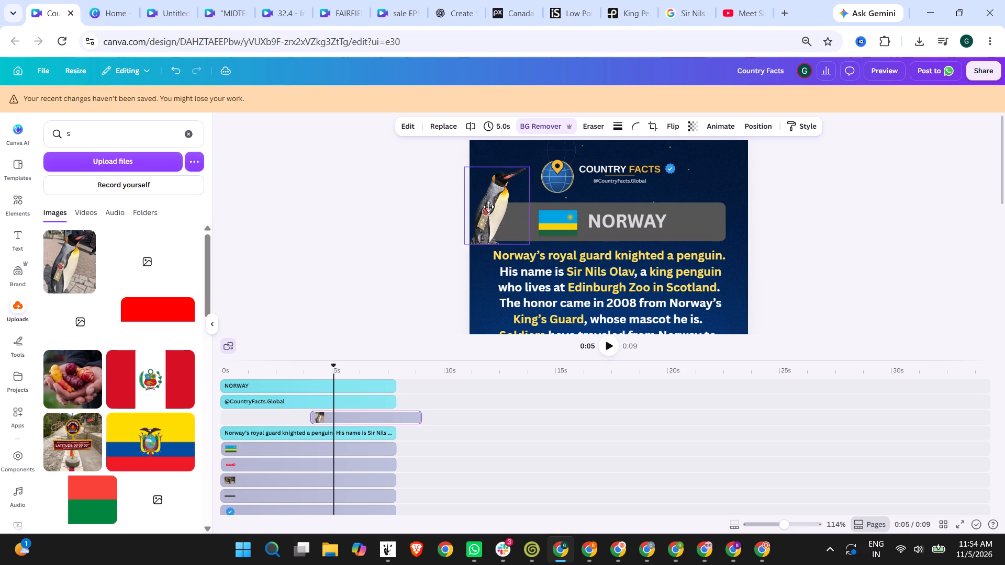
pyautogui.moveTo(488, 207); pyautogui.dragTo(489, 204)
pyautogui.moveTo(530, 163); pyautogui.dragTo(546, 152)
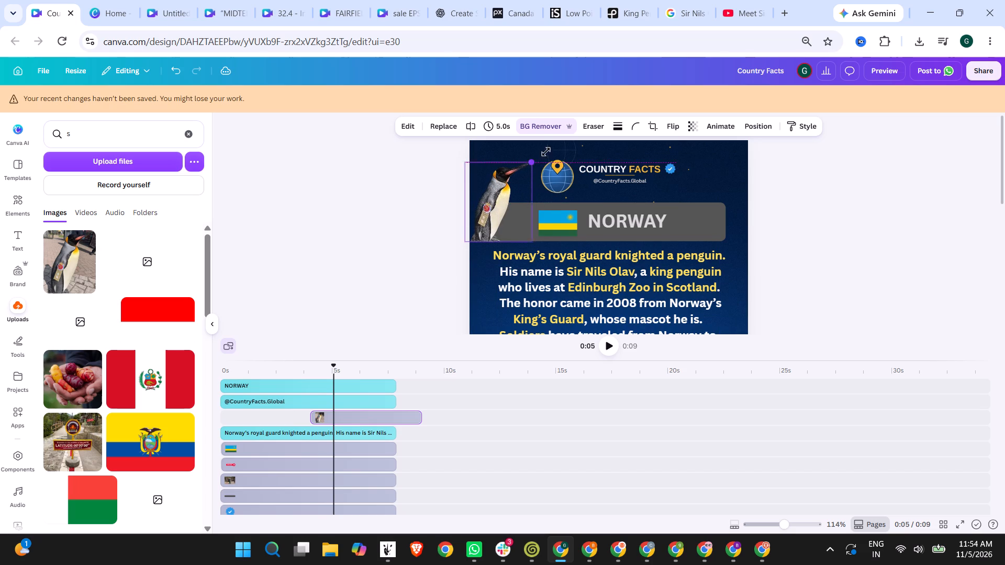
pyautogui.moveTo(546, 152); pyautogui.dragTo(552, 145)
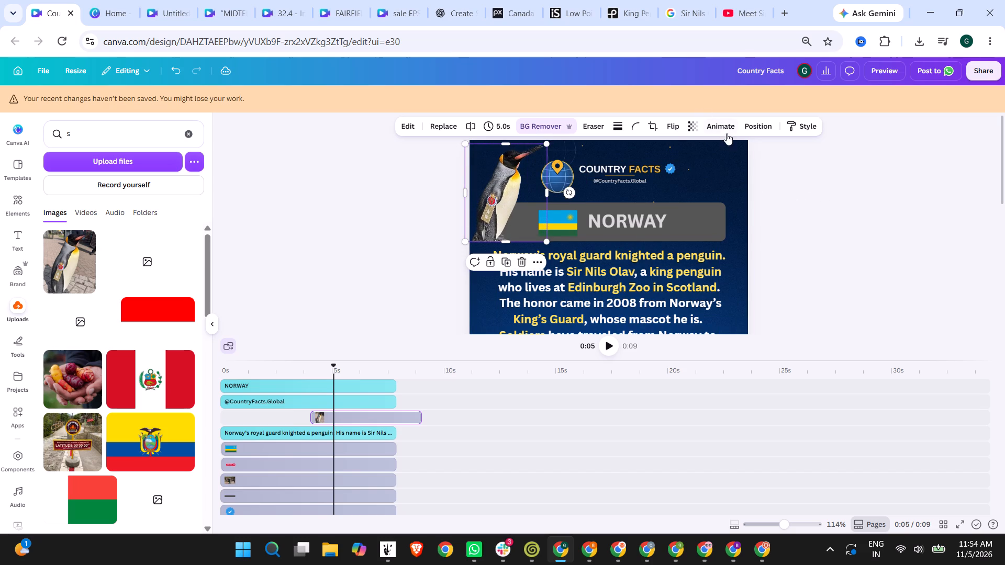
# Add a Glow shadow to the penguin cutout and set the glow colour to white.
pyautogui.click(405, 126)
pyautogui.scroll(-4, 136, 349)
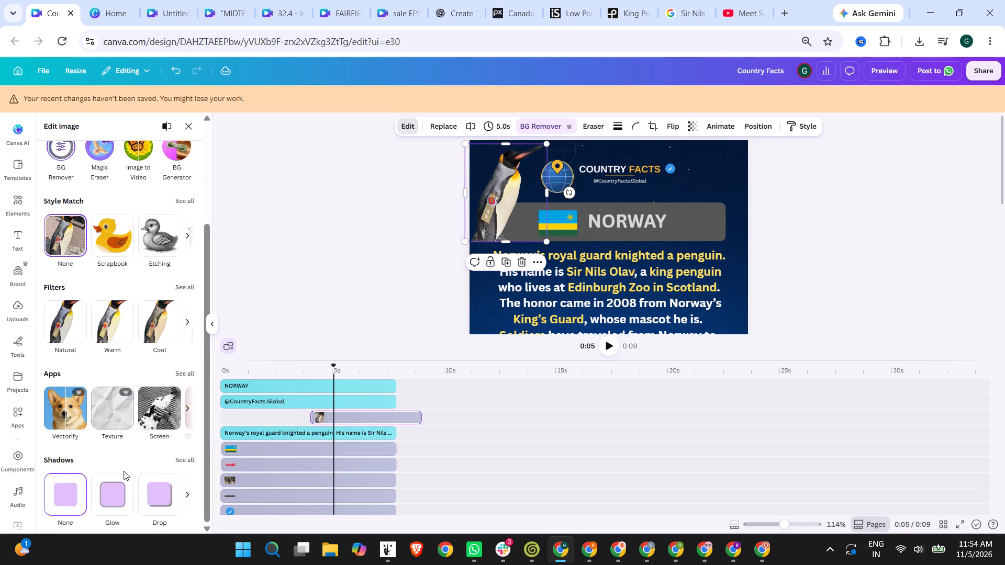
pyautogui.click(126, 494)
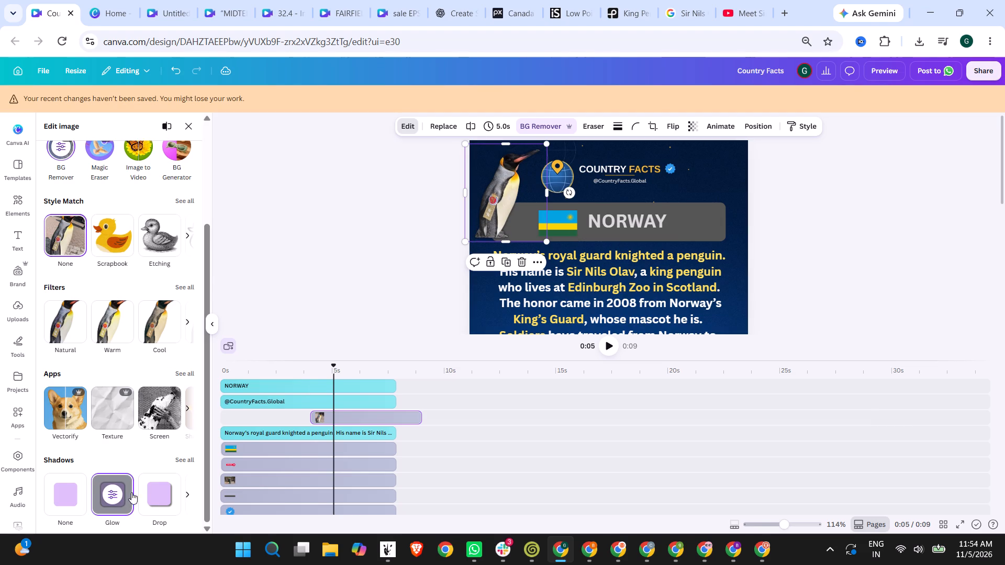
pyautogui.click(187, 455)
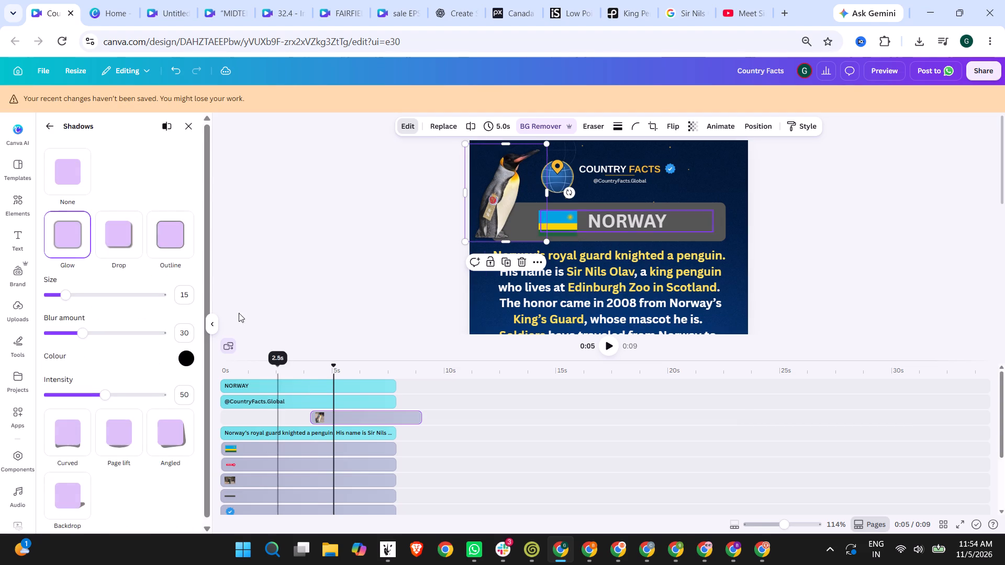
pyautogui.click(183, 359)
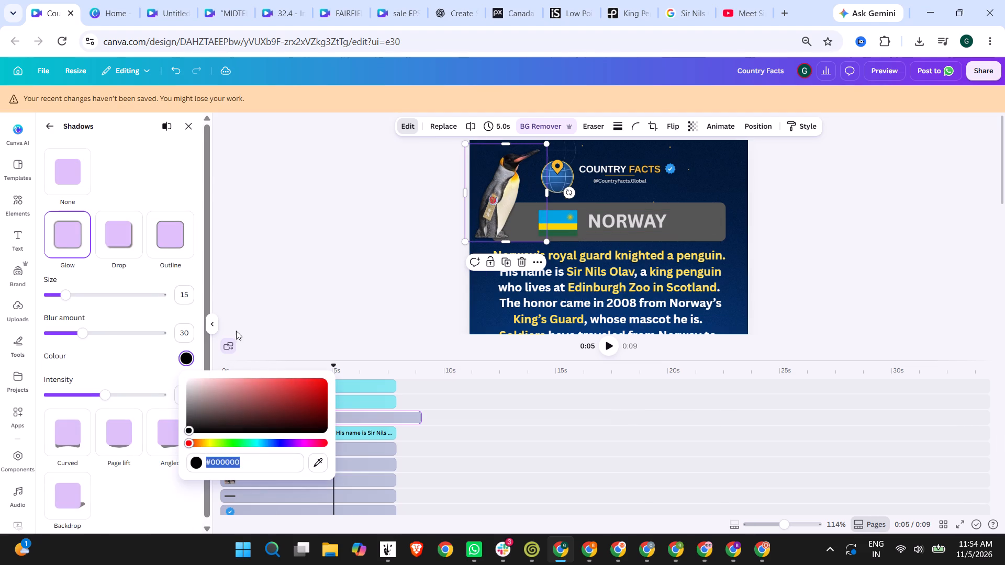
pyautogui.moveTo(218, 404); pyautogui.dragTo(167, 358)
pyautogui.click(321, 269)
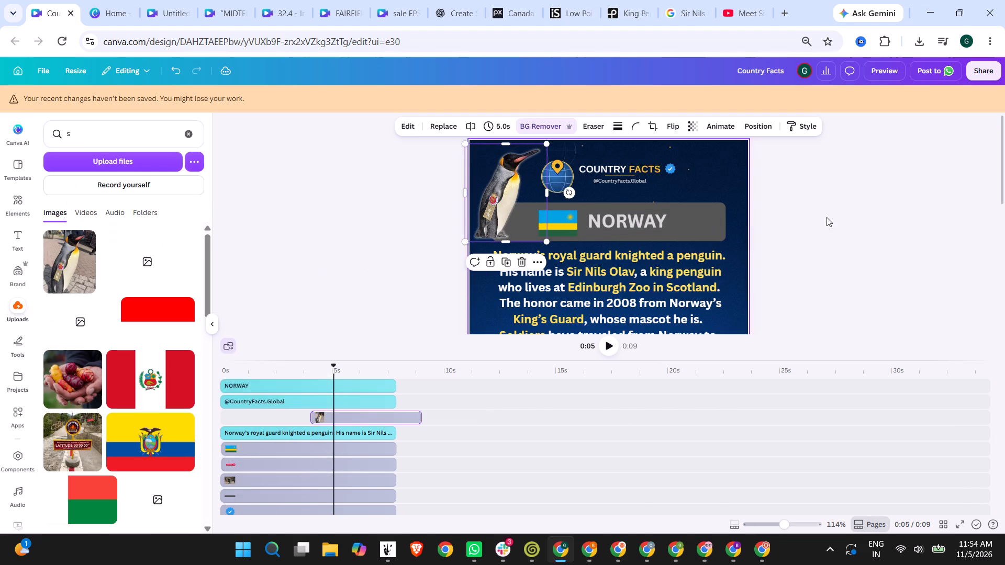
# Nudge the glowing penguin cutout slightly down and towards the page's left edge.
pyautogui.click(897, 219)
pyautogui.click(513, 174)
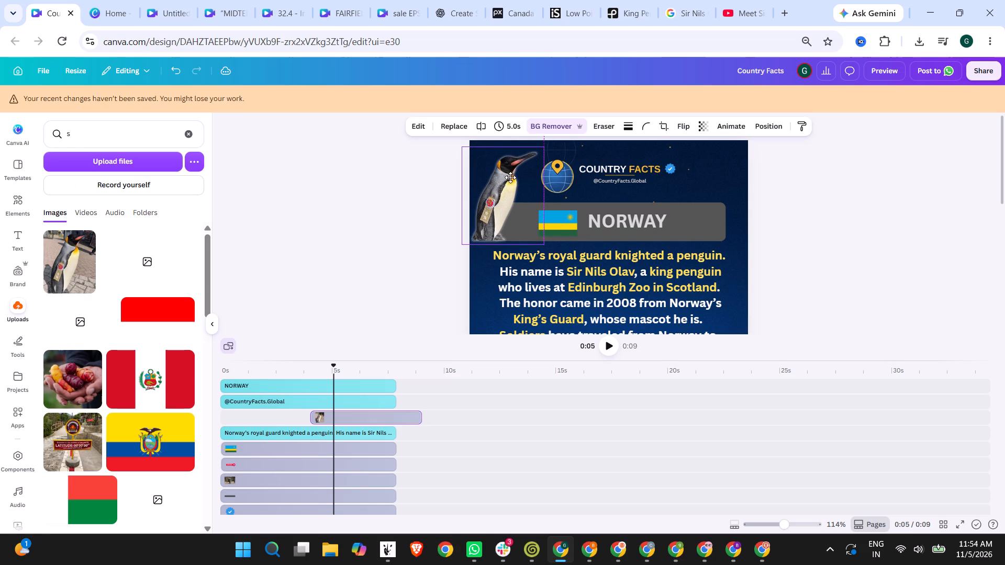
pyautogui.click(778, 196)
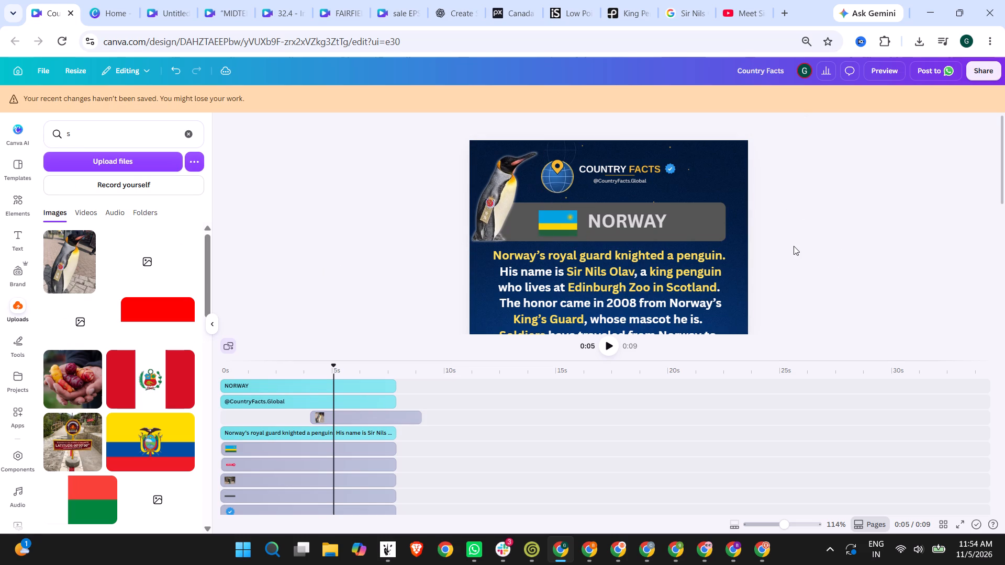
# Upload the downloaded video of the Norwegian guard ceremony from the Downloads folder to the design's uploads.
pyautogui.scroll(-5, 794, 246)
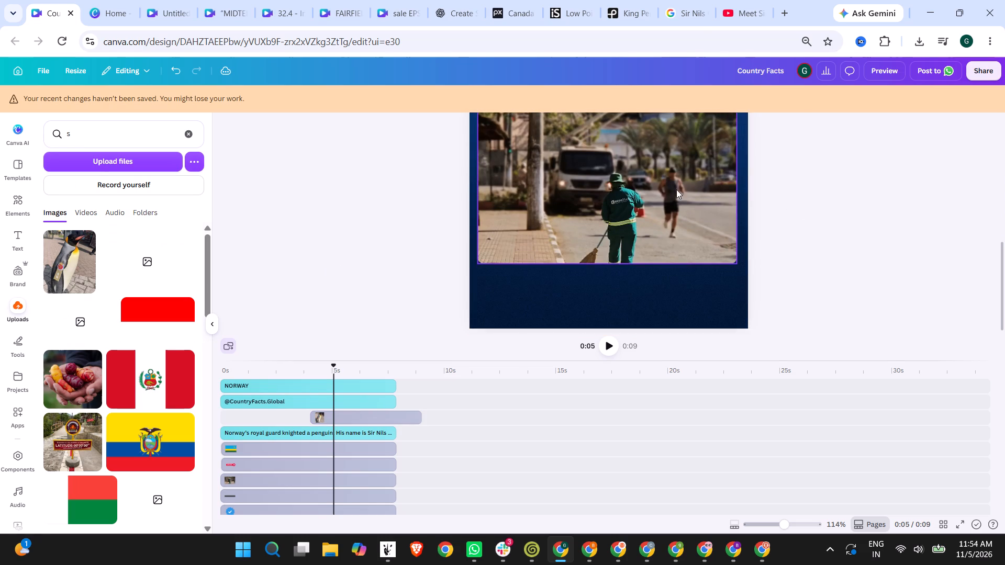
pyautogui.click(94, 162)
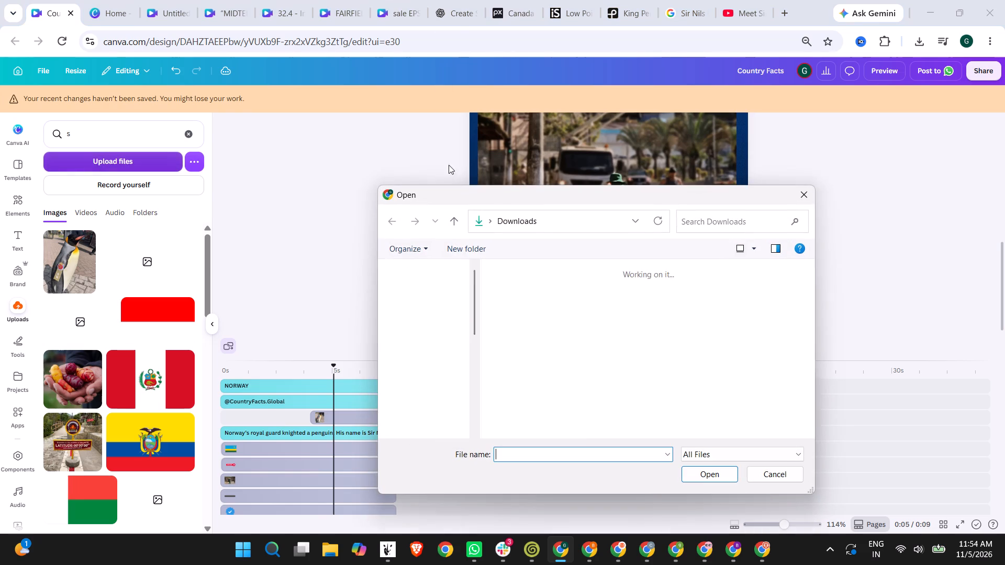
pyautogui.doubleClick(527, 317)
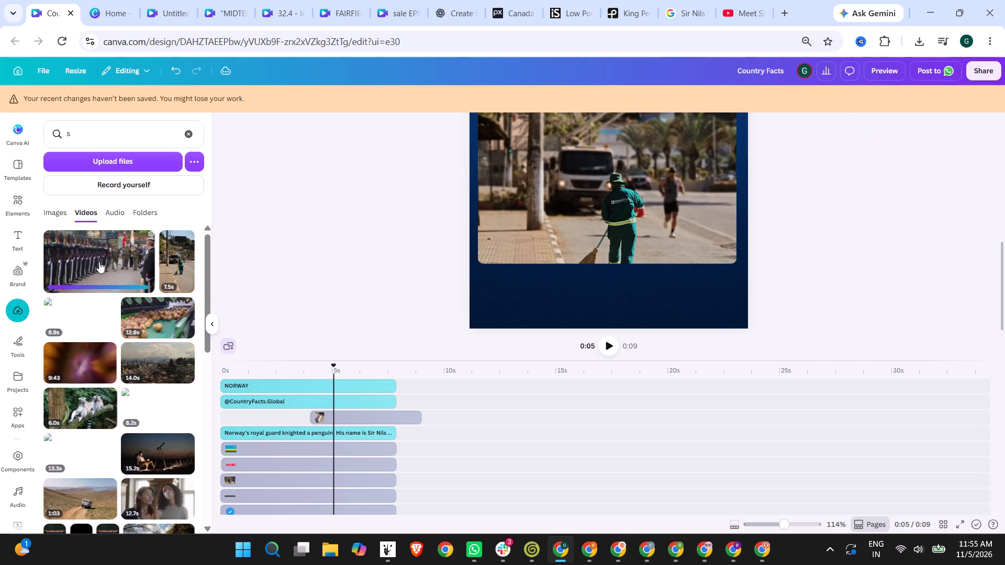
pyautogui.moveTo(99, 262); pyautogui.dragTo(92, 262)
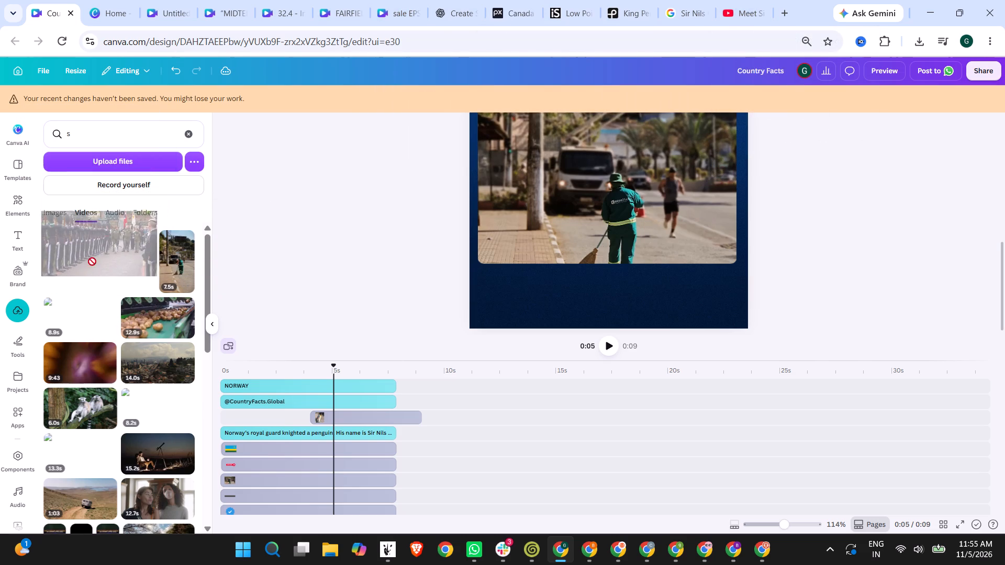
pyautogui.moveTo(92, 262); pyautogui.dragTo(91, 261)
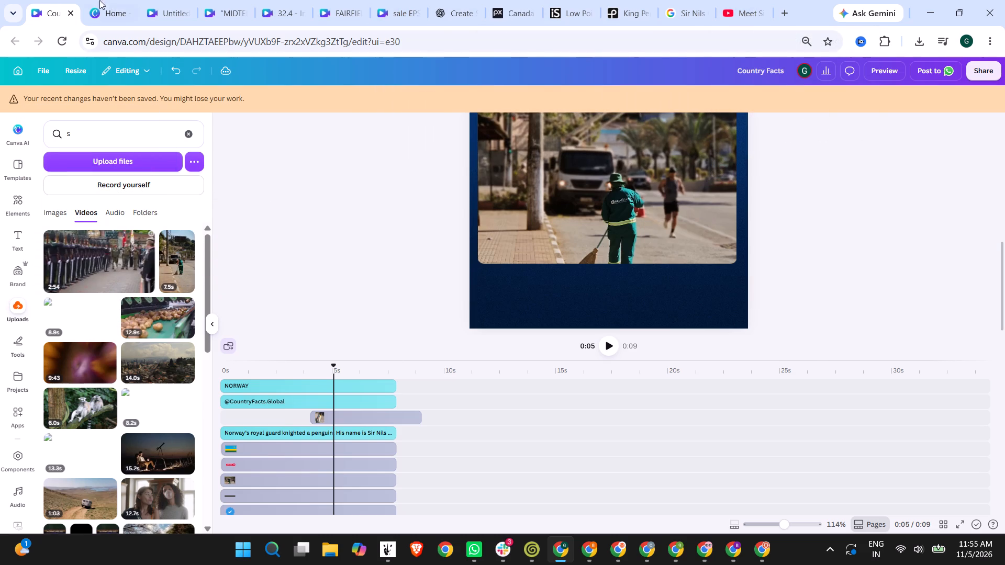
# Create a new blank 1920 × 1080 px Landscape Video design from the Canva home page.
pyautogui.click(111, 0)
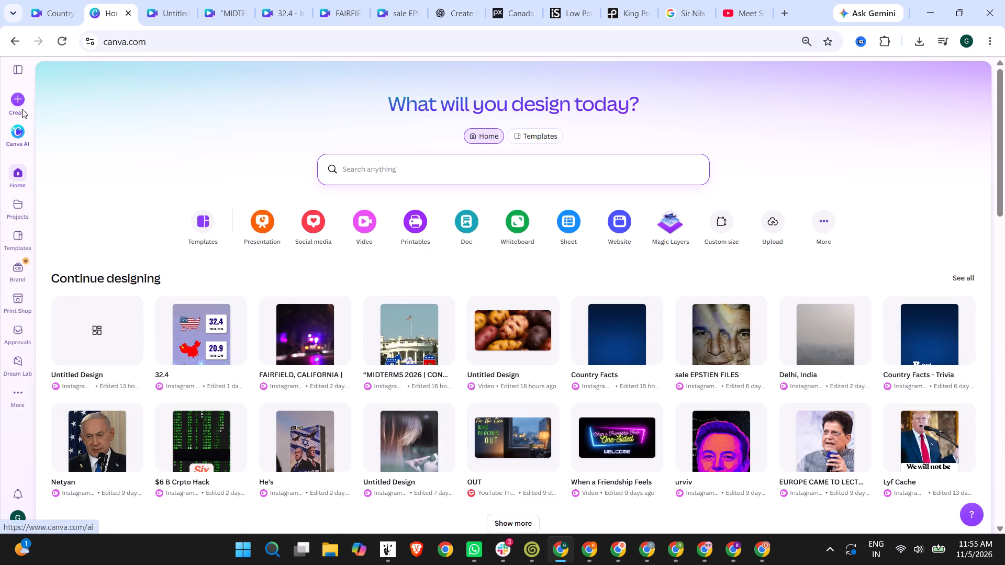
pyautogui.click(21, 104)
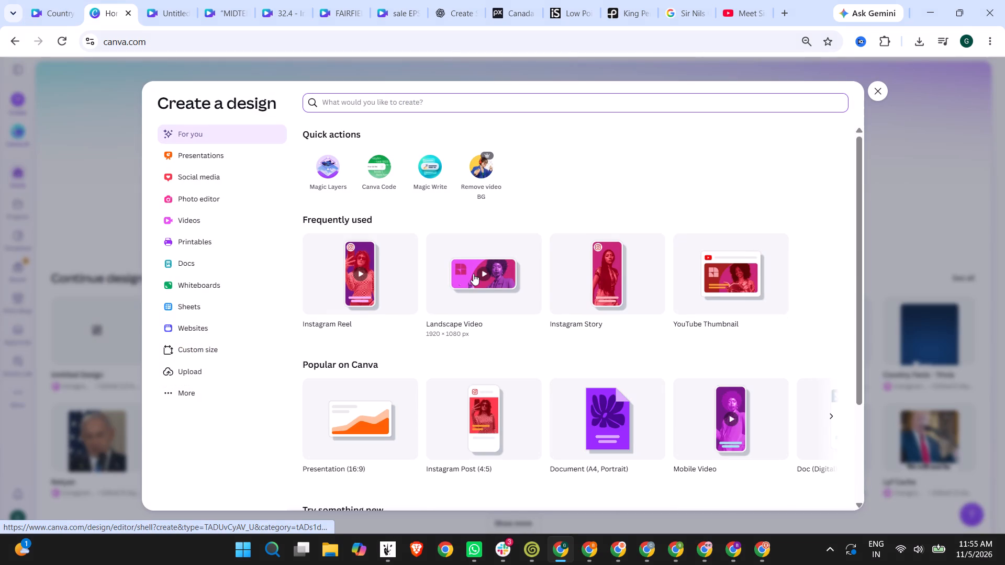
pyautogui.click(510, 282)
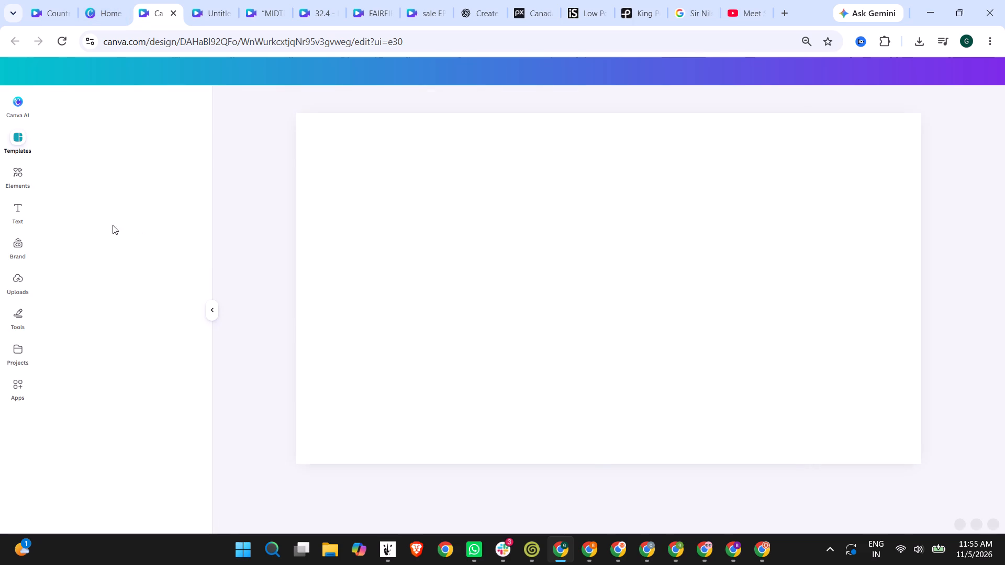
# Add the uploaded 2:54 Norwegian guard ceremony video to the blank page so it fills the frame.
pyautogui.click(14, 172)
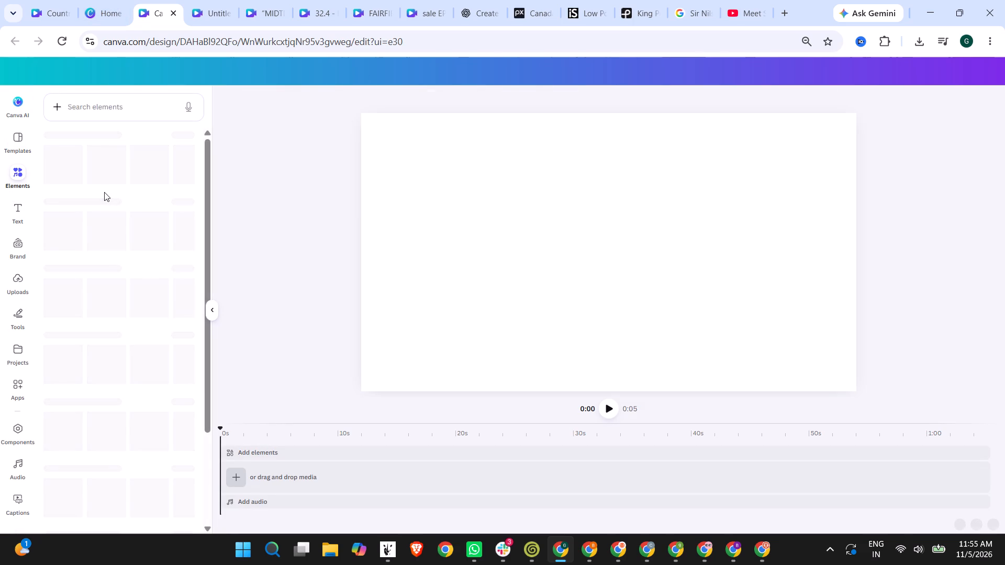
pyautogui.click(20, 276)
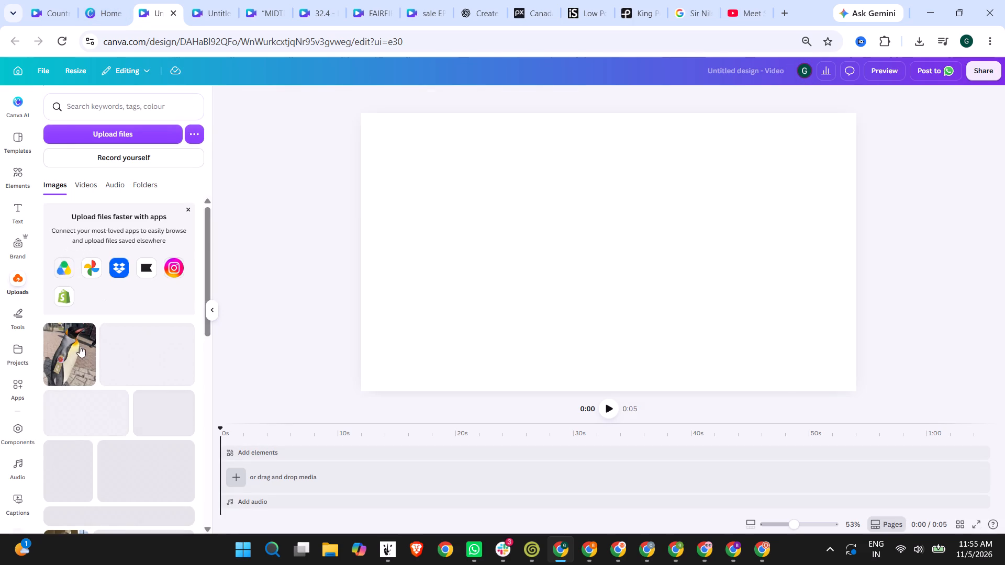
pyautogui.scroll(-3, 142, 352)
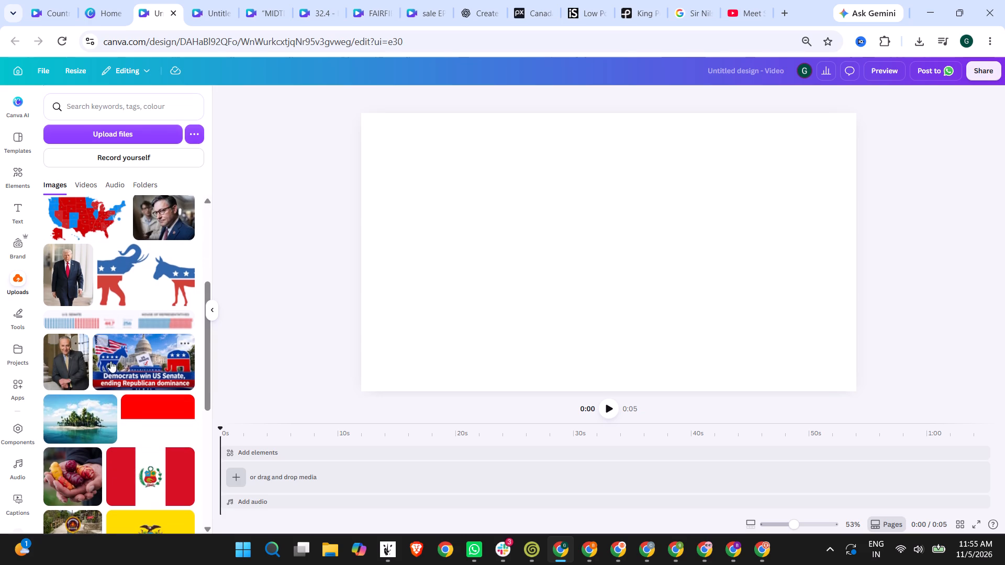
pyautogui.scroll(3, 120, 365)
pyautogui.scroll(-4, 159, 356)
pyautogui.scroll(4, 143, 345)
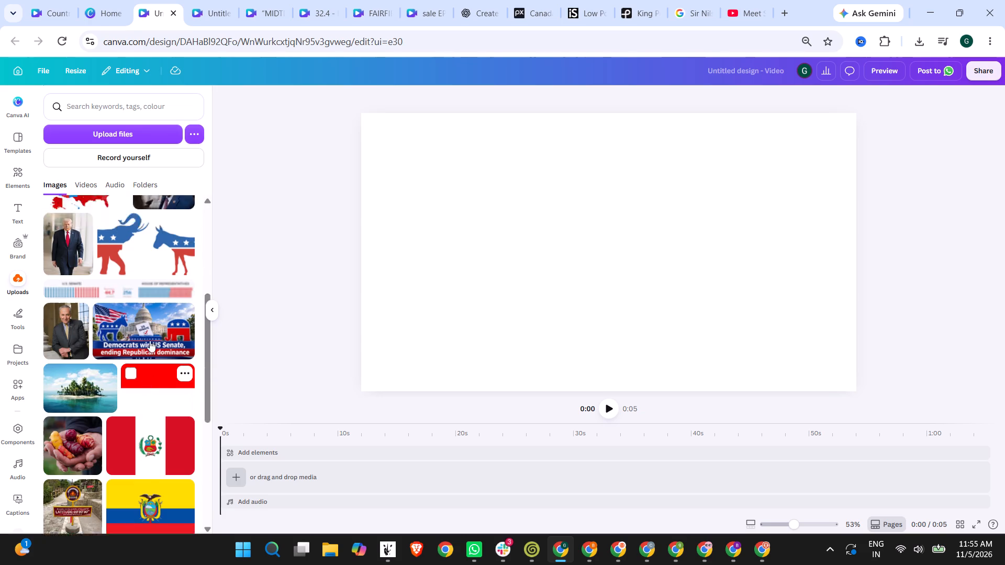
pyautogui.scroll(4, 148, 332)
pyautogui.click(86, 184)
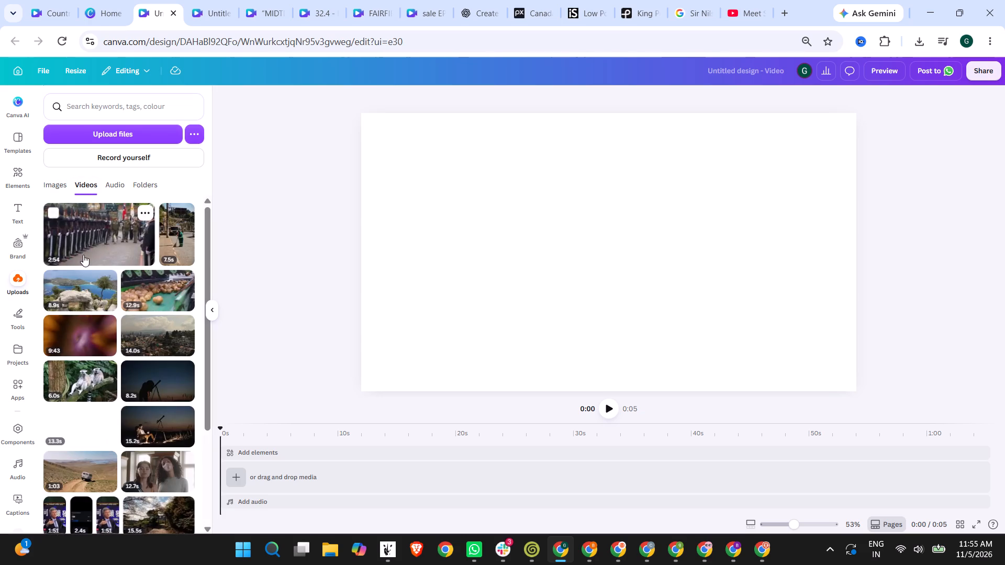
pyautogui.click(83, 255)
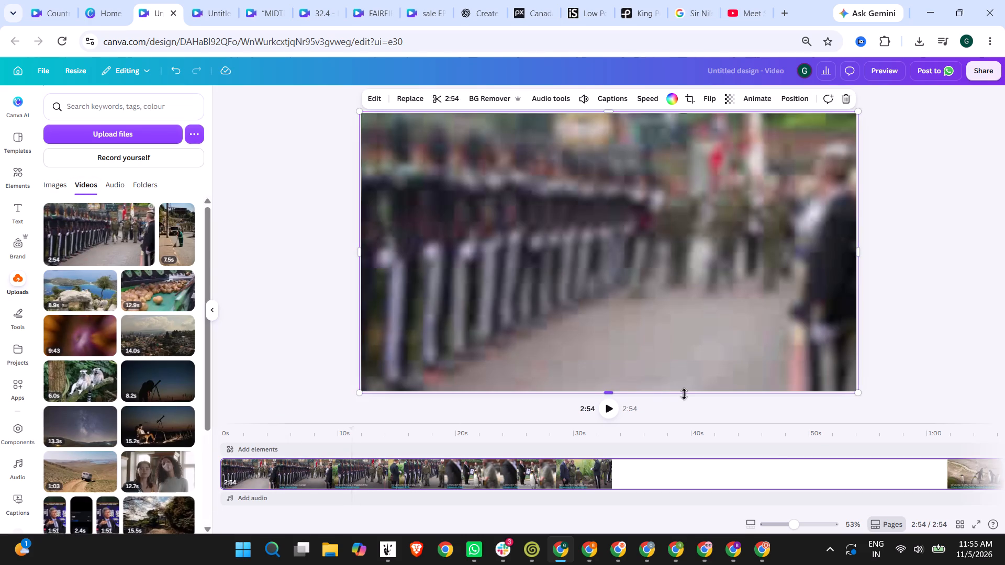
# Preview the opening ceremony footage and split the clip at about 10.6 s, just before the shot changes.
pyautogui.click(614, 407)
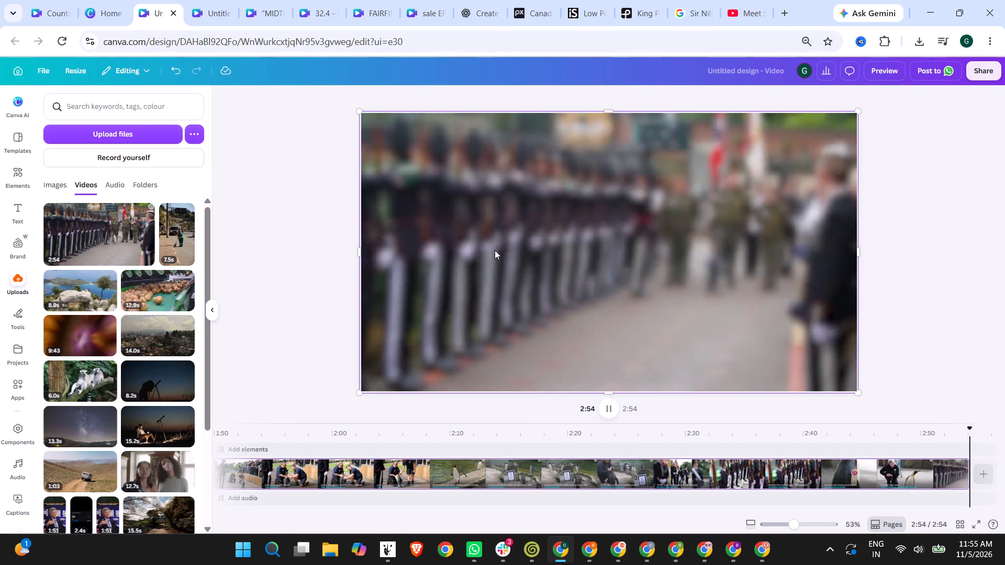
pyautogui.click(606, 409)
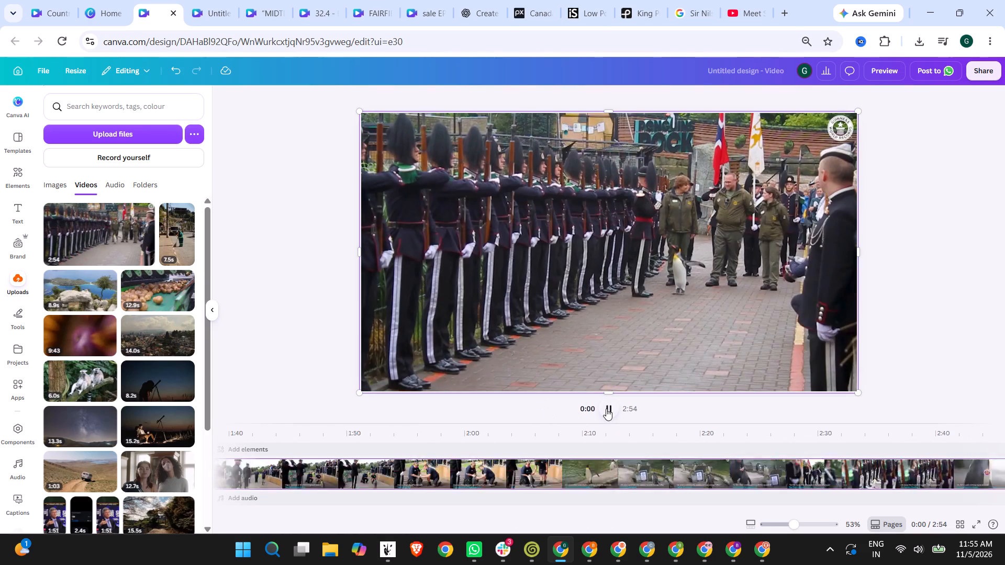
pyautogui.click(606, 409)
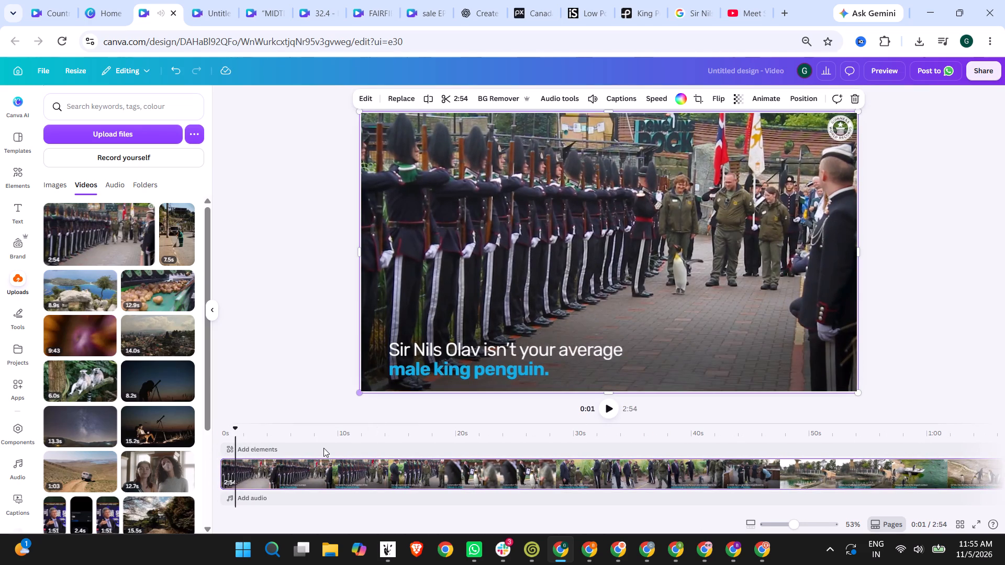
pyautogui.click(612, 408)
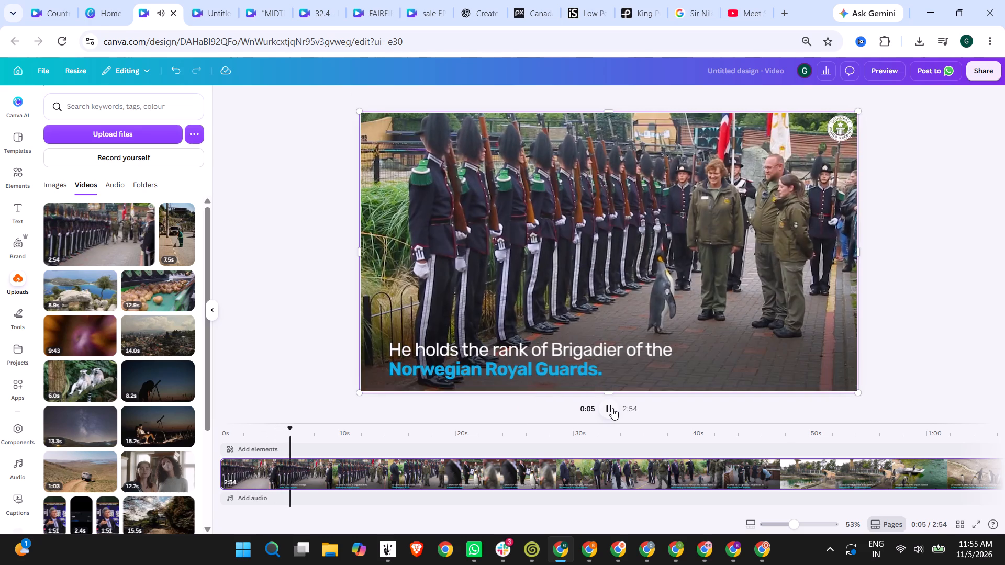
pyautogui.click(612, 408)
pyautogui.click(612, 408)
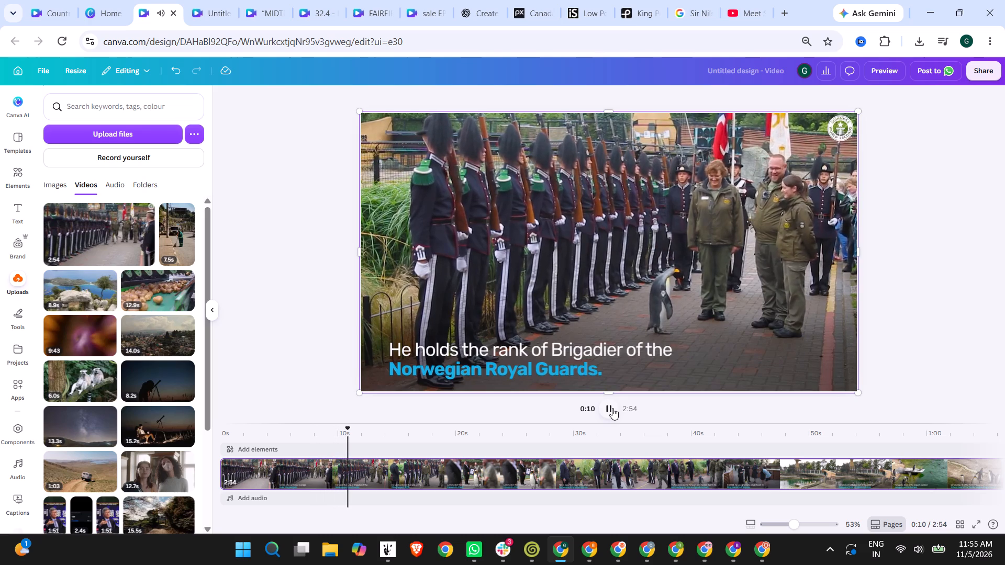
pyautogui.click(612, 408)
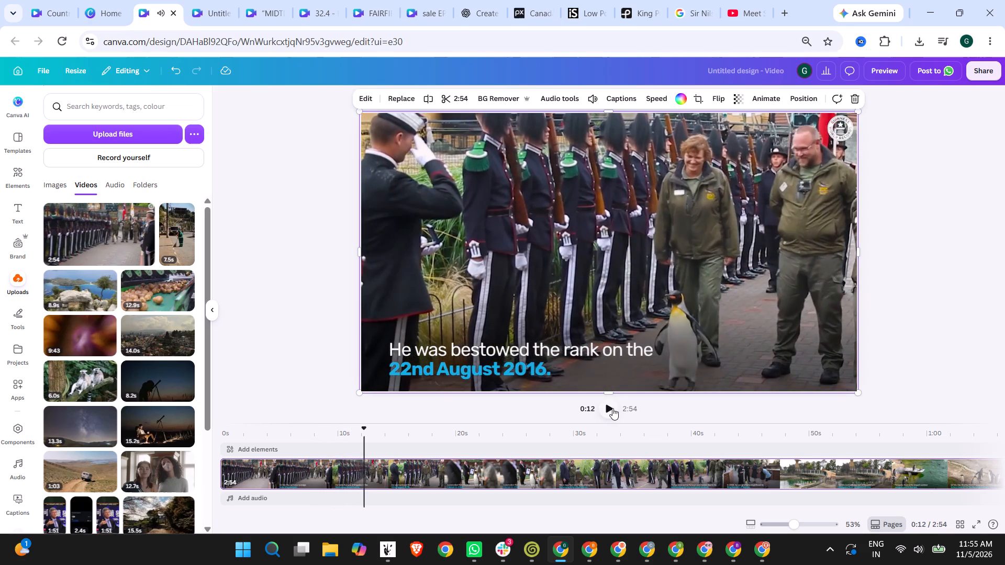
pyautogui.click(354, 433)
pyautogui.click(345, 433)
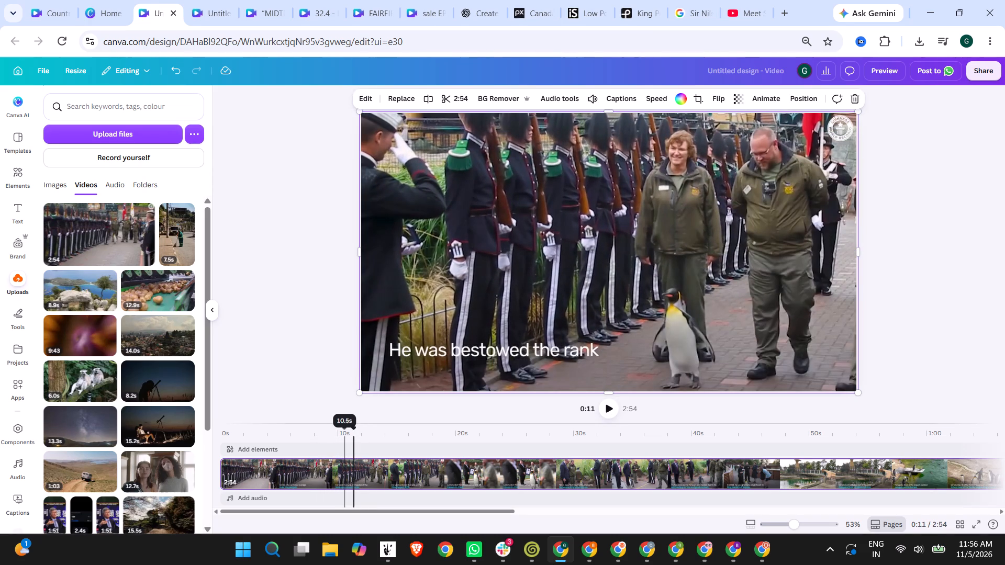
pyautogui.click(347, 433)
pyautogui.moveTo(347, 433); pyautogui.dragTo(344, 433)
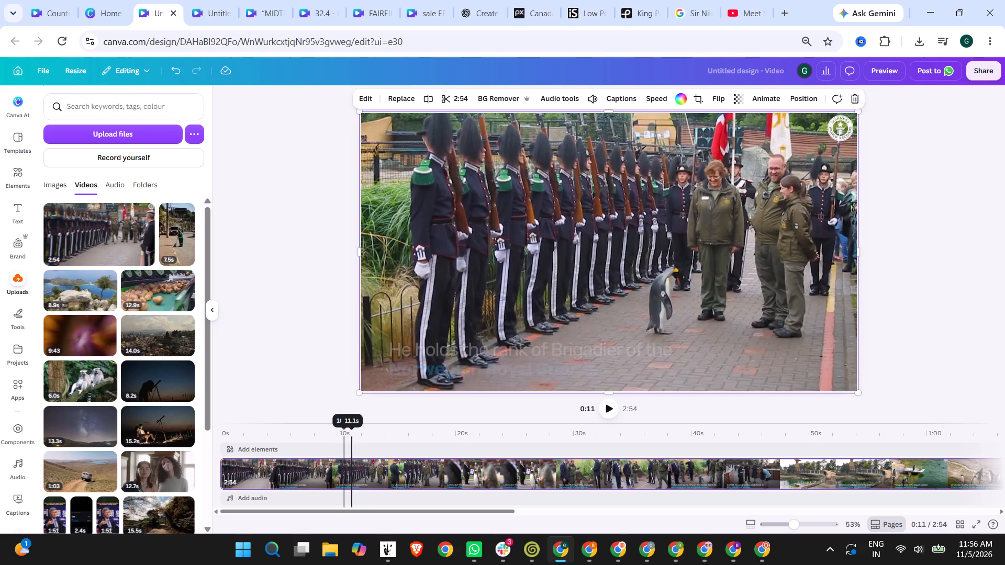
pyautogui.moveTo(344, 433); pyautogui.dragTo(341, 433)
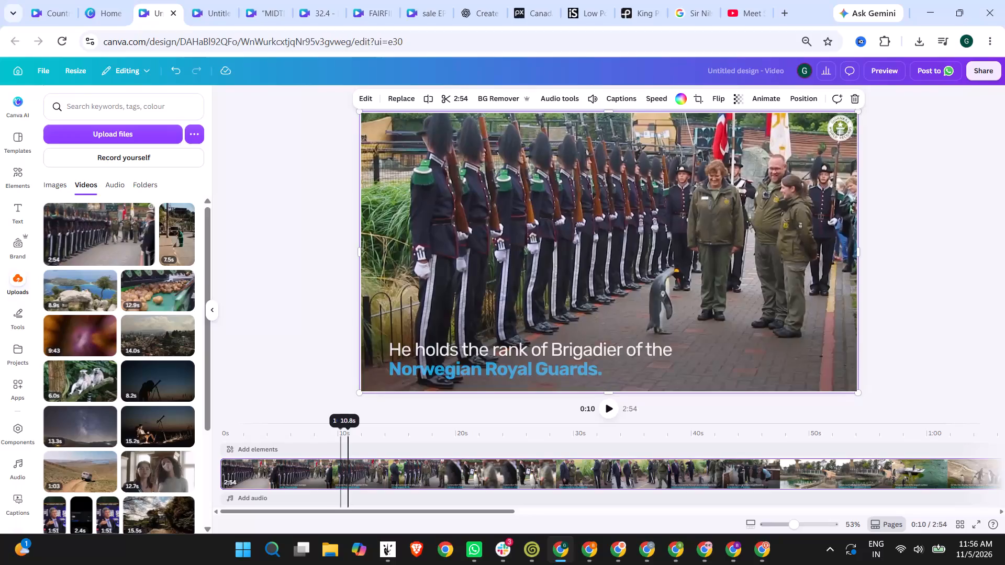
pyautogui.moveTo(341, 433); pyautogui.dragTo(343, 433)
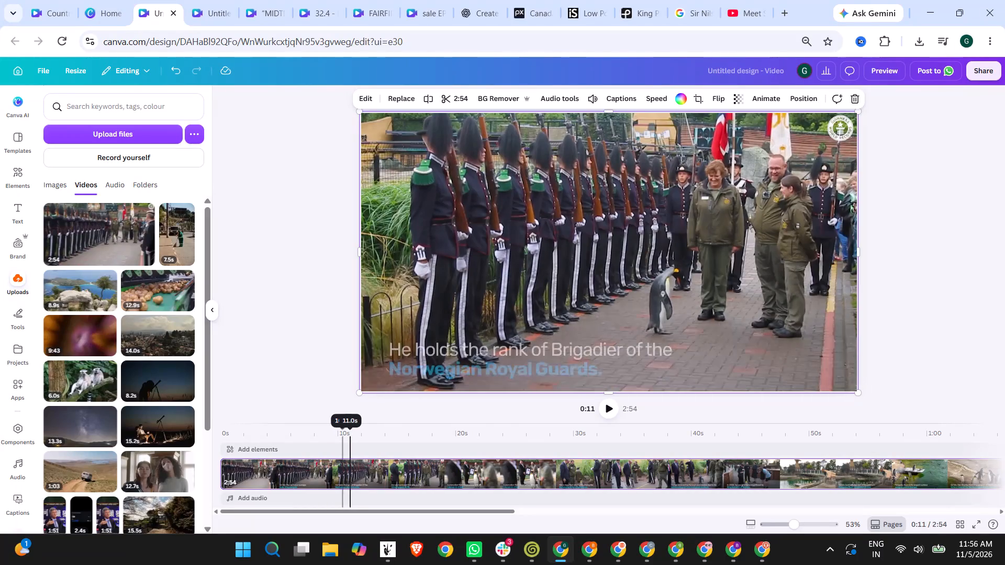
pyautogui.moveTo(343, 433); pyautogui.dragTo(338, 433)
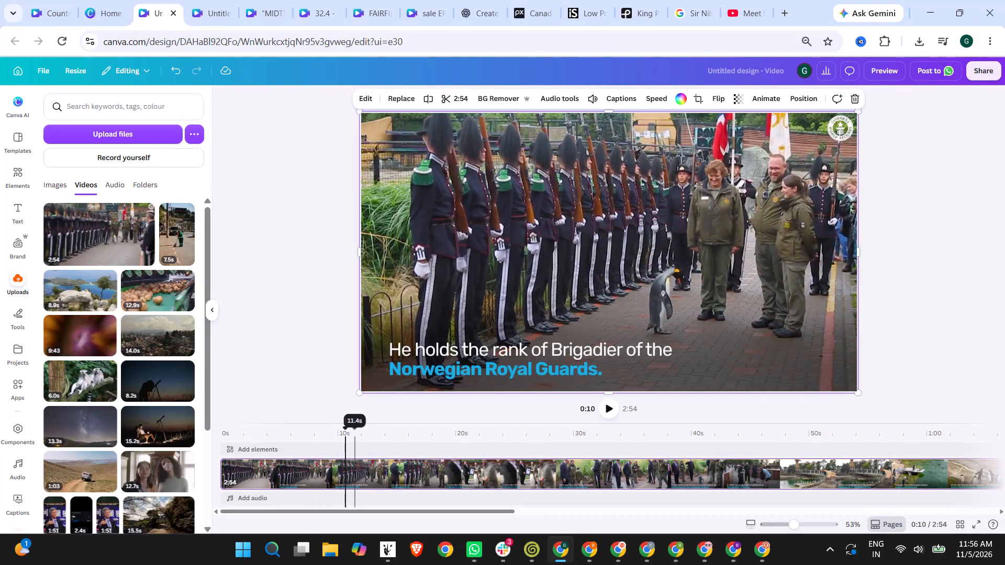
pyautogui.click(429, 97)
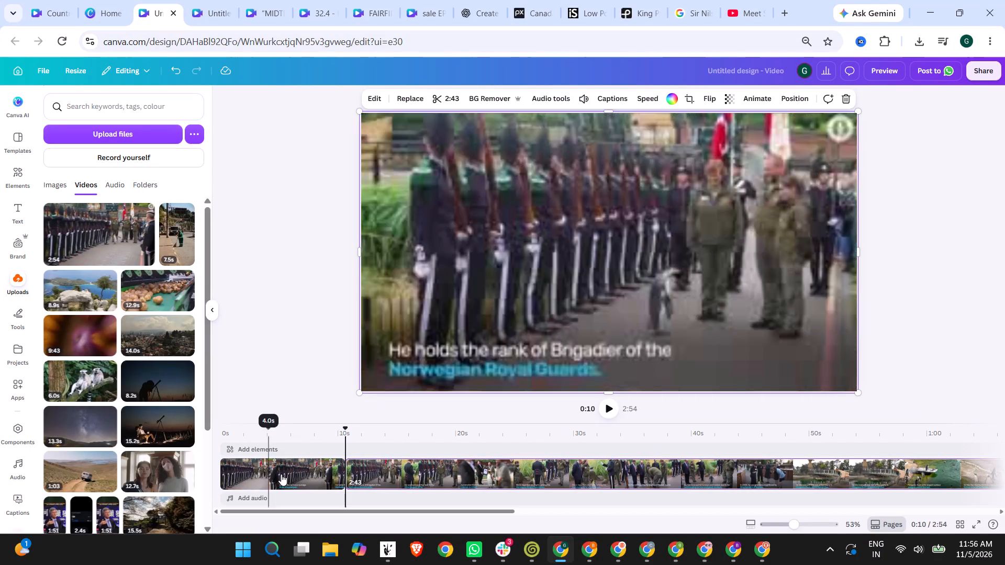
# Enlarge the first 10.6 s segment to about 2,963 × 1,667 px, pushing its captions and Guinness World Records logo outside the frame.
pyautogui.click(282, 474)
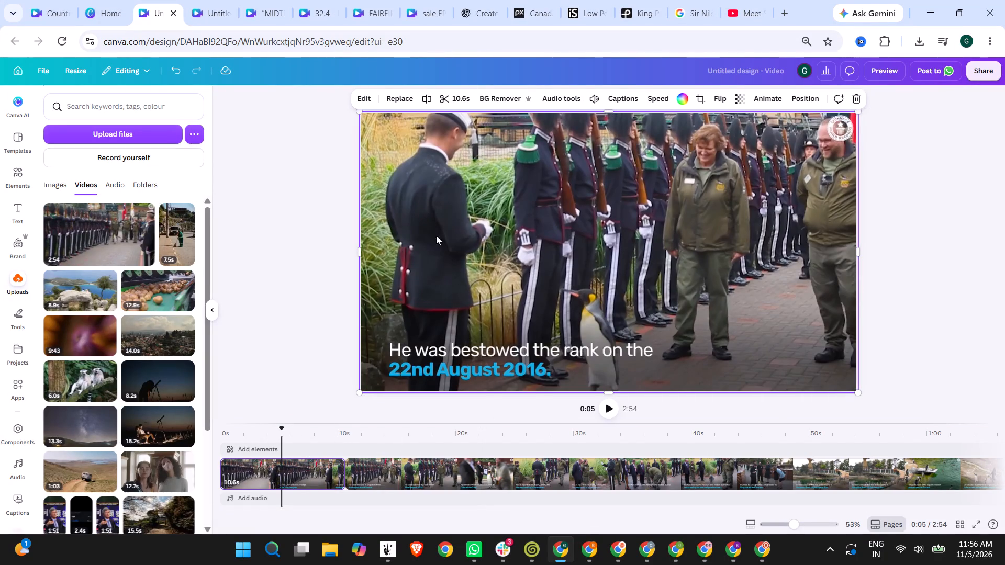
pyautogui.click(244, 436)
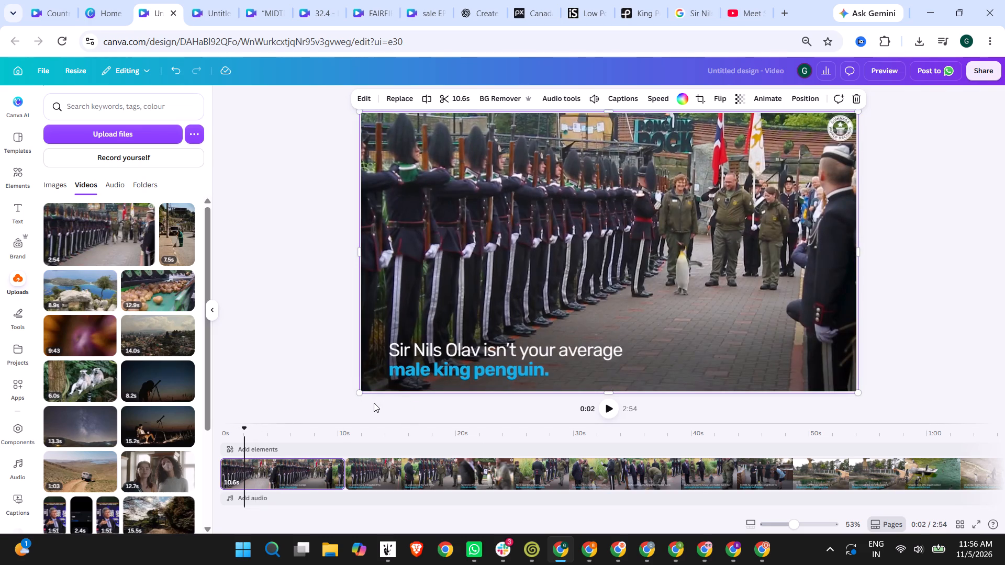
pyautogui.moveTo(360, 390); pyautogui.dragTo(280, 449)
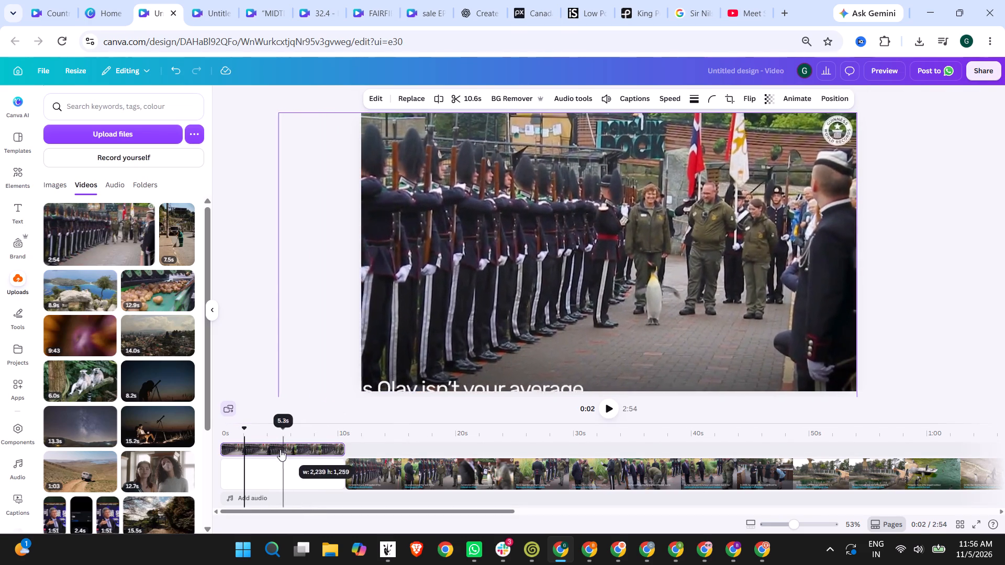
pyautogui.moveTo(280, 449); pyautogui.dragTo(150, 533)
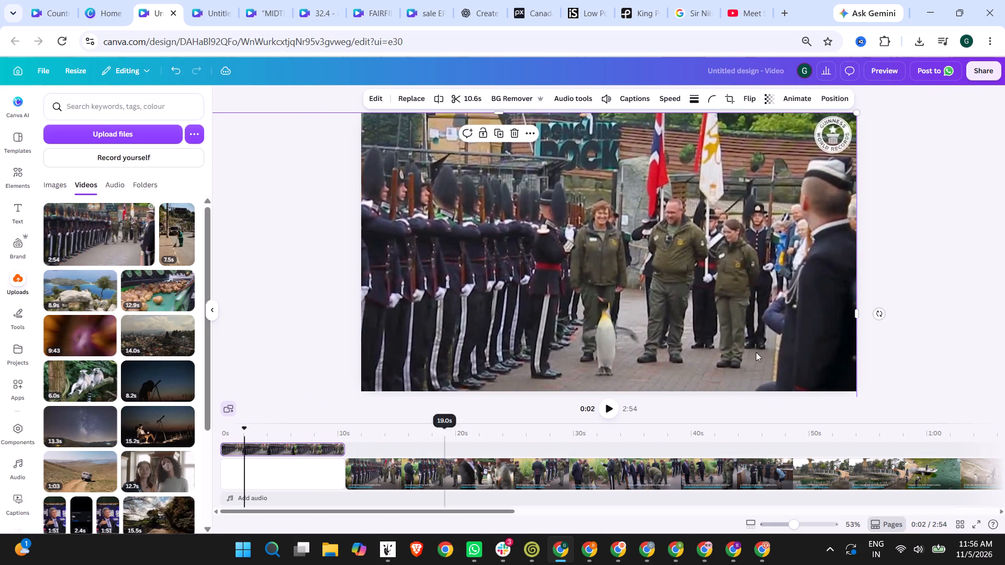
pyautogui.click(935, 295)
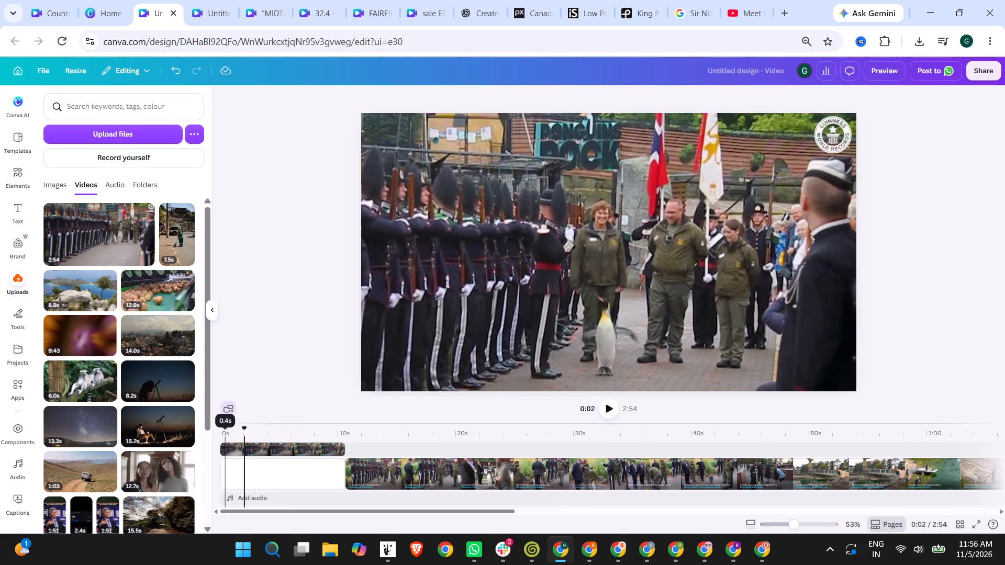
pyautogui.click(226, 434)
pyautogui.click(609, 412)
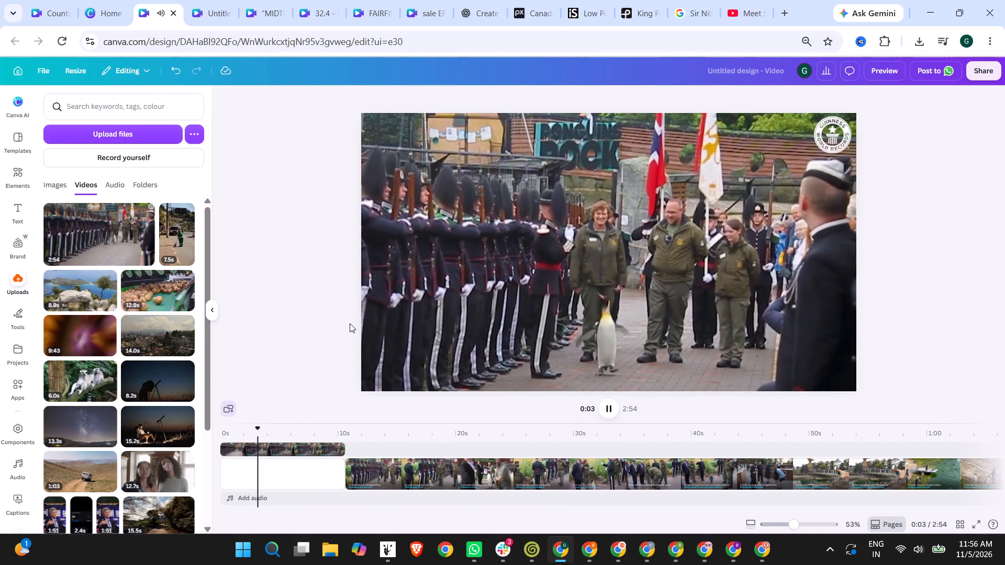
pyautogui.click(686, 267)
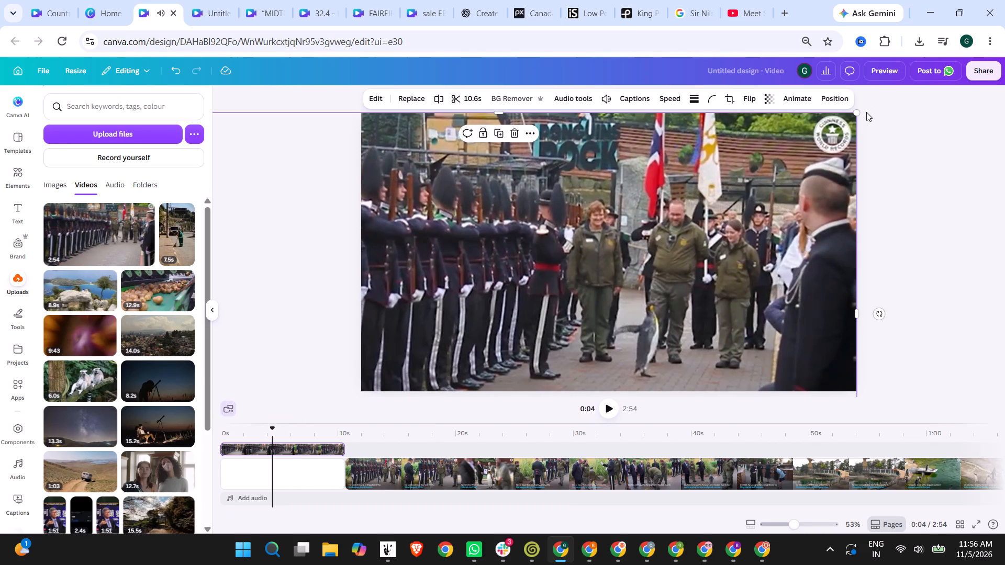
pyautogui.moveTo(856, 113); pyautogui.dragTo(909, 91)
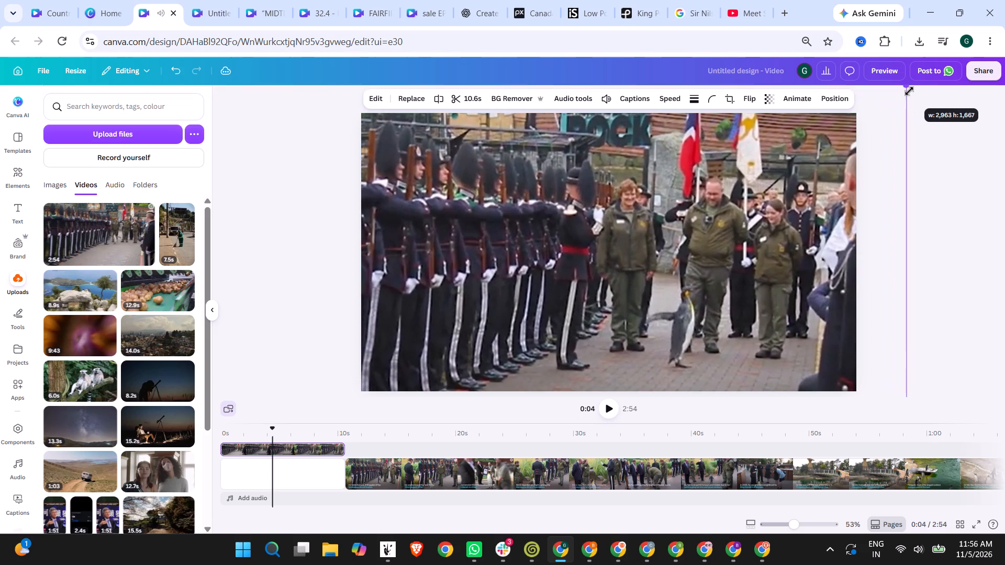
pyautogui.moveTo(909, 91); pyautogui.dragTo(907, 91)
pyautogui.click(932, 192)
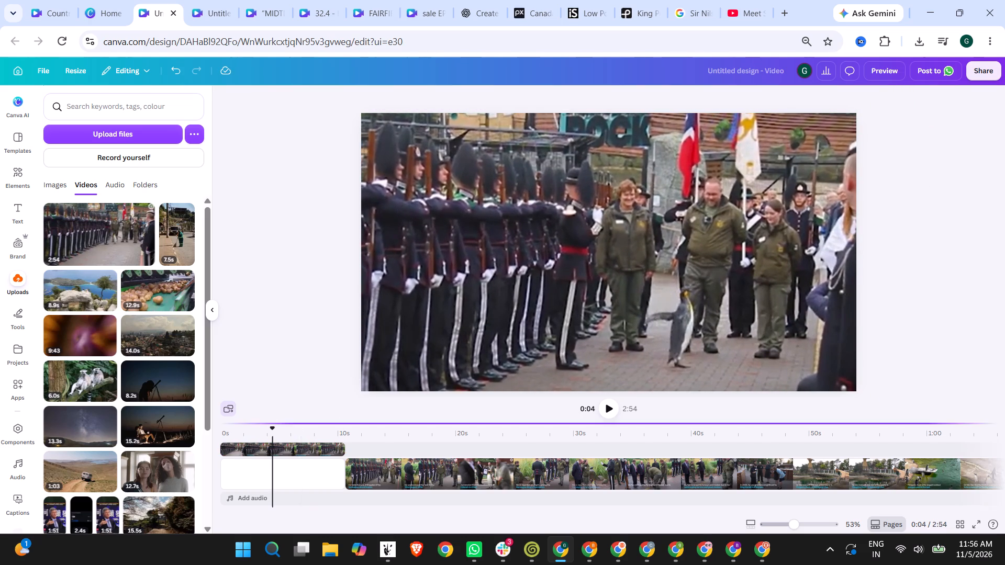
# Play the enlarged opening clip and skim the remaining ceremony footage up to about 0:58 for usable shots.
pyautogui.click(611, 410)
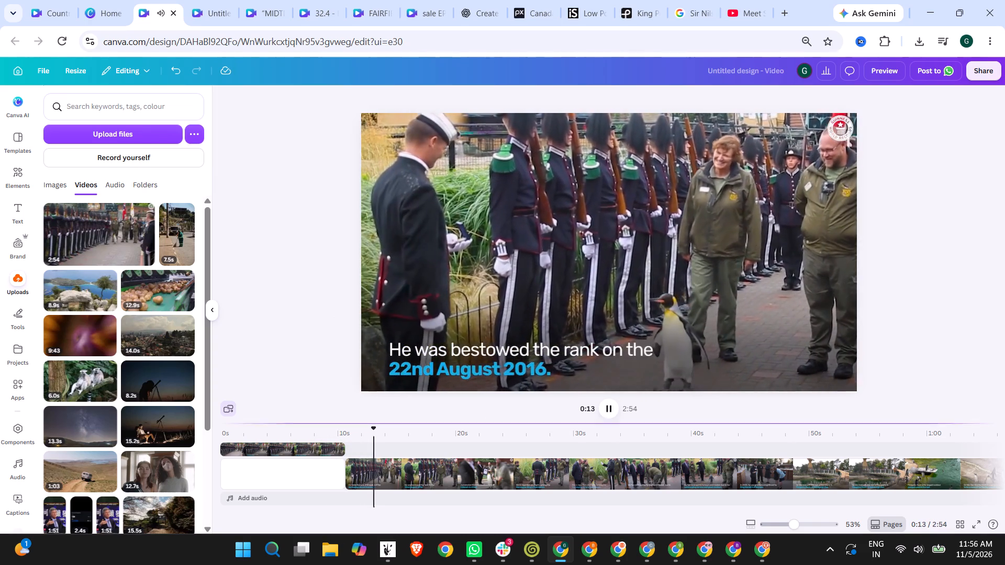
pyautogui.click(415, 425)
pyautogui.click(419, 433)
pyautogui.click(460, 434)
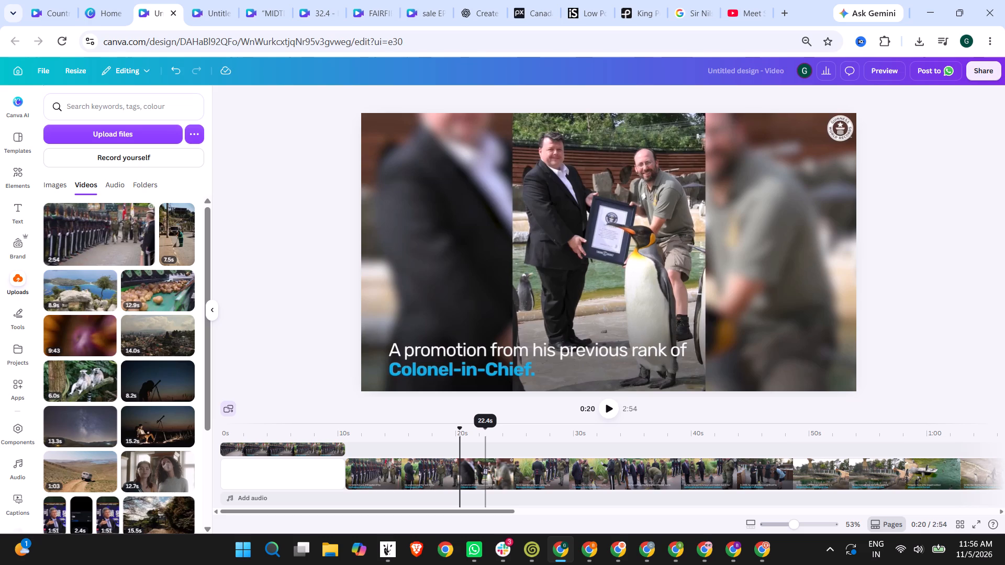
pyautogui.click(486, 435)
pyautogui.click(516, 434)
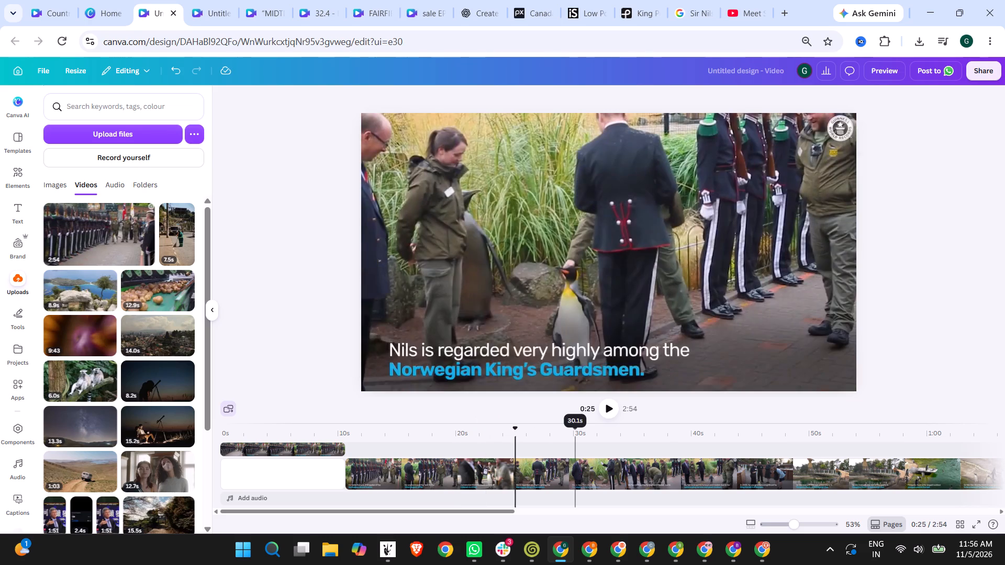
pyautogui.click(575, 434)
pyautogui.click(646, 434)
pyautogui.click(581, 438)
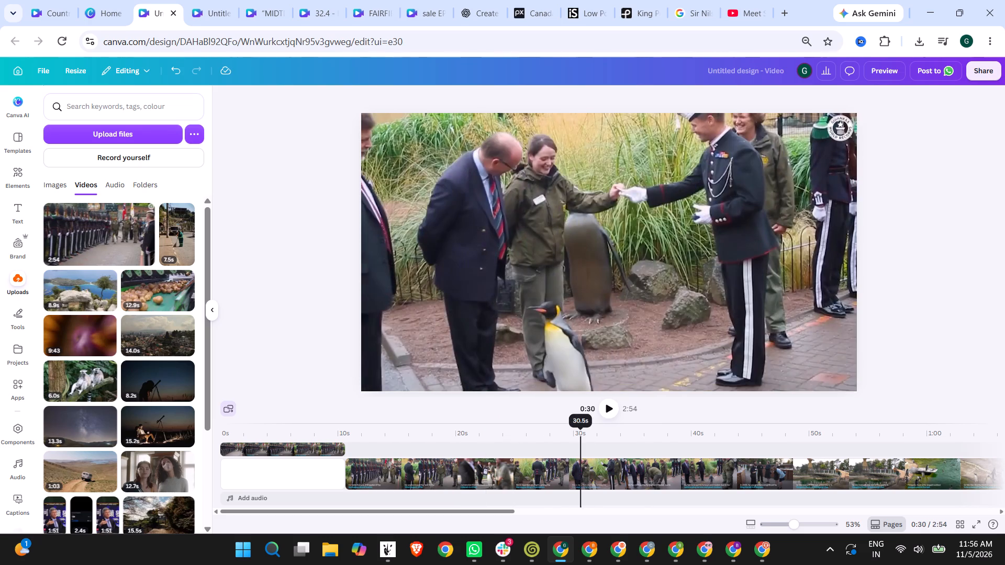
pyautogui.click(531, 438)
pyautogui.click(451, 437)
pyautogui.click(714, 444)
pyautogui.click(757, 441)
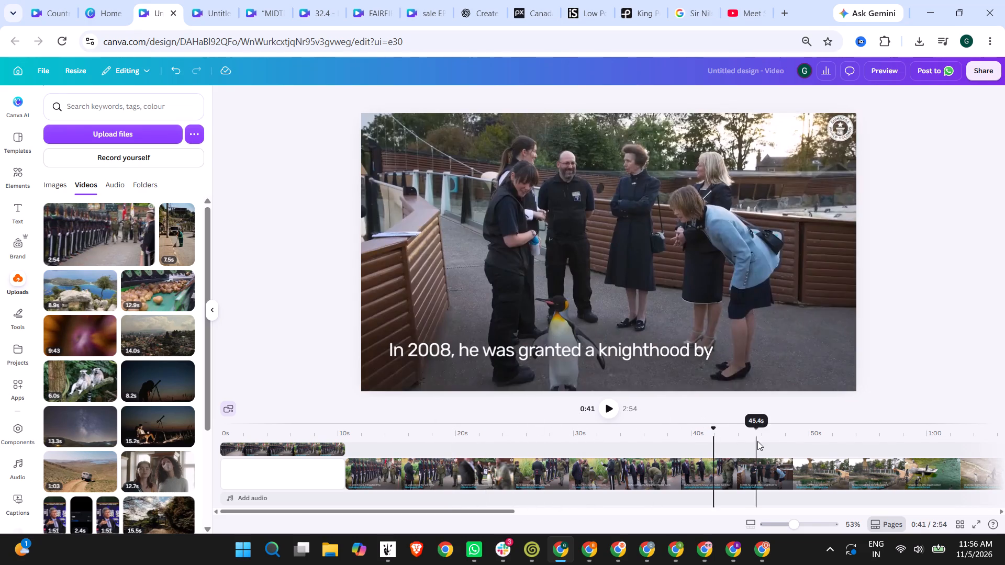
pyautogui.click(825, 442)
pyautogui.click(888, 435)
pyautogui.click(906, 434)
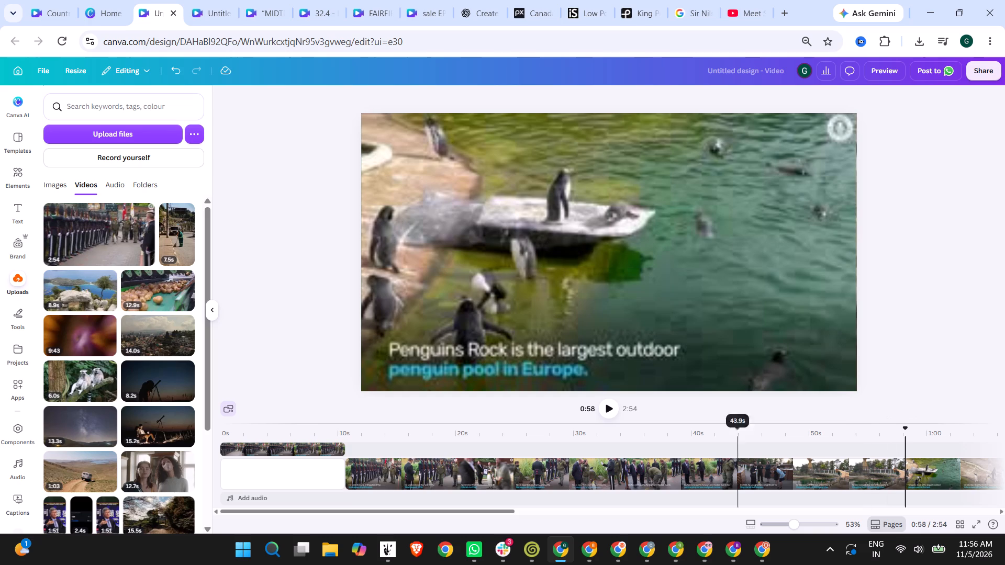
# Recheck the end of the enlarged opening clip and examine the Penguins Rock footage between about 0:50 and 1:00.
pyautogui.click(344, 431)
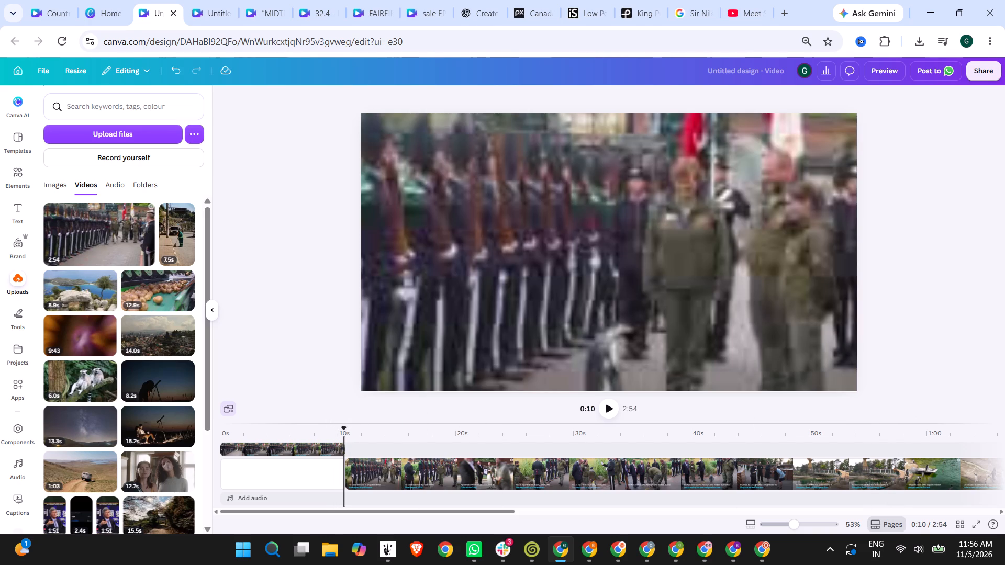
pyautogui.click(325, 431)
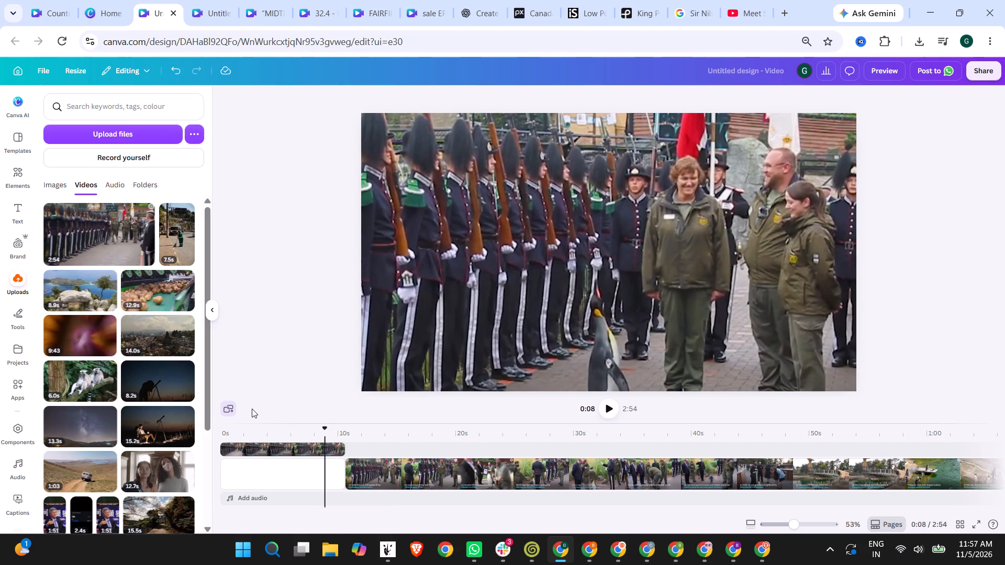
pyautogui.click(855, 448)
pyautogui.click(925, 448)
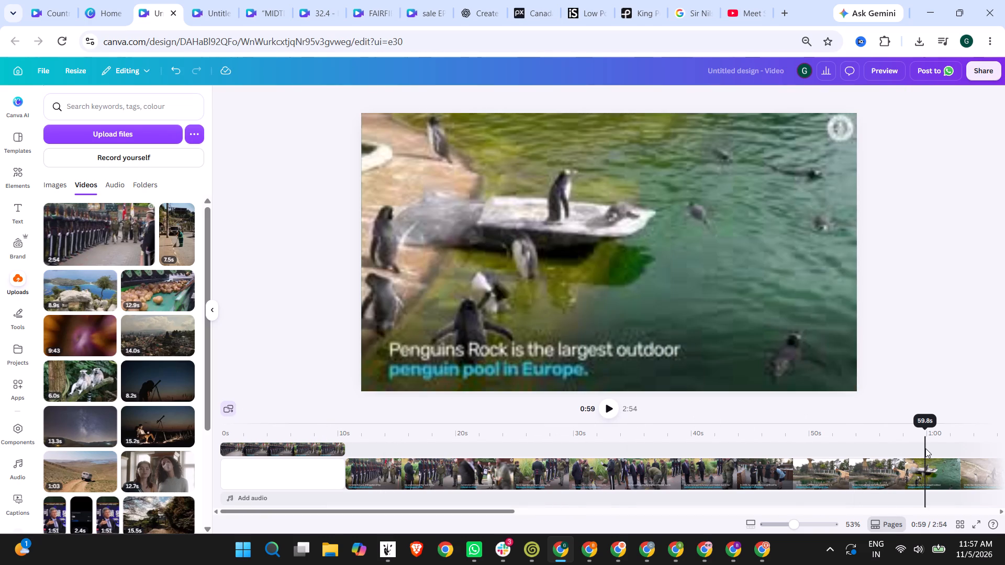
pyautogui.click(941, 446)
pyautogui.click(899, 435)
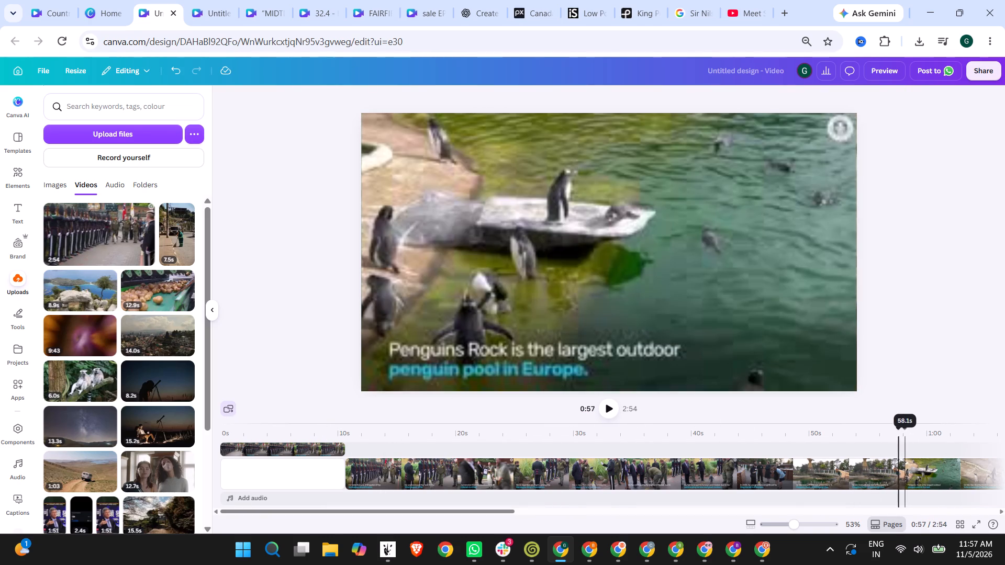
pyautogui.click(910, 436)
pyautogui.click(924, 437)
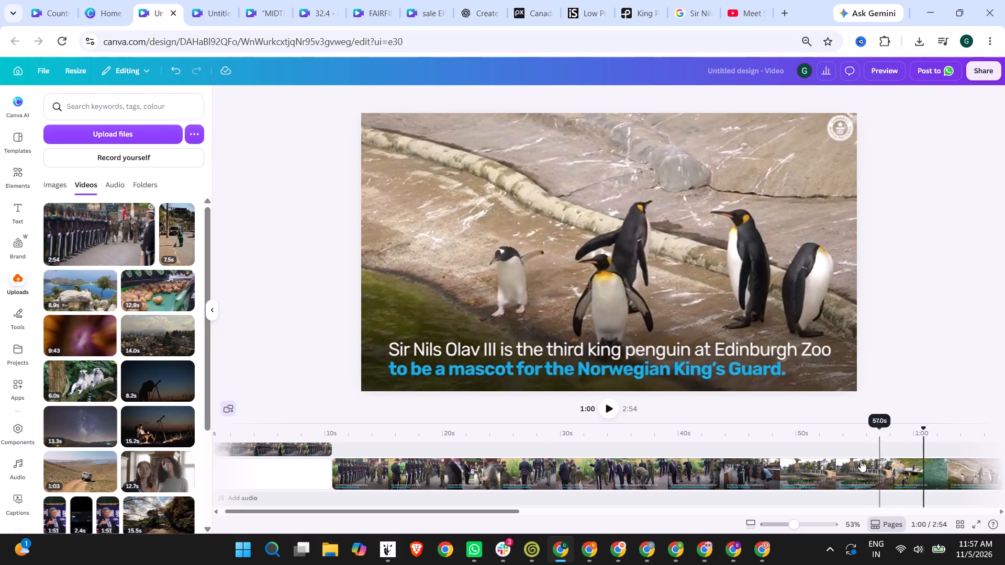
pyautogui.click(862, 446)
pyautogui.click(801, 438)
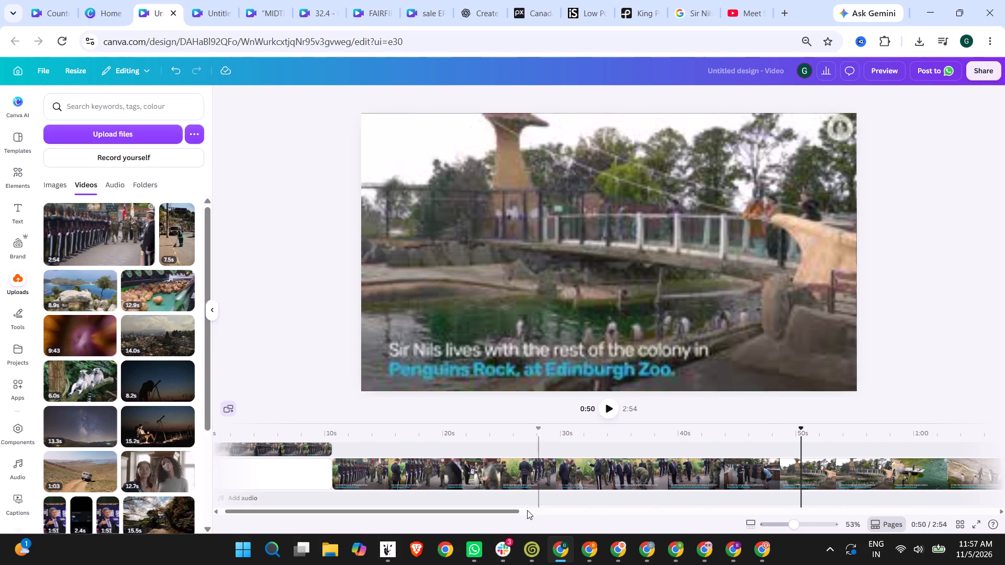
# Examine the later footage between about 2:01 and 2:17 for usable penguin shots.
pyautogui.moveTo(513, 510); pyautogui.dragTo(1004, 502)
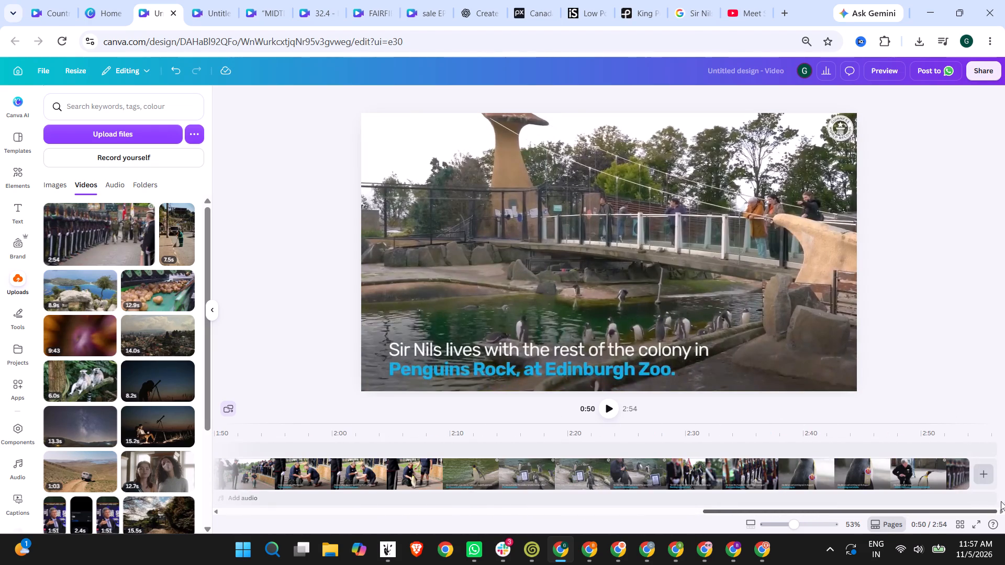
pyautogui.click(457, 446)
pyautogui.click(478, 448)
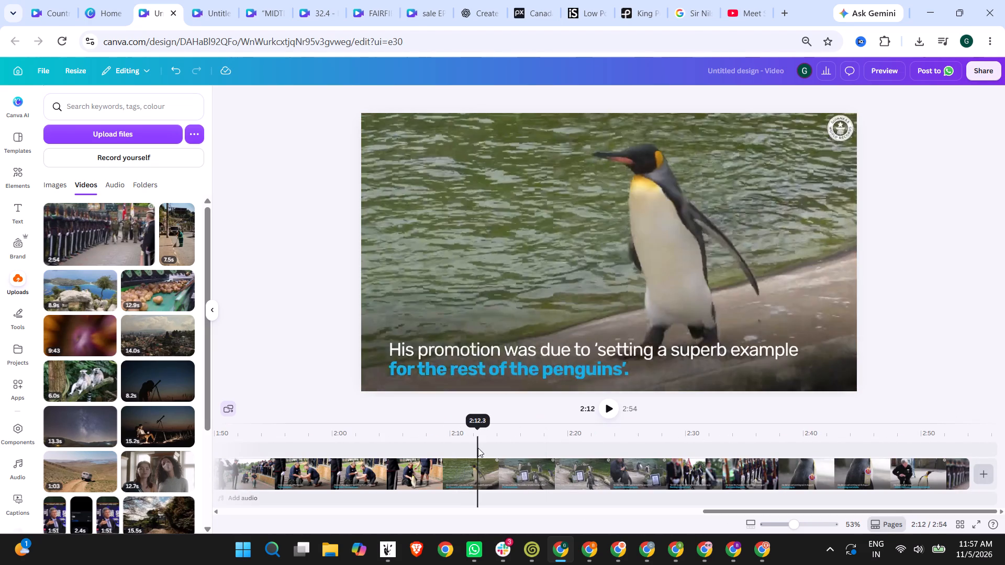
pyautogui.click(447, 433)
pyautogui.click(477, 433)
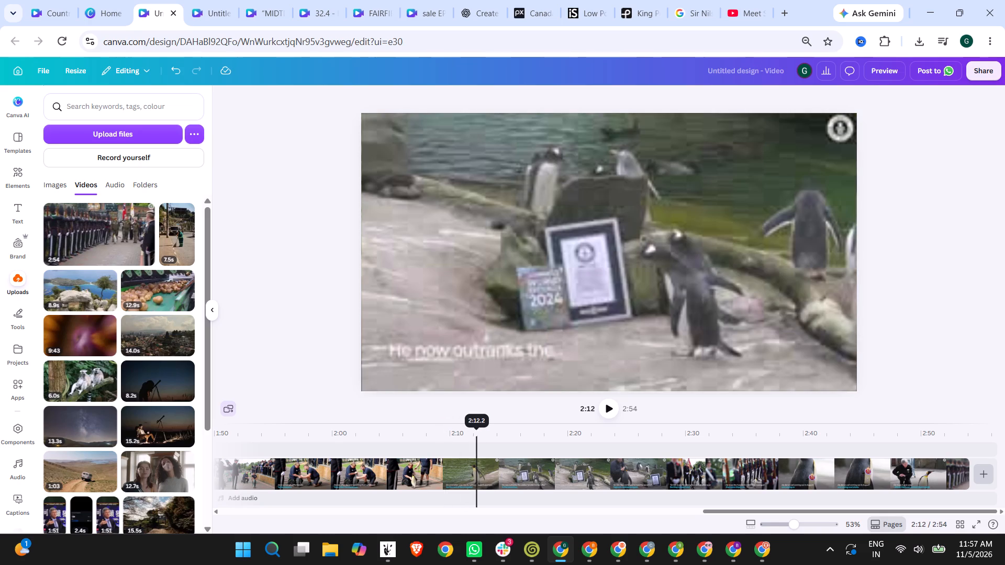
pyautogui.click(515, 430)
pyautogui.click(463, 433)
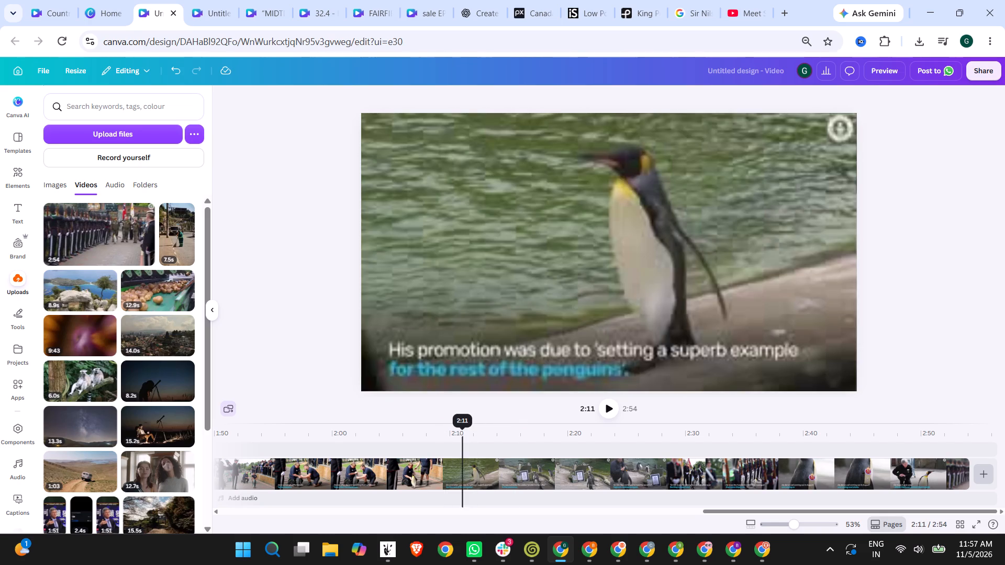
pyautogui.click(445, 433)
pyautogui.click(402, 436)
pyautogui.click(389, 436)
pyautogui.click(361, 437)
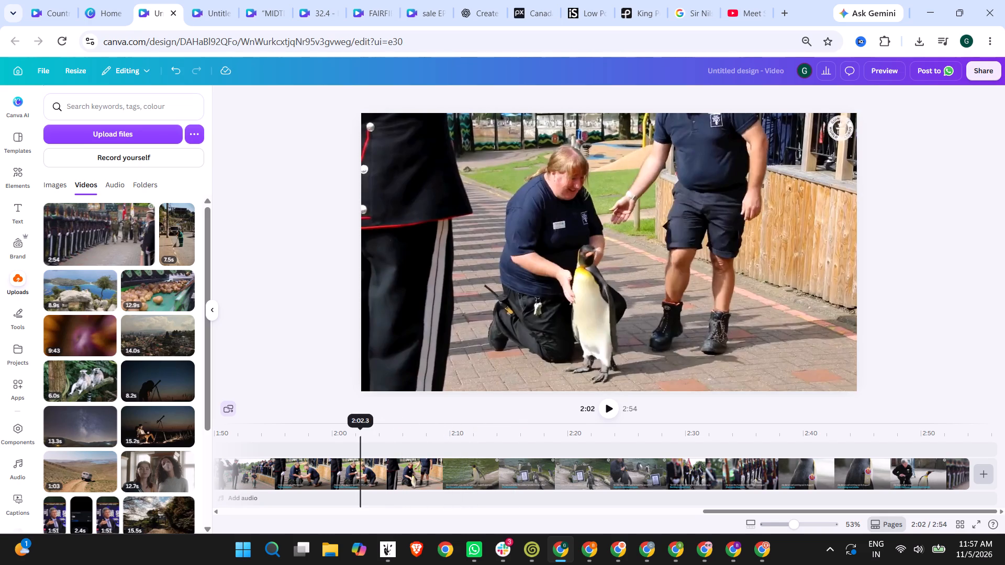
pyautogui.click(348, 437)
pyautogui.click(540, 436)
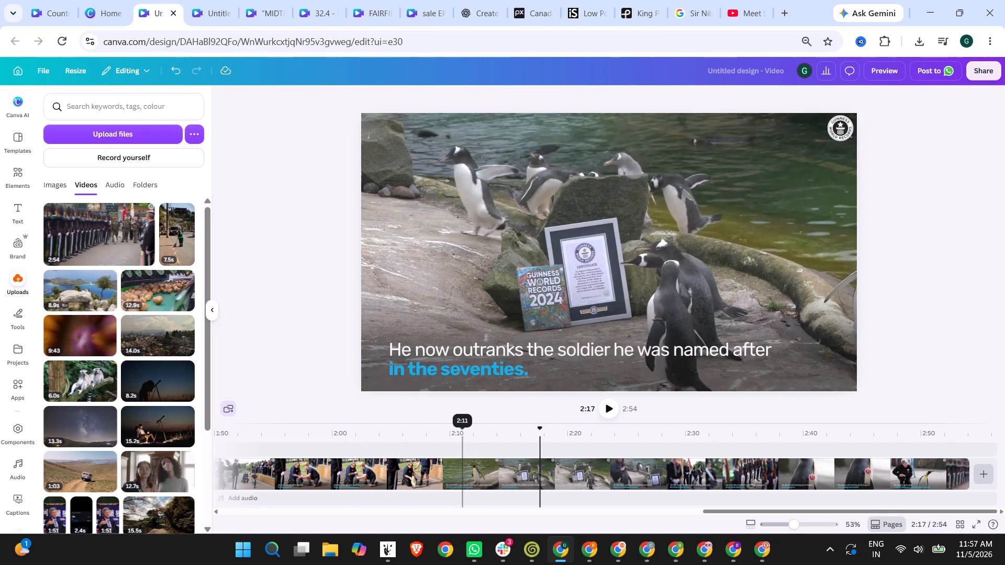
pyautogui.click(463, 436)
pyautogui.click(448, 438)
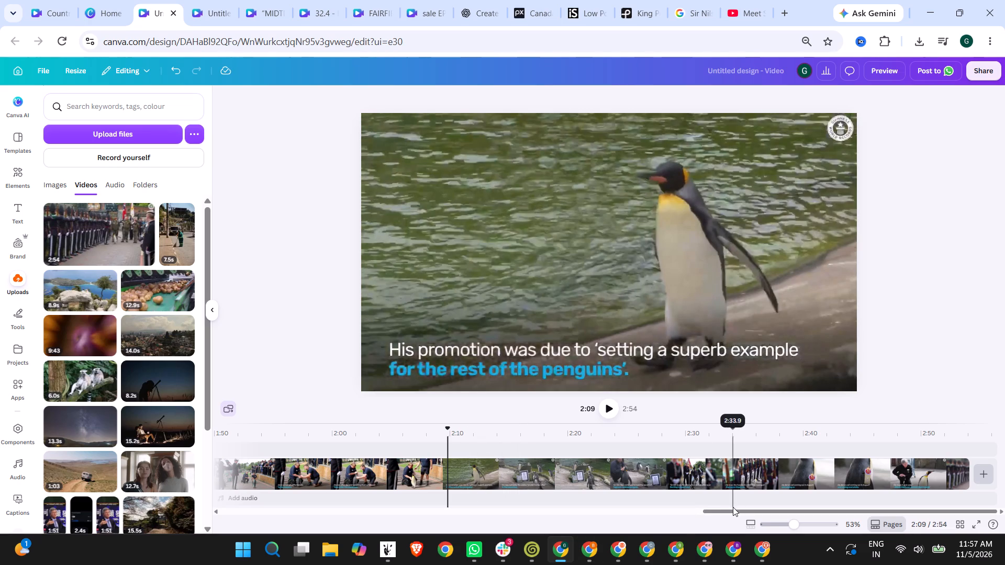
# Delete the remaining 2:43 of ceremony footage after the enlarged opening clip.
pyautogui.moveTo(731, 511); pyautogui.dragTo(388, 517)
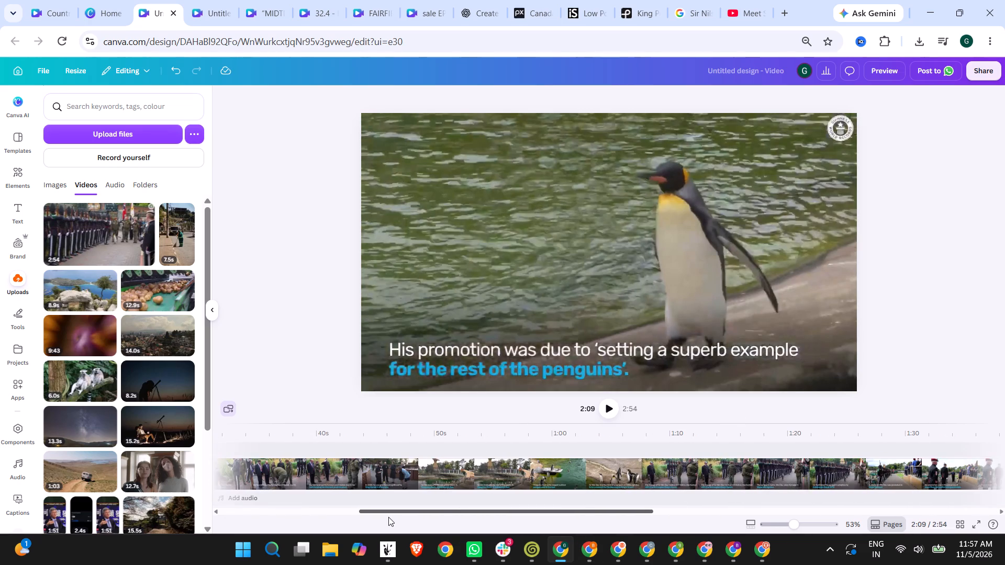
pyautogui.moveTo(388, 517); pyautogui.dragTo(198, 517)
pyautogui.click(433, 487)
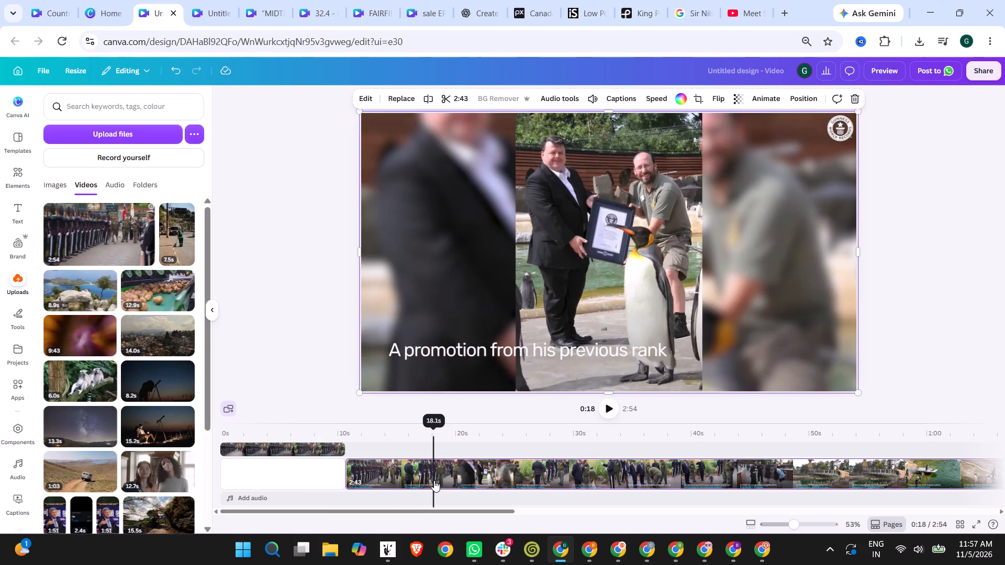
pyautogui.press('Delete')
pyautogui.press('BackSpace')
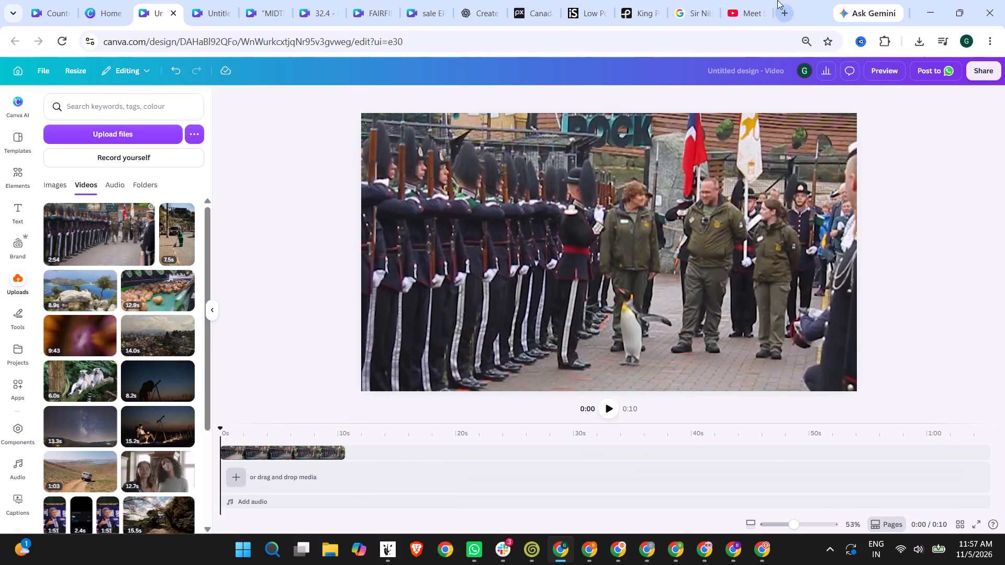
# Switch to the YouTube video page, copy "Sir Nils Olav" from its title and search YouTube for it.
pyautogui.click(750, 0)
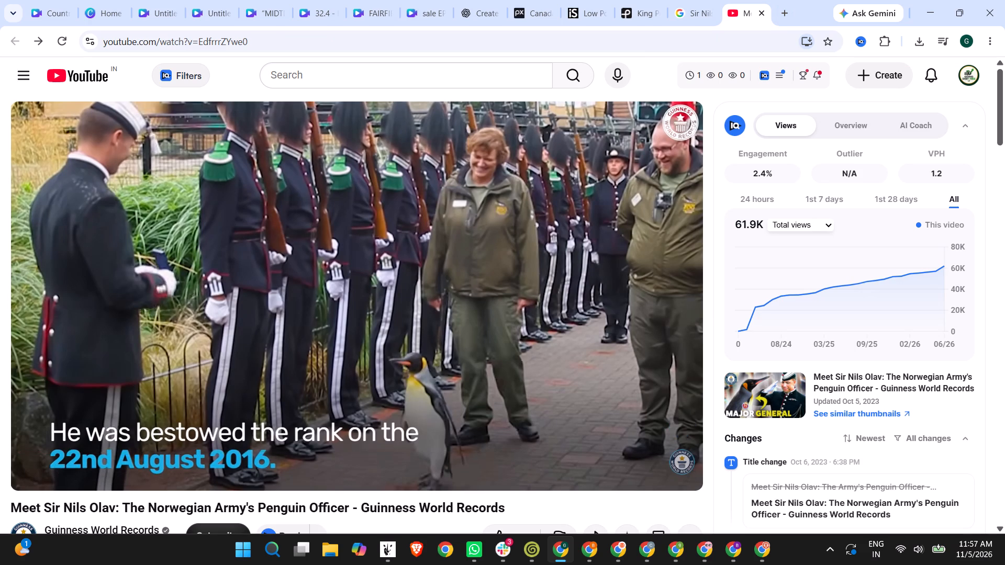
pyautogui.click(382, 85)
pyautogui.moveTo(44, 508); pyautogui.dragTo(115, 507)
pyautogui.hotkey('ctrl', 'c')
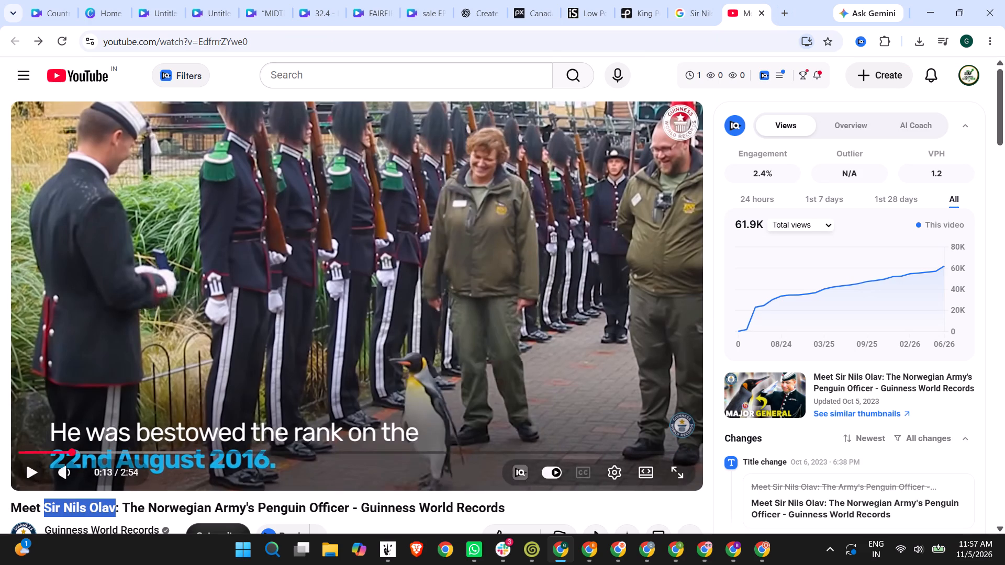
pyautogui.click(347, 76)
pyautogui.hotkey('ctrl', 'v')
pyautogui.press('Return')
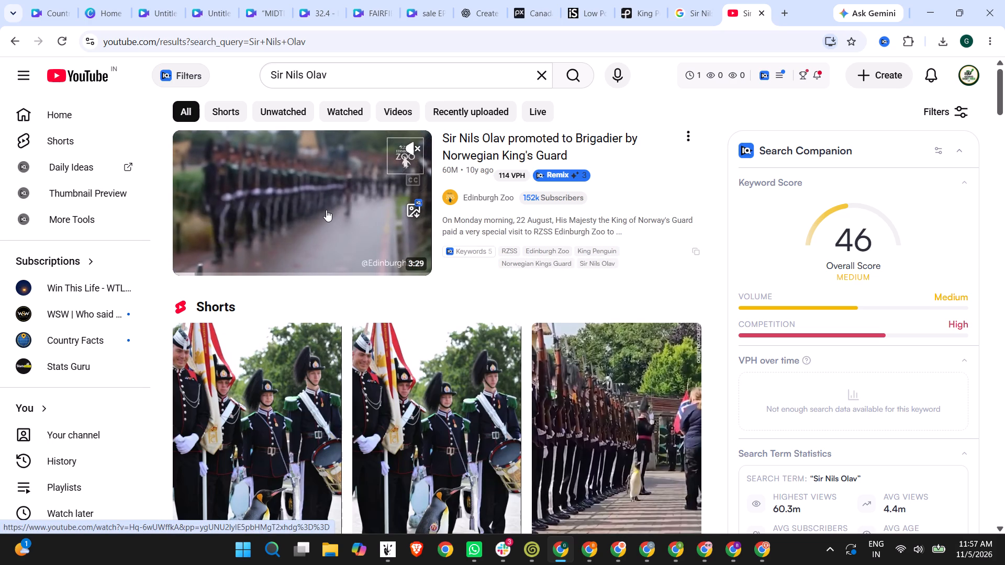
# Examine the YouTube results for "Sir Nils Olav", previewing Shorts and videos for usable penguin footage without captions.
pyautogui.scroll(-2, 358, 229)
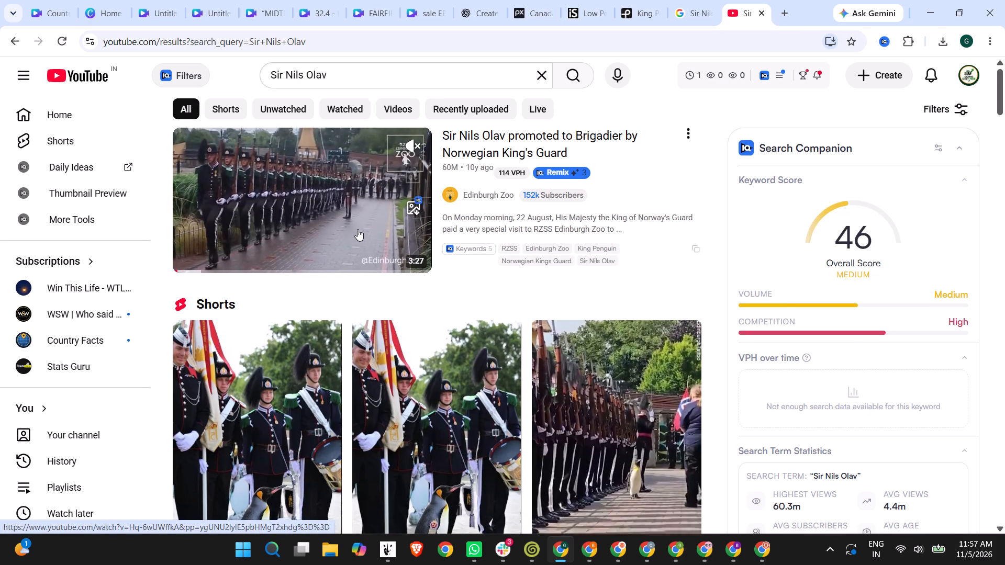
pyautogui.scroll(-3, 358, 229)
pyautogui.scroll(2, 404, 246)
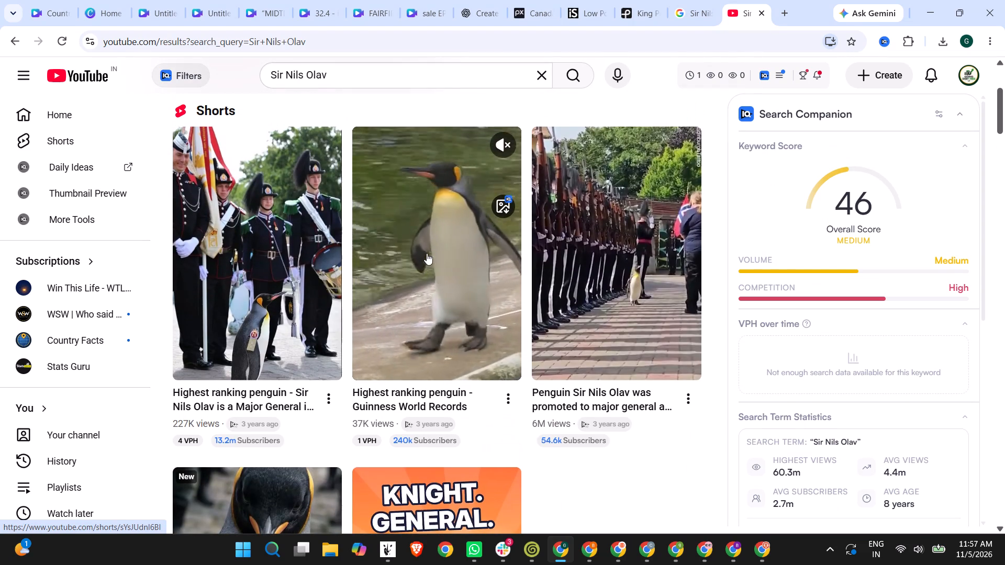
pyautogui.scroll(-3, 427, 253)
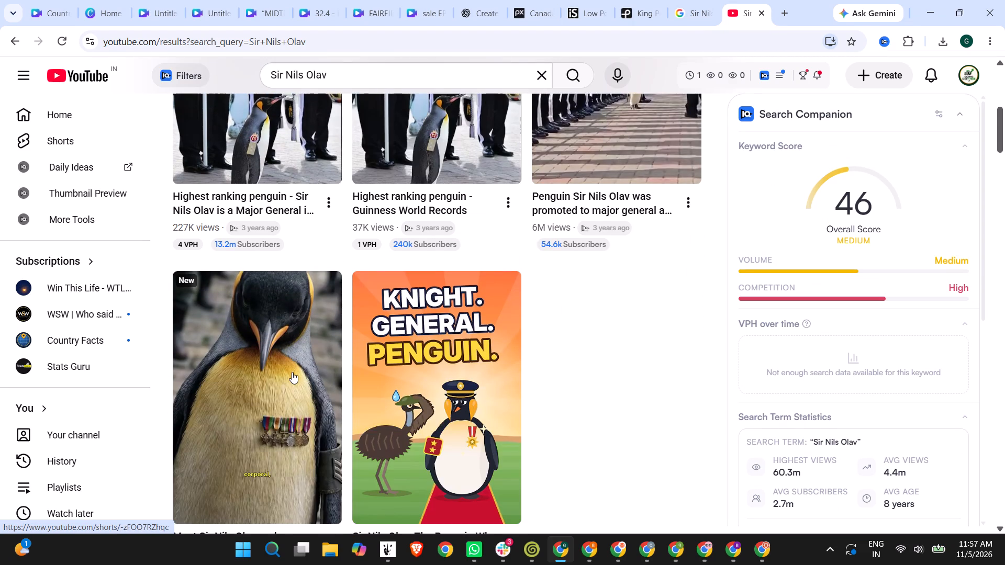
pyautogui.scroll(-5, 292, 372)
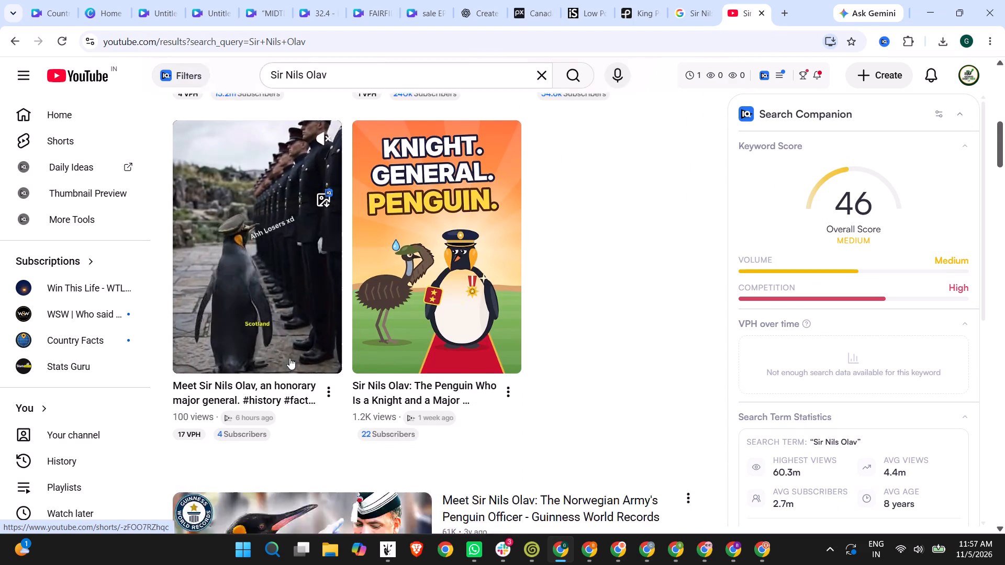
pyautogui.scroll(-4, 314, 361)
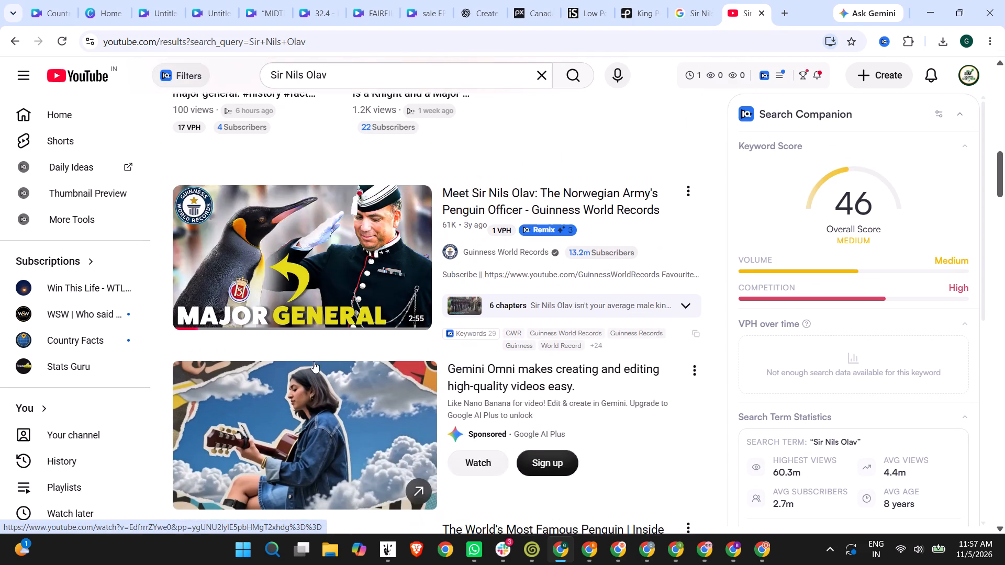
pyautogui.scroll(-4, 315, 362)
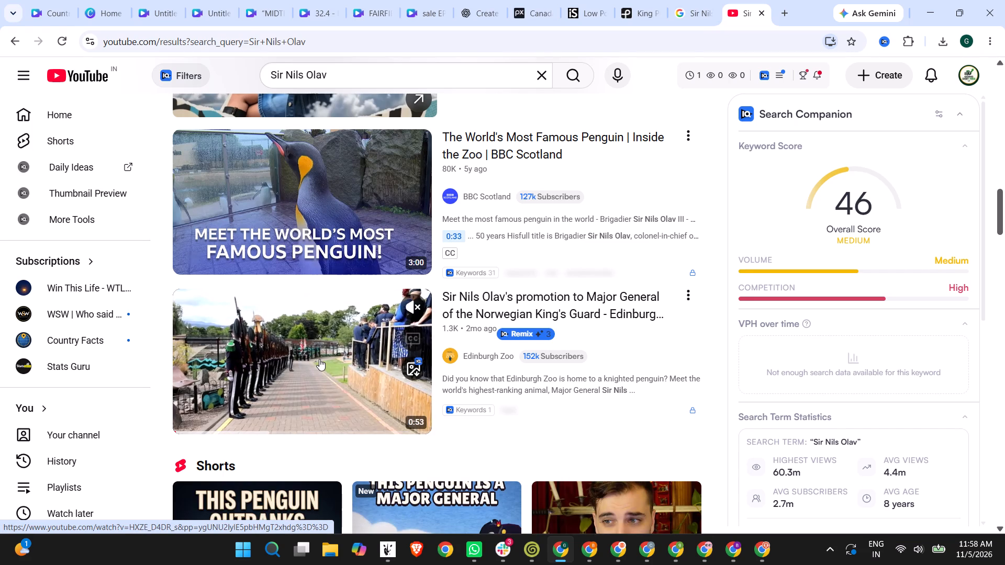
pyautogui.scroll(-3, 319, 359)
pyautogui.scroll(1, 319, 359)
pyautogui.scroll(-1, 319, 359)
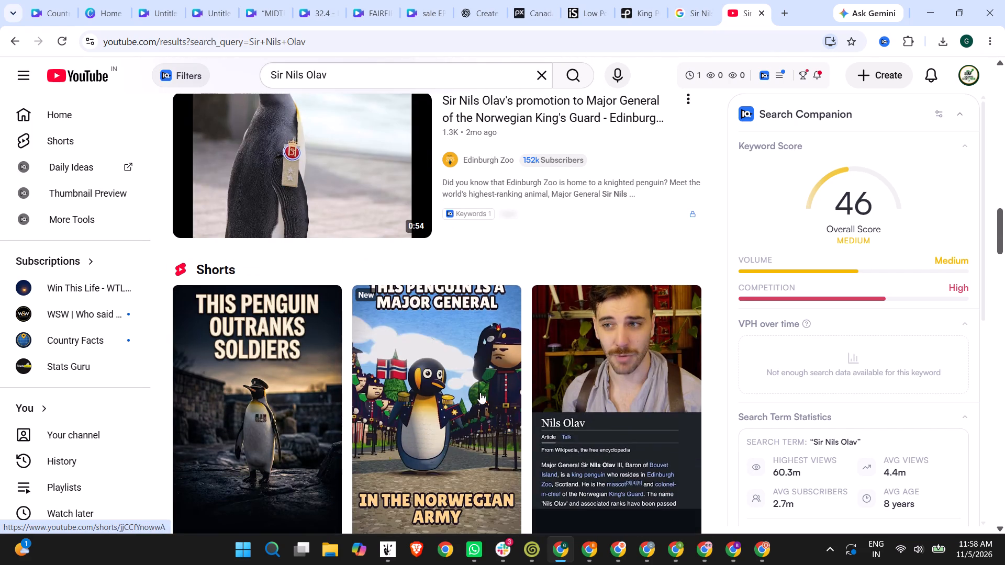
pyautogui.scroll(-5, 480, 392)
pyautogui.scroll(-7, 250, 388)
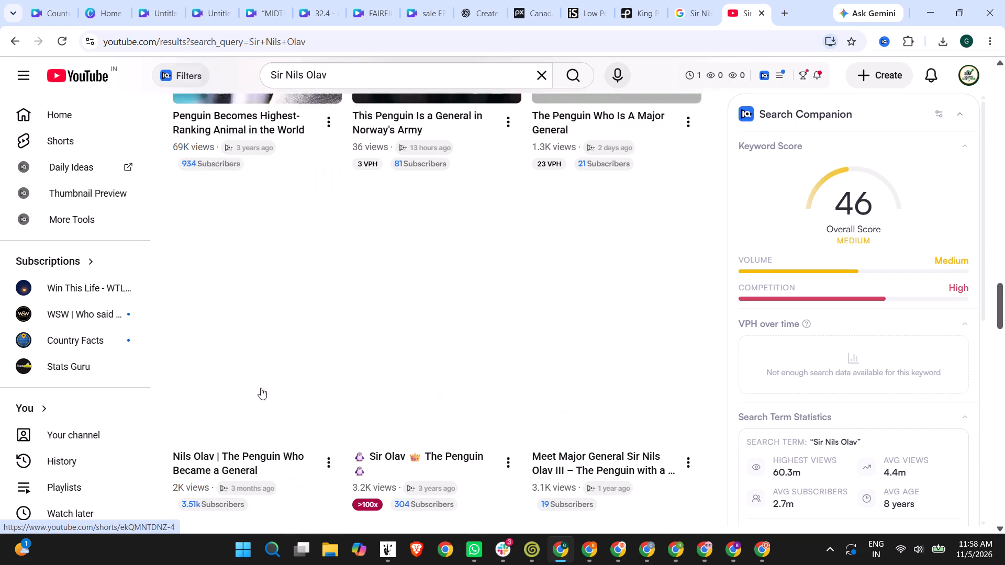
pyautogui.scroll(-10, 319, 368)
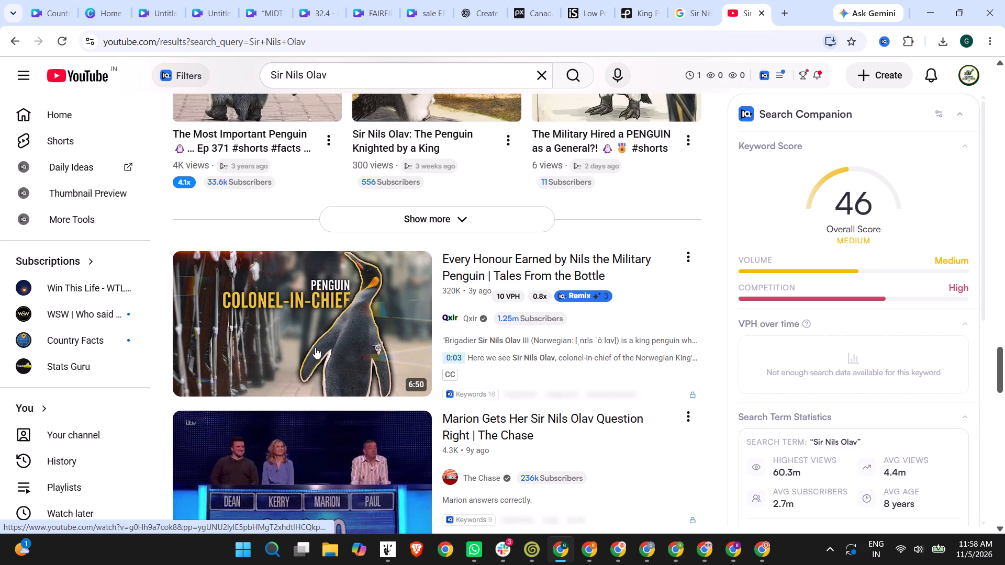
pyautogui.scroll(-5, 307, 338)
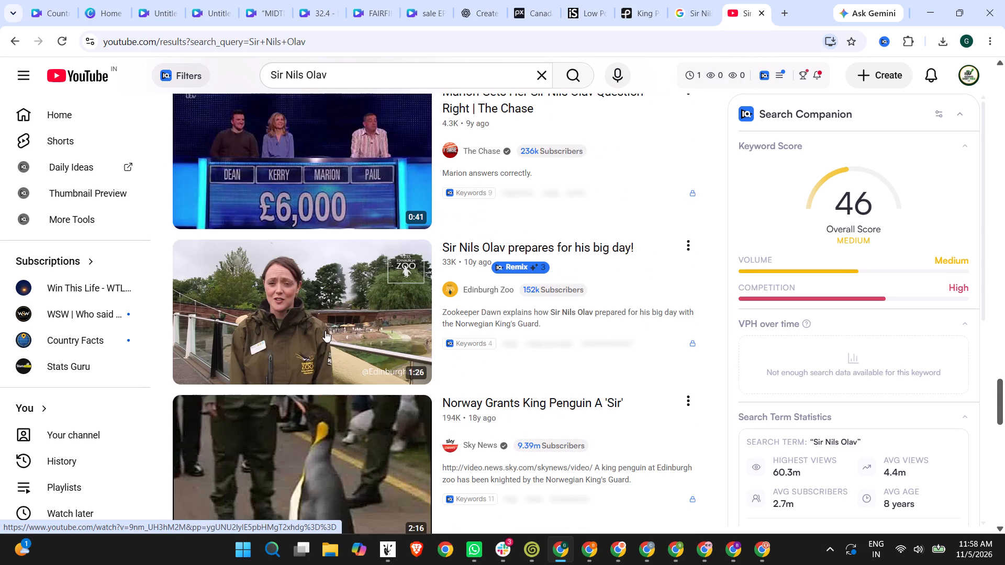
pyautogui.scroll(-4, 358, 427)
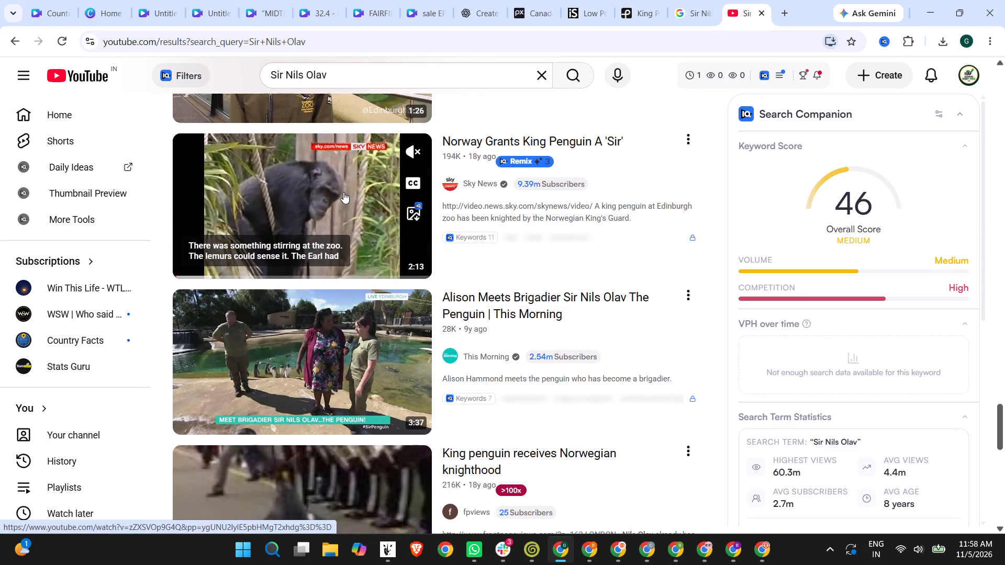
pyautogui.scroll(-4, 344, 228)
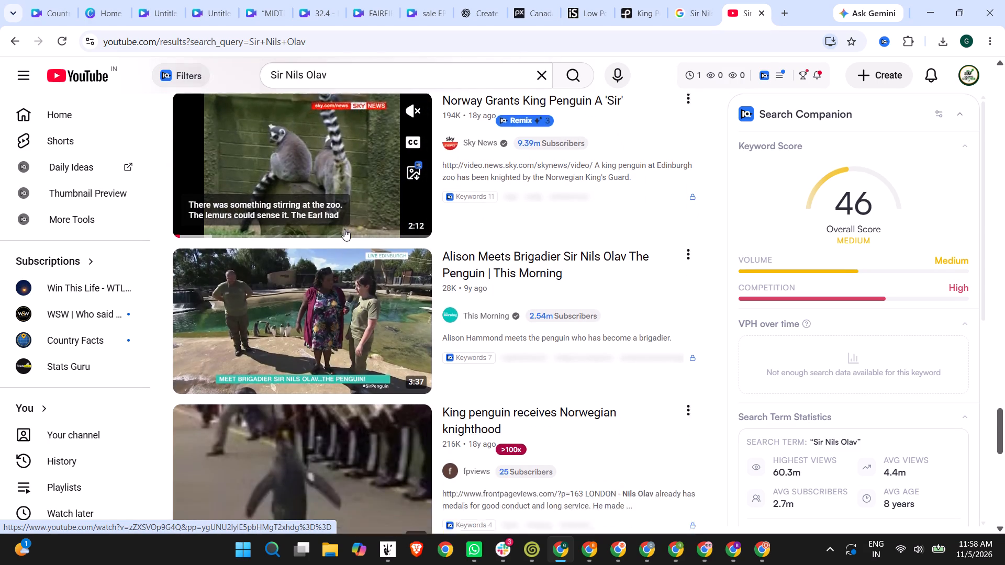
# Extend the YouTube search to "Sir Nils Olav in edinburgh zoo".
pyautogui.moveTo(344, 74); pyautogui.dragTo(251, 76)
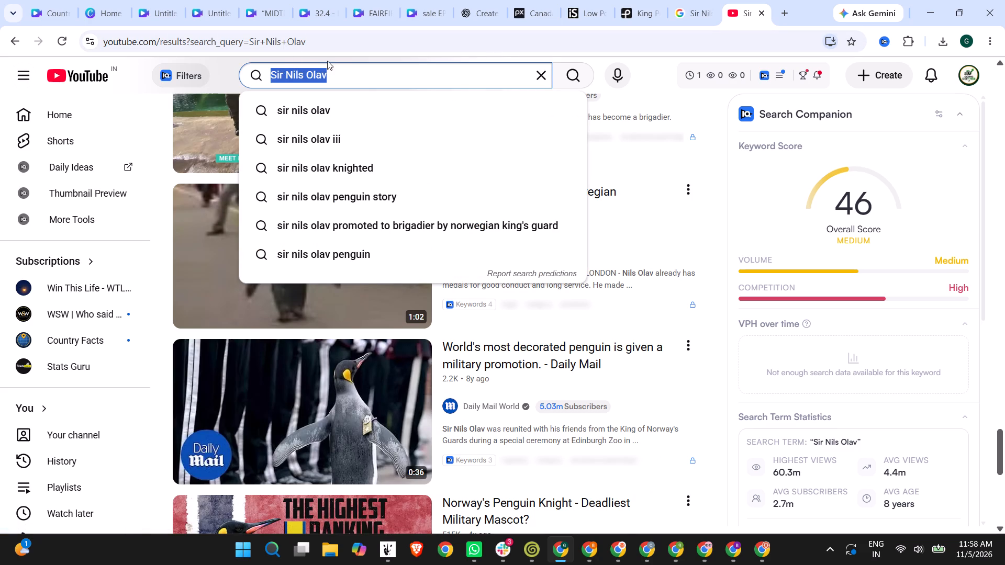
pyautogui.click(344, 85)
pyautogui.press('Right')
pyautogui.press('space')
pyautogui.write('in edn')
pyautogui.press('BackSpace')
pyautogui.write('inburgh s')
pyautogui.press('BackSpace')
pyautogui.write('zoo')
pyautogui.press('Return')
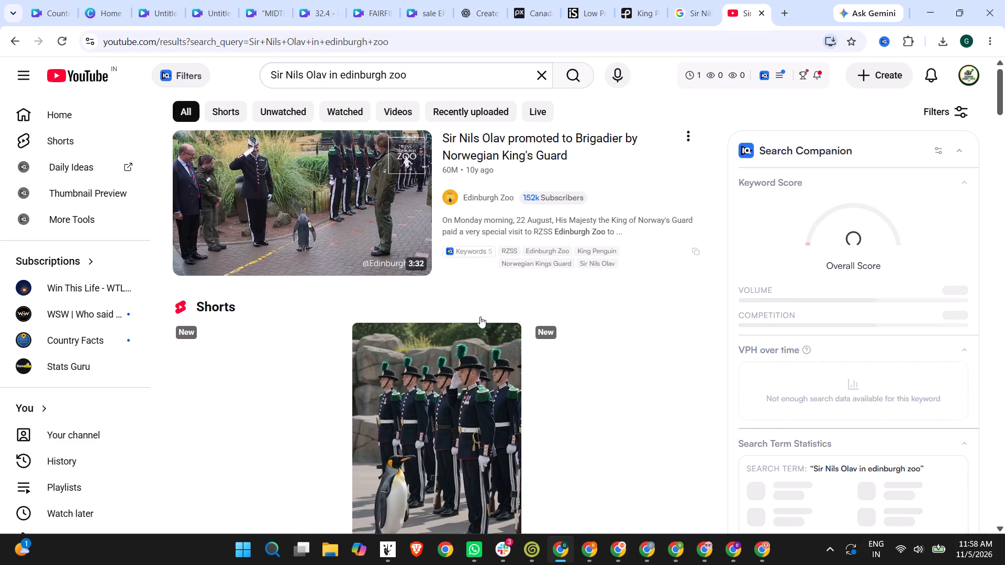
# Look through the new results and open Edinburgh Zoo's video of Sir Nils Olav's promotion to Major General.
pyautogui.scroll(-8, 387, 270)
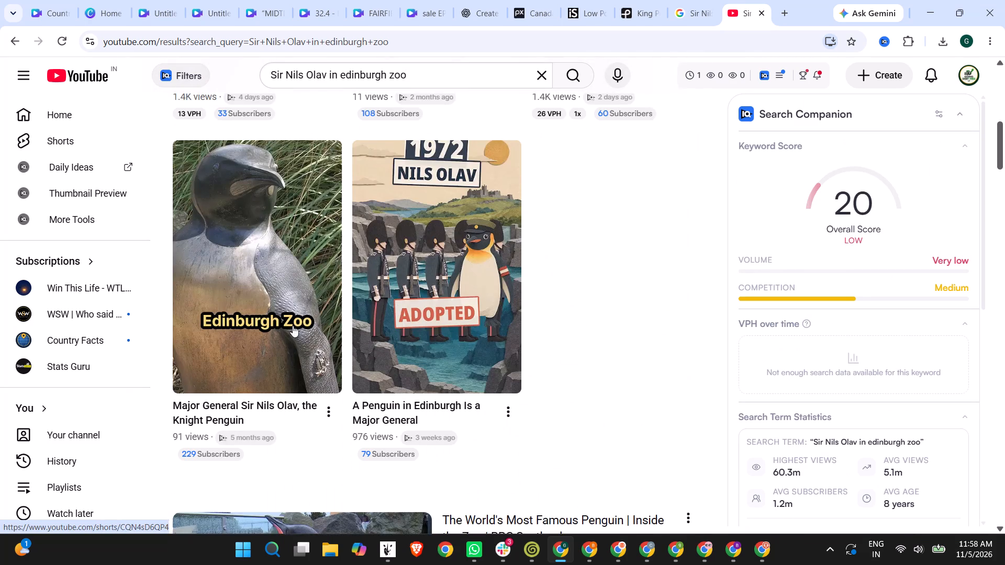
pyautogui.scroll(-4, 283, 319)
pyautogui.scroll(-3, 319, 365)
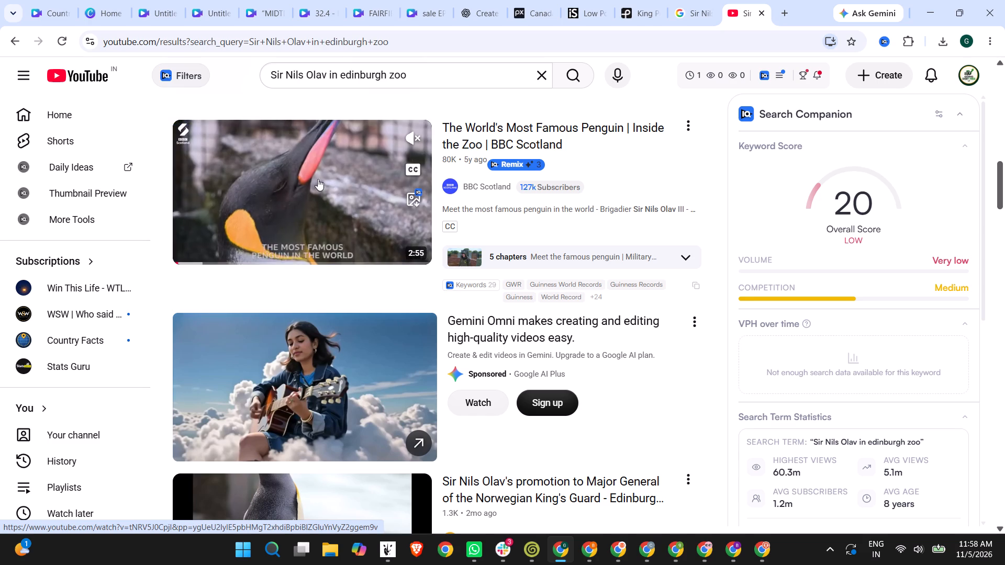
pyautogui.scroll(-4, 319, 183)
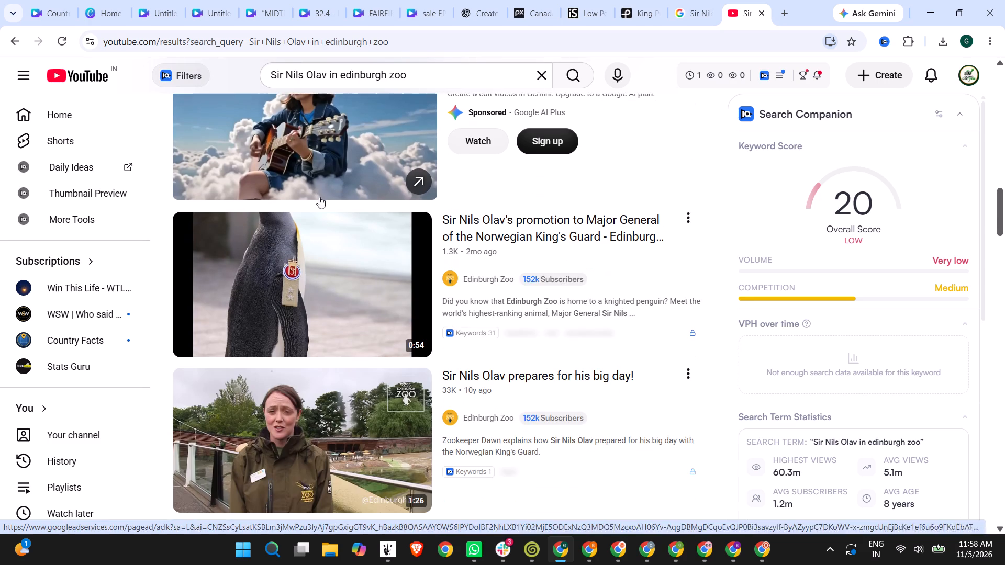
pyautogui.click(316, 248)
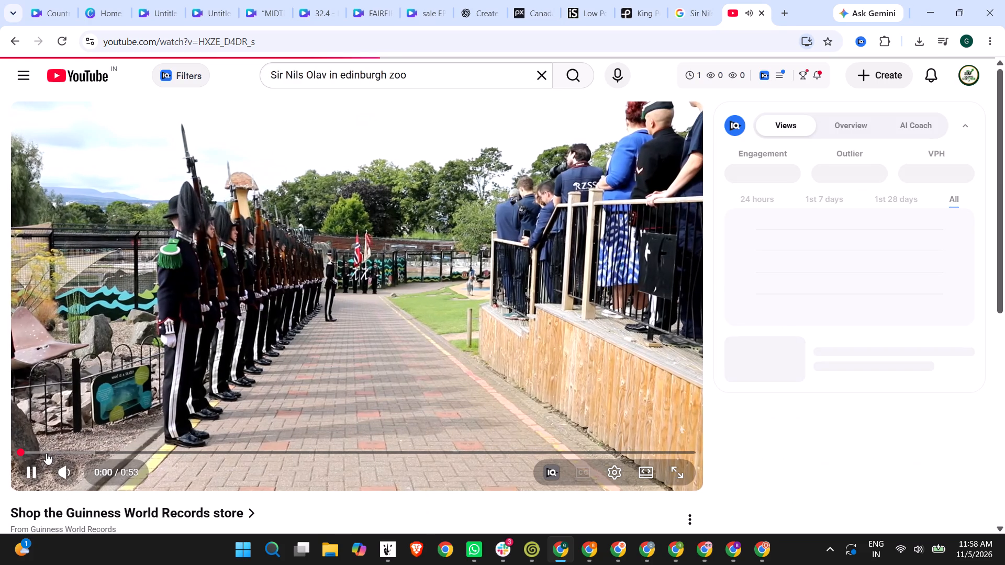
# Skim the promotion video from start to end and recheck the penguin's walk past the guards from about 0:13.
pyautogui.click(46, 453)
pyautogui.click(91, 447)
pyautogui.click(92, 454)
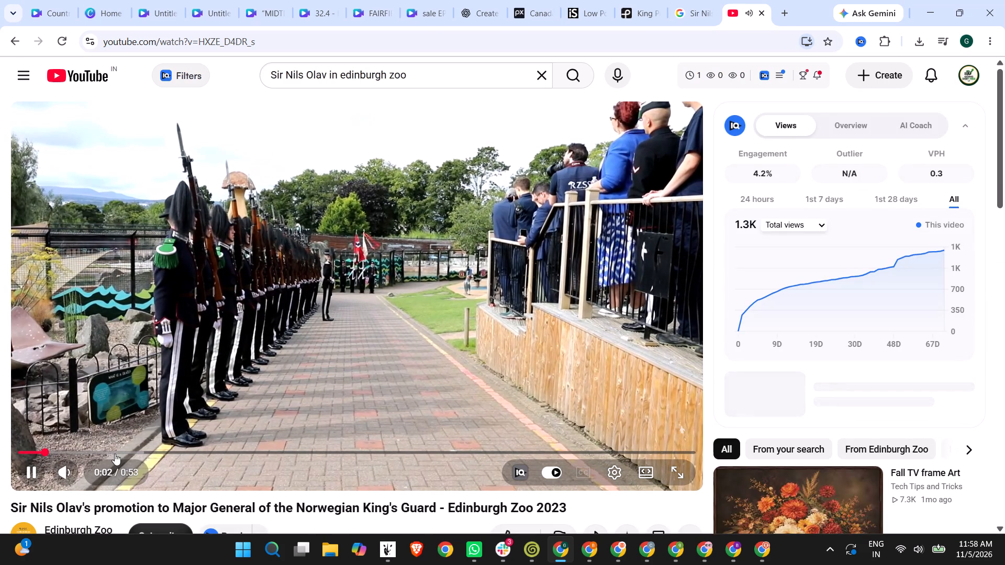
pyautogui.click(115, 454)
pyautogui.click(150, 451)
pyautogui.click(197, 449)
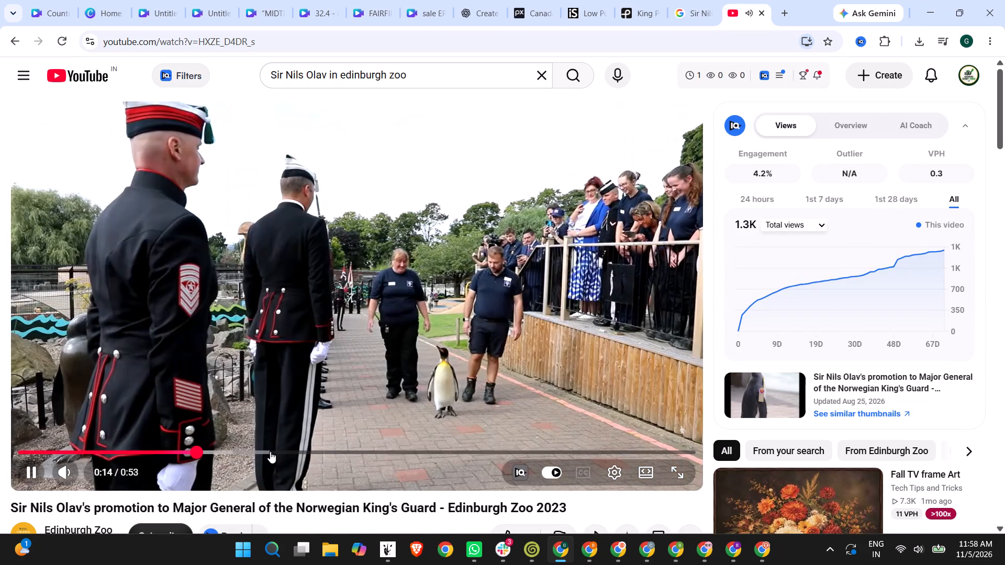
pyautogui.click(270, 451)
pyautogui.click(312, 449)
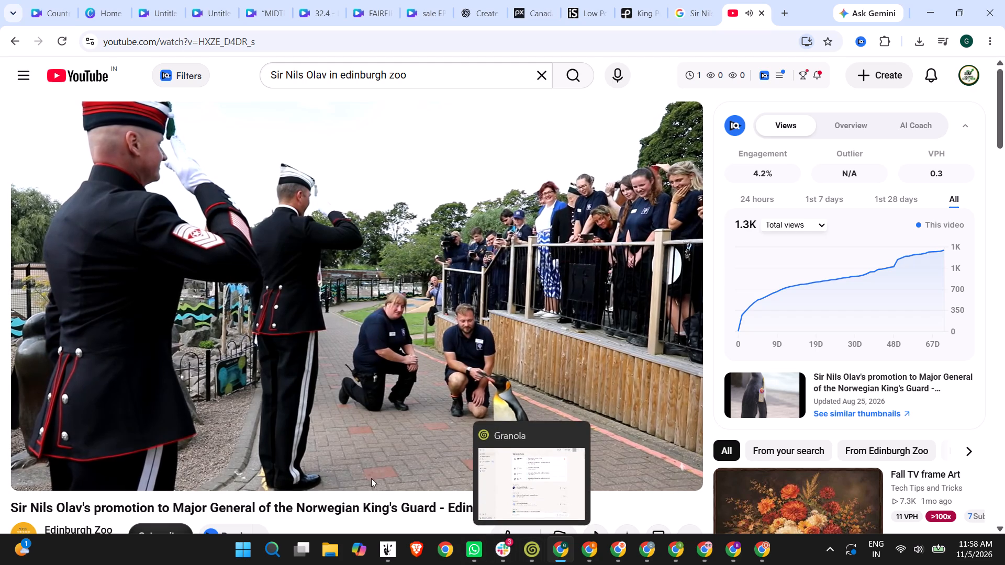
pyautogui.click(381, 452)
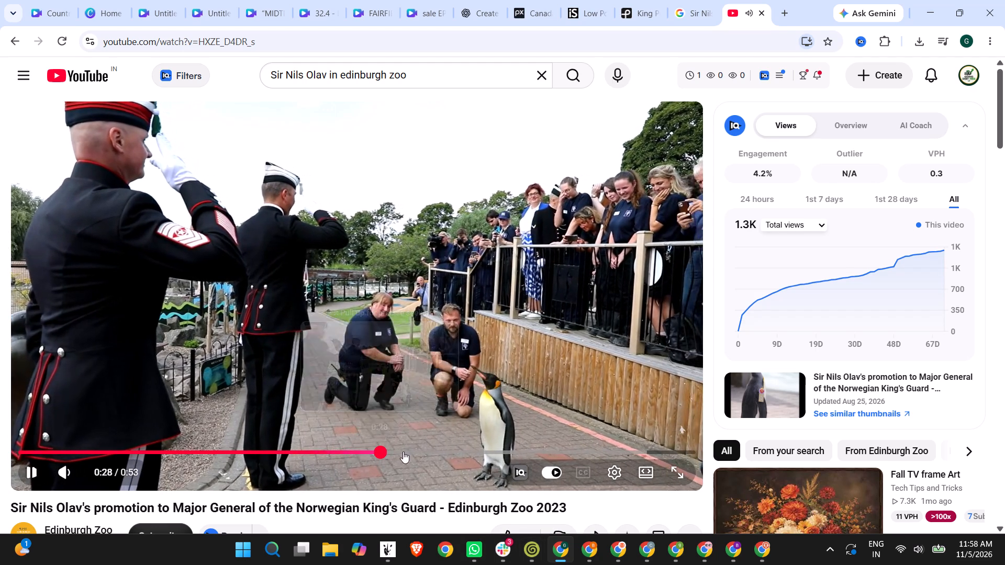
pyautogui.click(431, 447)
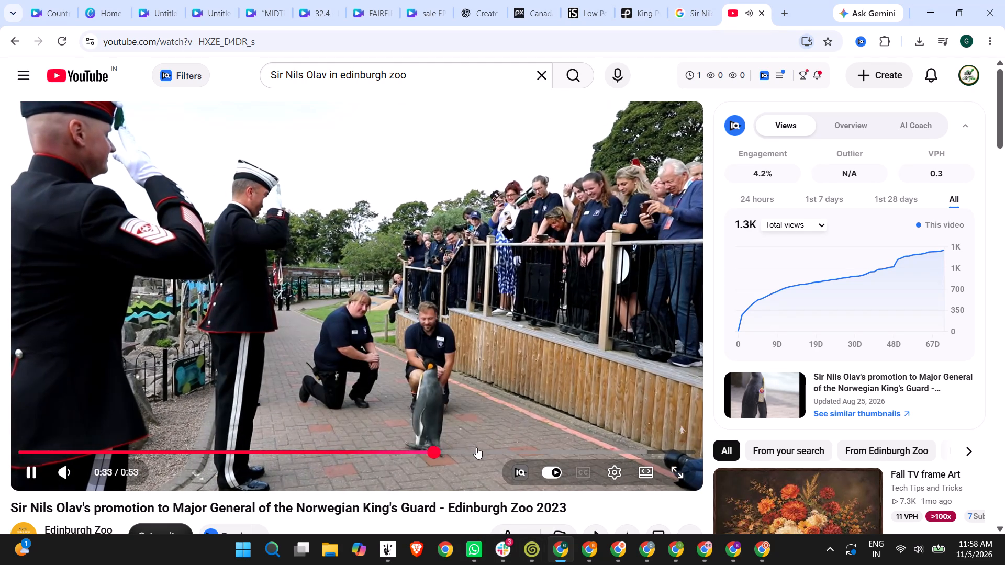
pyautogui.click(479, 447)
pyautogui.click(552, 449)
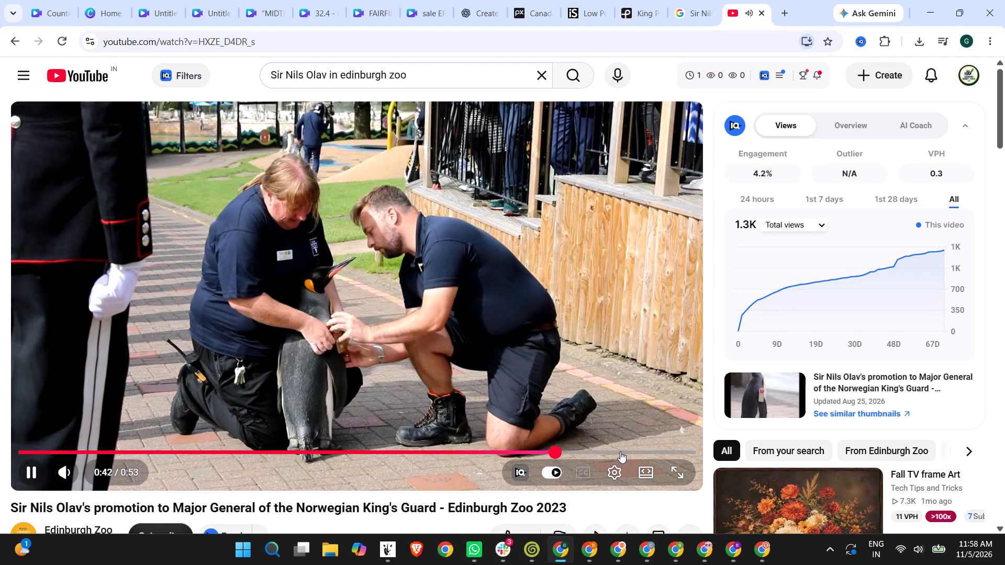
pyautogui.click(621, 451)
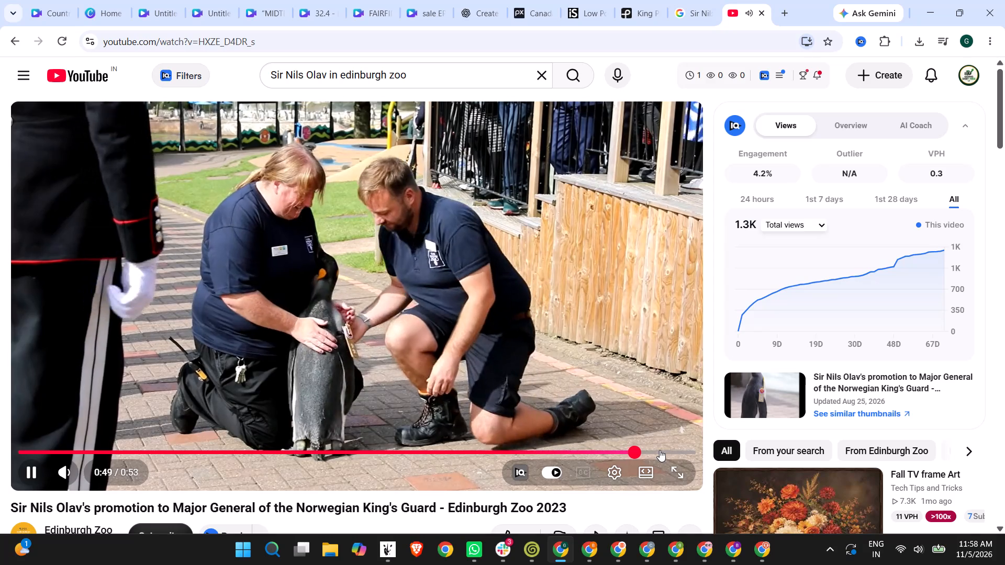
pyautogui.click(621, 450)
pyautogui.click(675, 450)
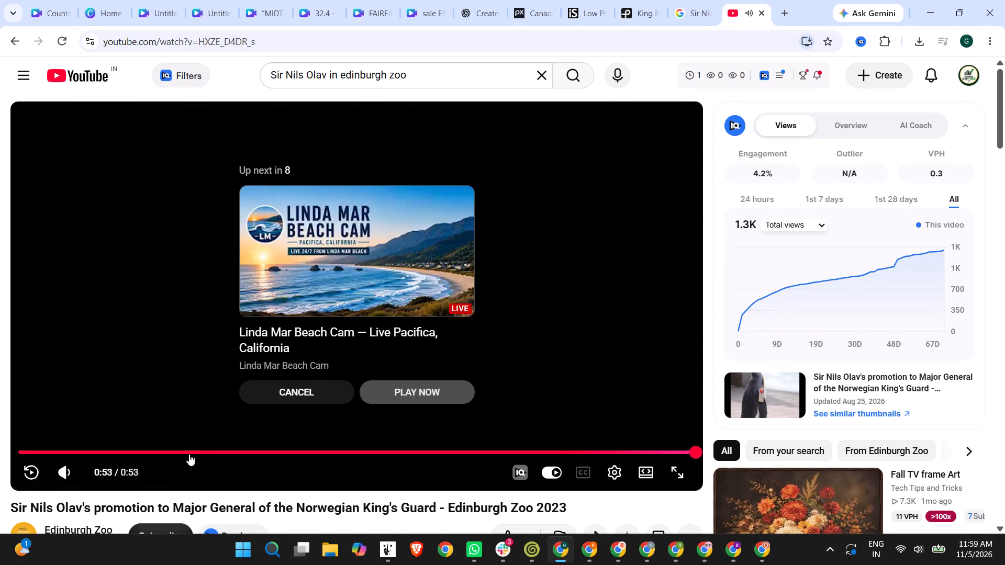
pyautogui.click(184, 454)
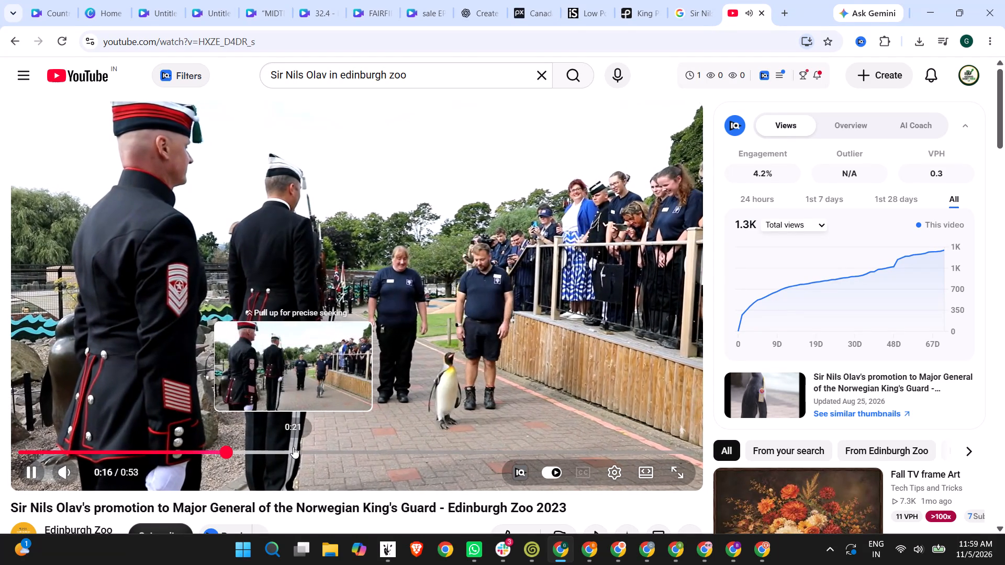
# Copy the promotion video's link, search Google for "download youtube video" in a new tab and open the VidsSave downloader.
pyautogui.click(593, 47)
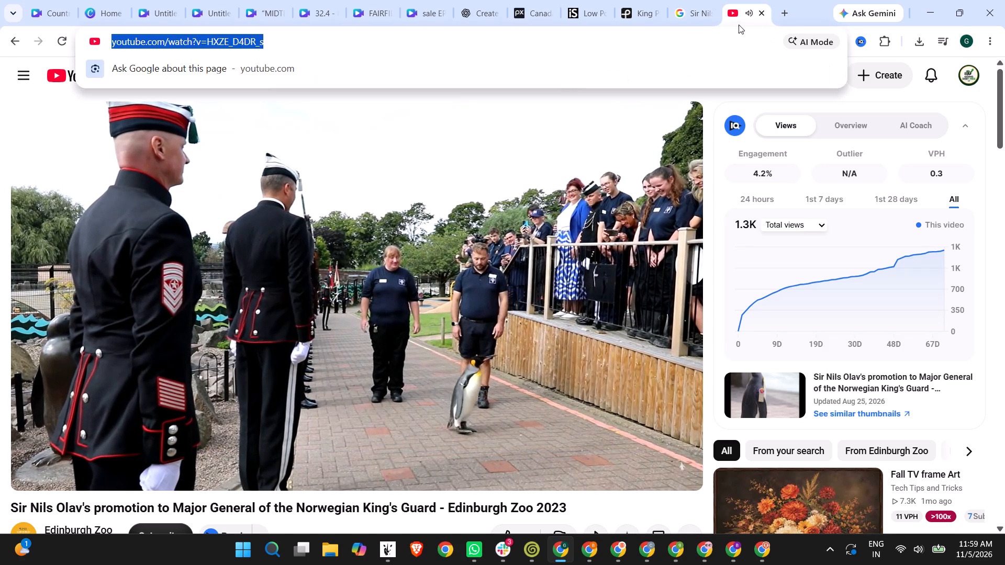
pyautogui.hotkey('ctrl', 'c')
pyautogui.click(778, 10)
pyautogui.write('download')
pyautogui.press('space')
pyautogui.press('Return')
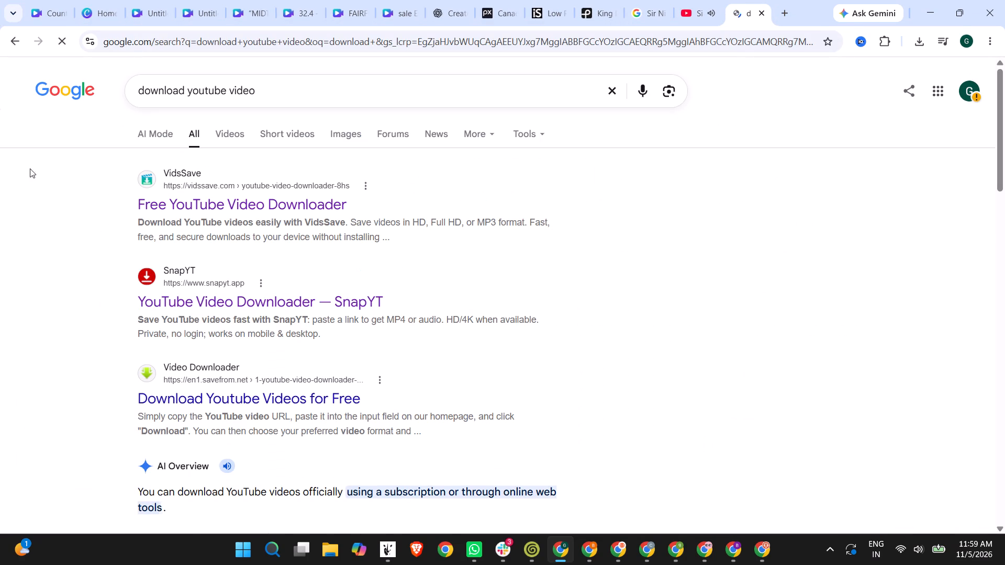
pyautogui.click(206, 207)
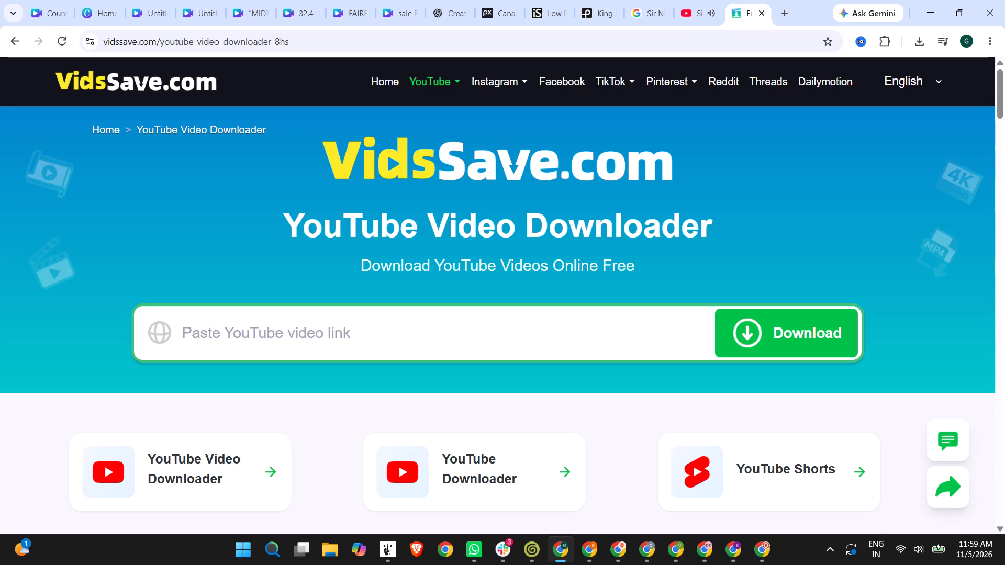
# Load the copied video link into VidsSave and download the video as a 720P MP4.
pyautogui.click(403, 323)
pyautogui.hotkey('ctrl', 'v')
pyautogui.click(812, 318)
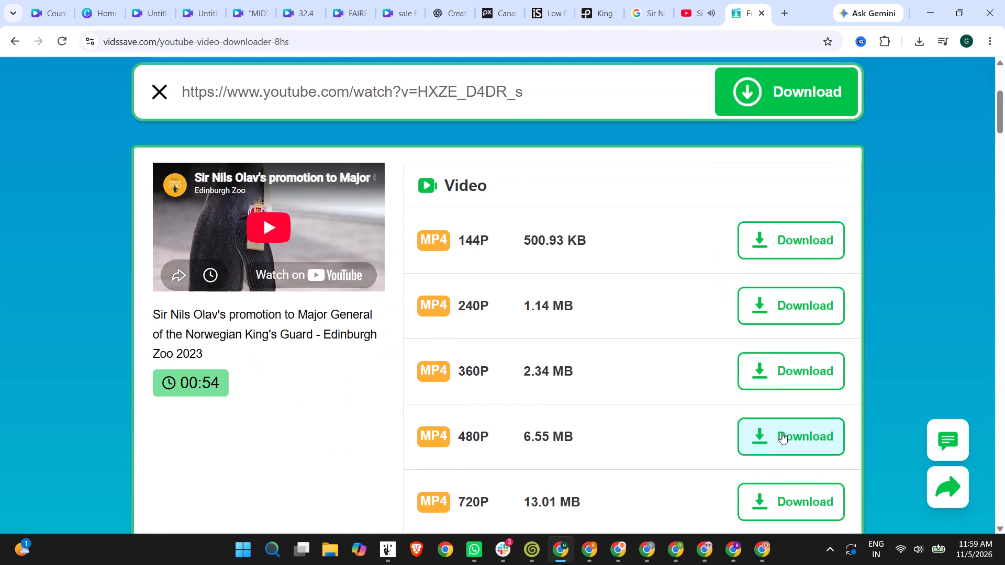
pyautogui.click(764, 494)
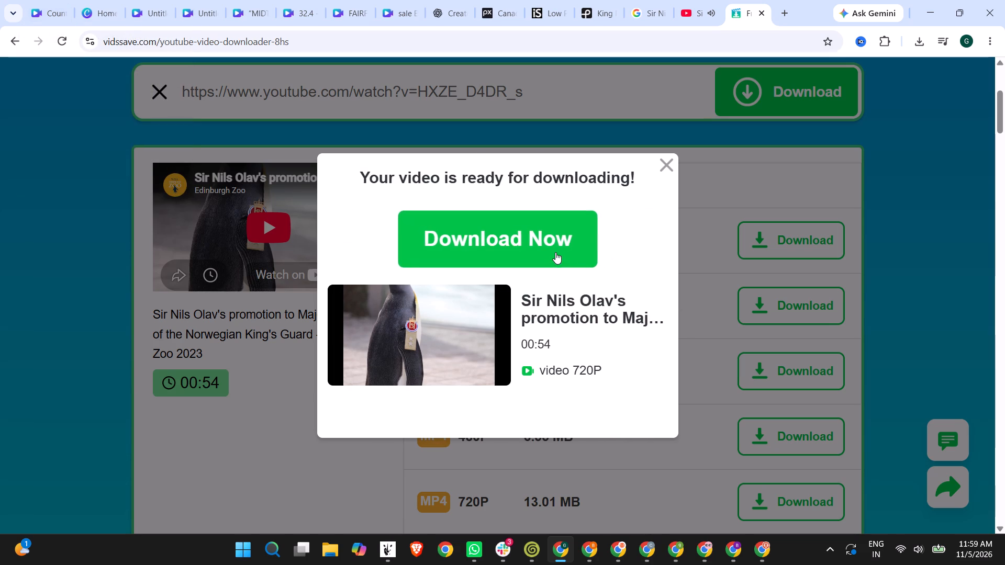
pyautogui.click(555, 252)
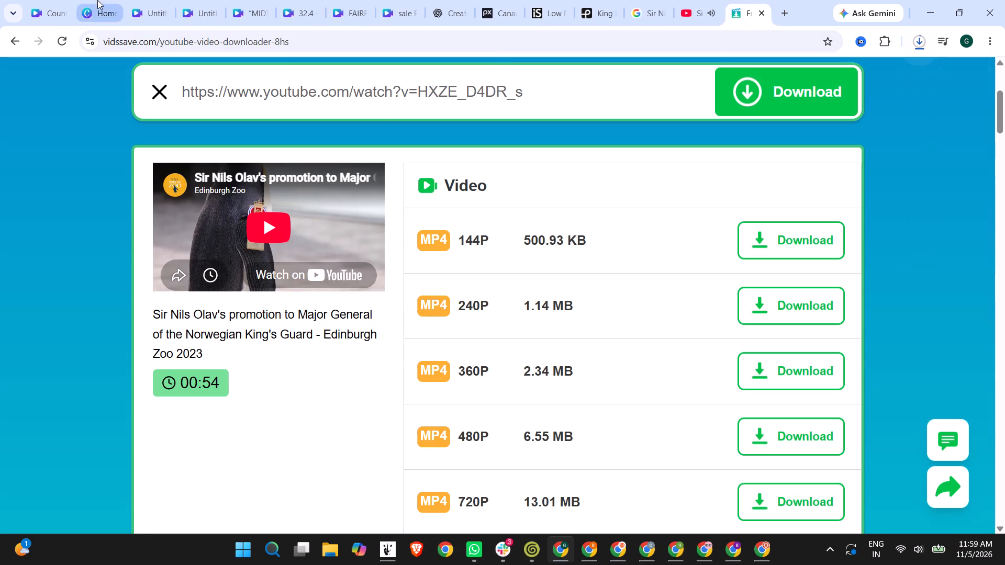
# Switch to the untitled landscape video design in Canva and upload the downloaded 720P Sir Nils Olav promotion video.
pyautogui.click(97, 0)
pyautogui.click(52, 0)
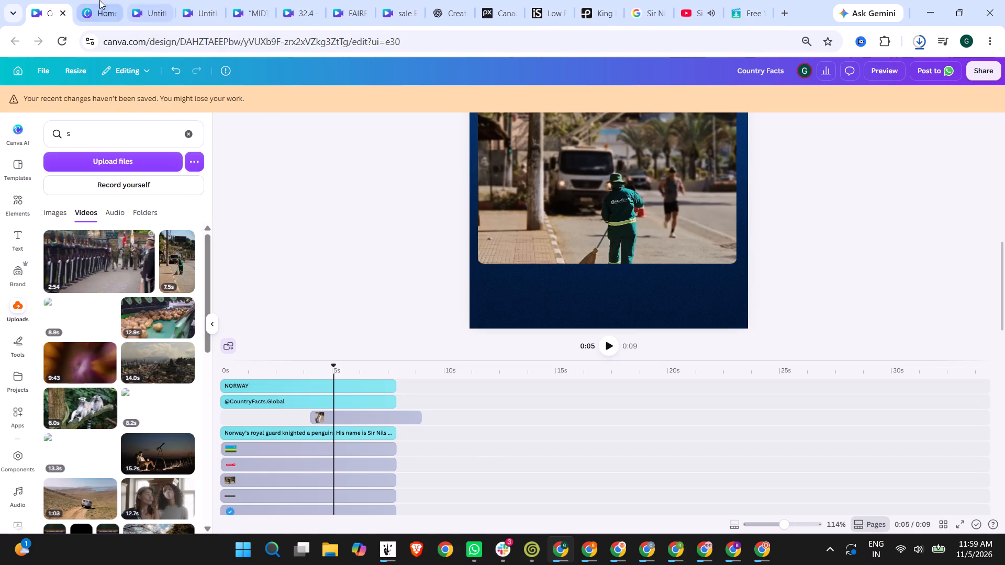
pyautogui.click(99, 0)
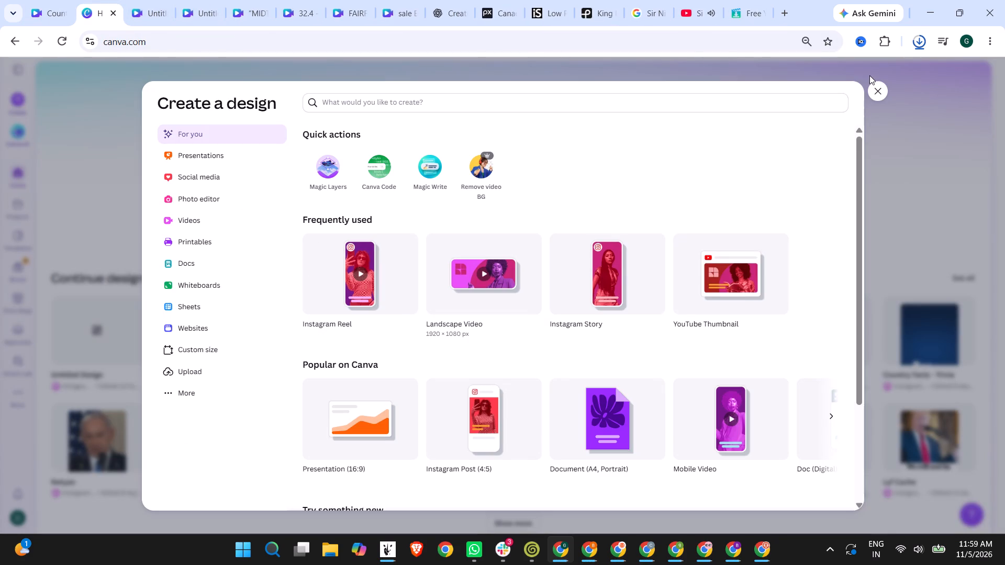
pyautogui.click(144, 0)
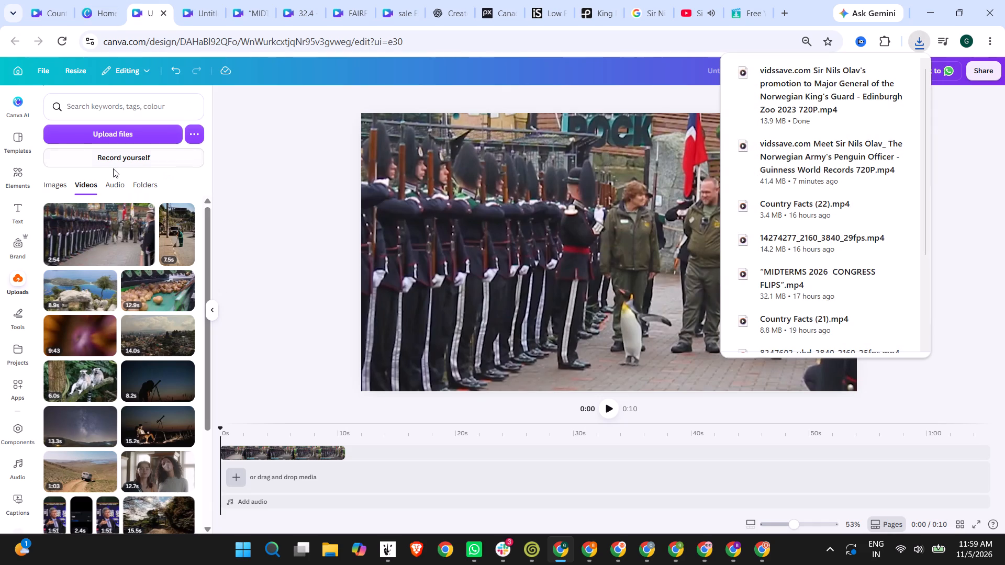
pyautogui.click(98, 135)
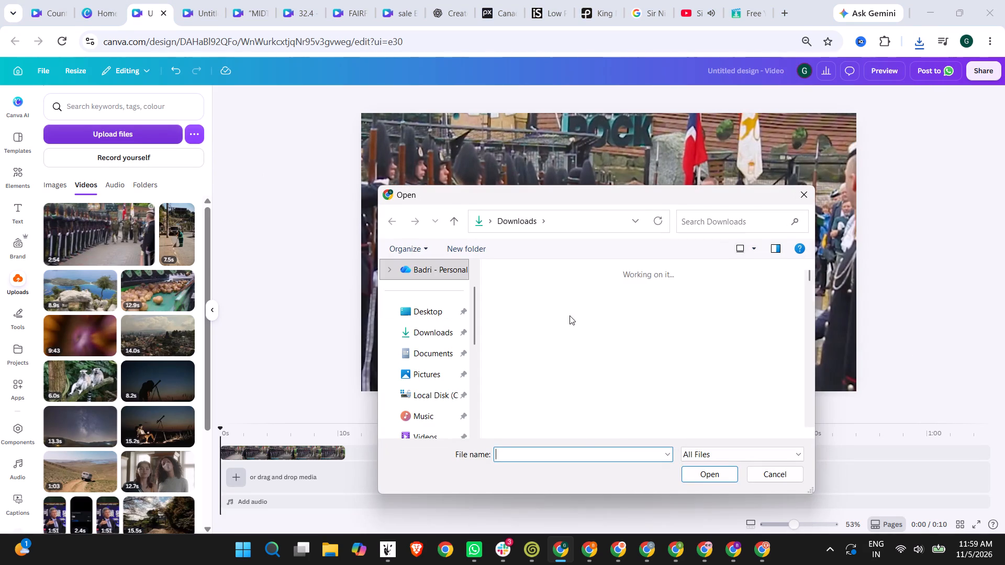
pyautogui.doubleClick(525, 311)
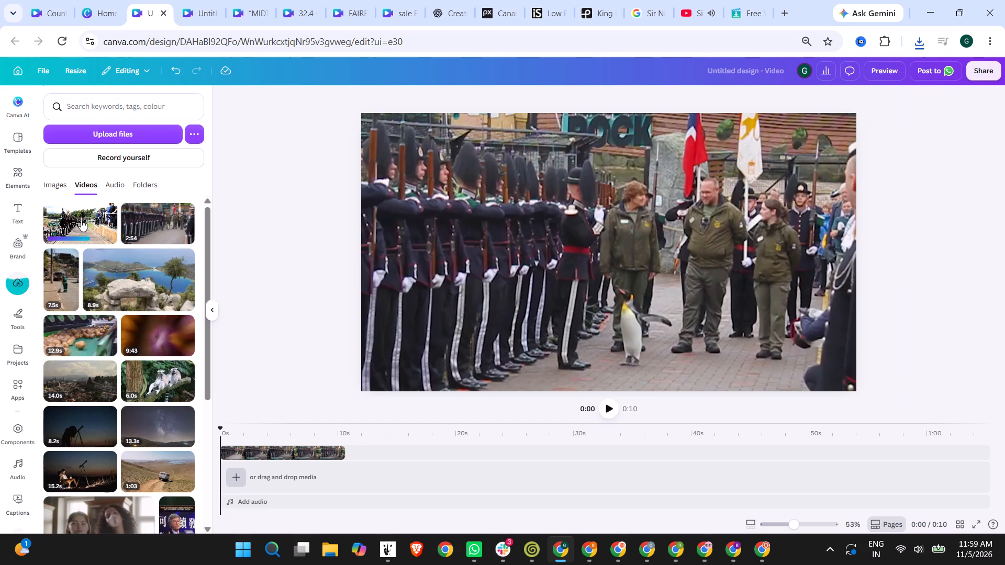
# Add the uploaded promotion video to the timeline directly after the existing guards clip.
pyautogui.moveTo(81, 220); pyautogui.dragTo(388, 451)
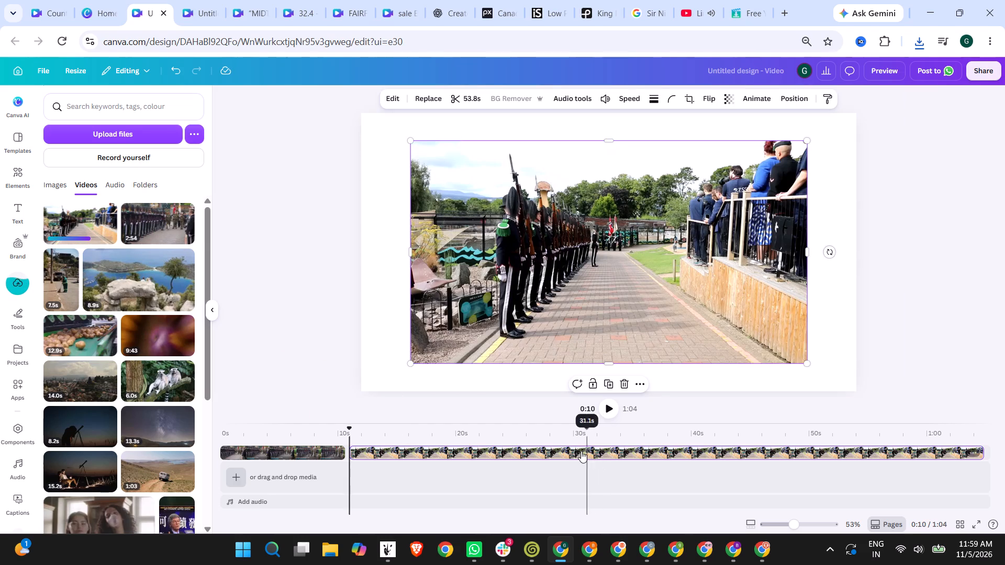
pyautogui.moveTo(581, 451); pyautogui.dragTo(575, 450)
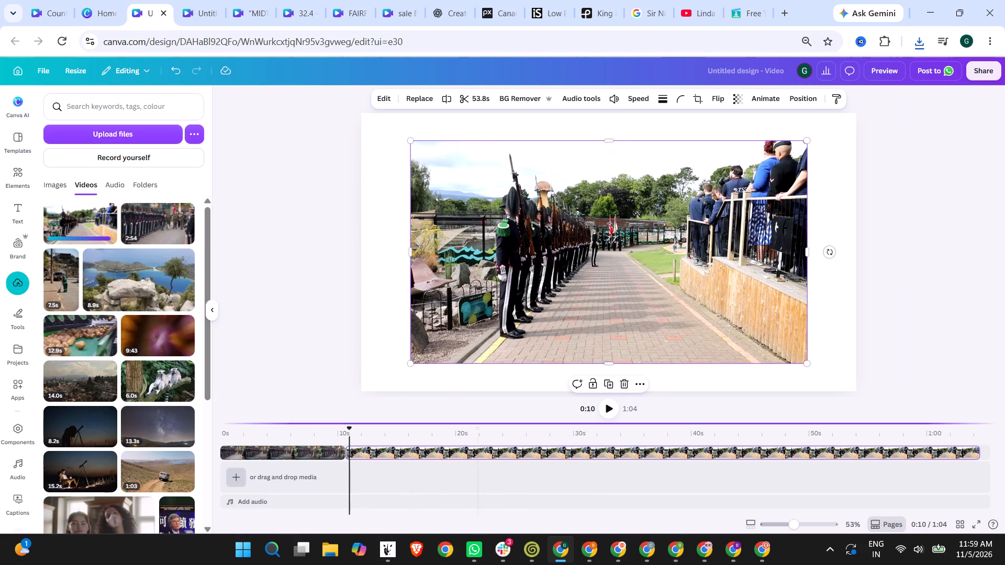
# Find the penguin's walk in the promotion clip, split the clip at about 0:24 and delete the part before it.
pyautogui.click(417, 425)
pyautogui.click(416, 432)
pyautogui.click(443, 432)
pyautogui.click(481, 431)
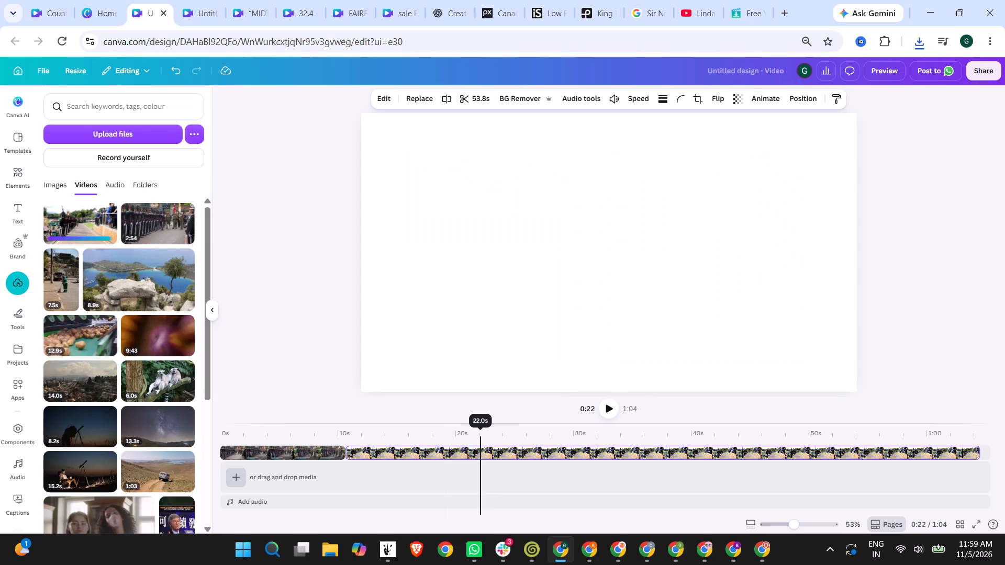
pyautogui.click(508, 430)
pyautogui.click(538, 430)
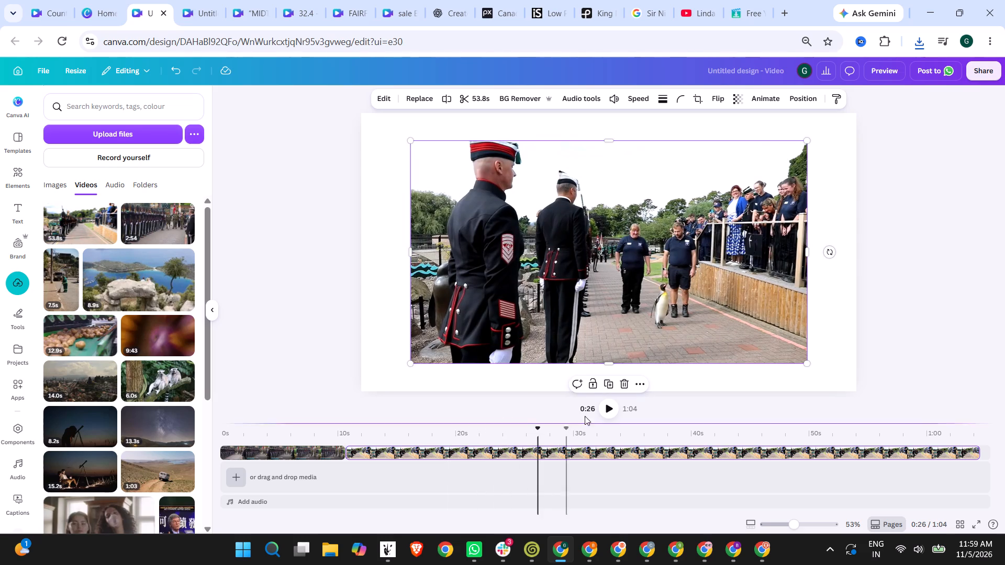
pyautogui.click(502, 433)
pyautogui.click(553, 433)
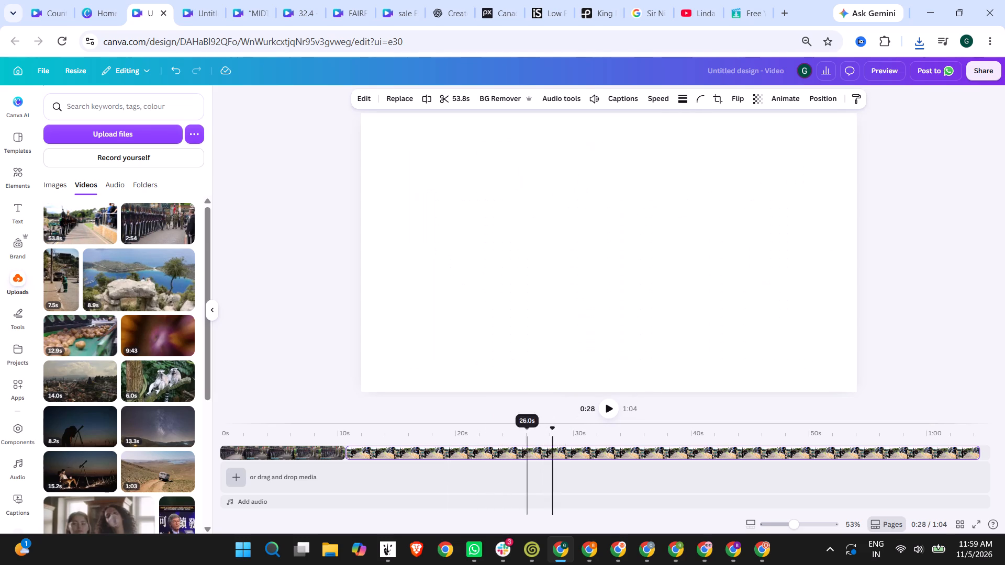
pyautogui.click(497, 434)
pyautogui.click(524, 431)
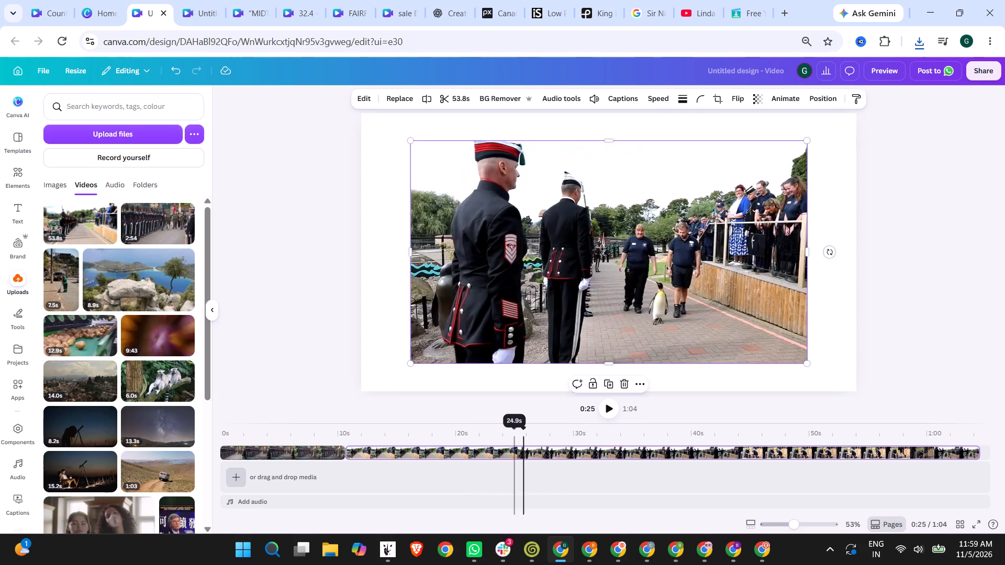
pyautogui.click(515, 431)
pyautogui.click(508, 432)
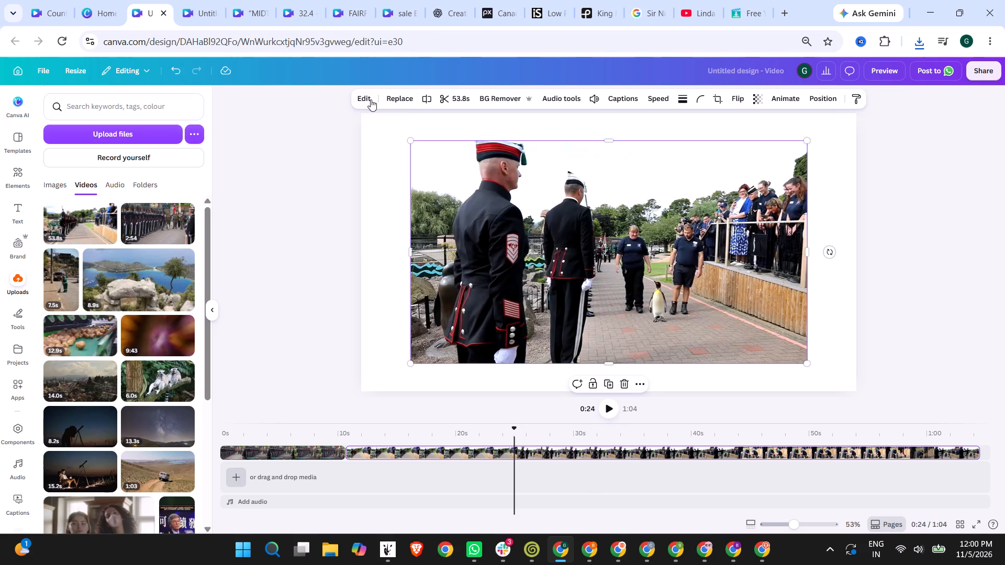
pyautogui.click(423, 98)
pyautogui.click(493, 454)
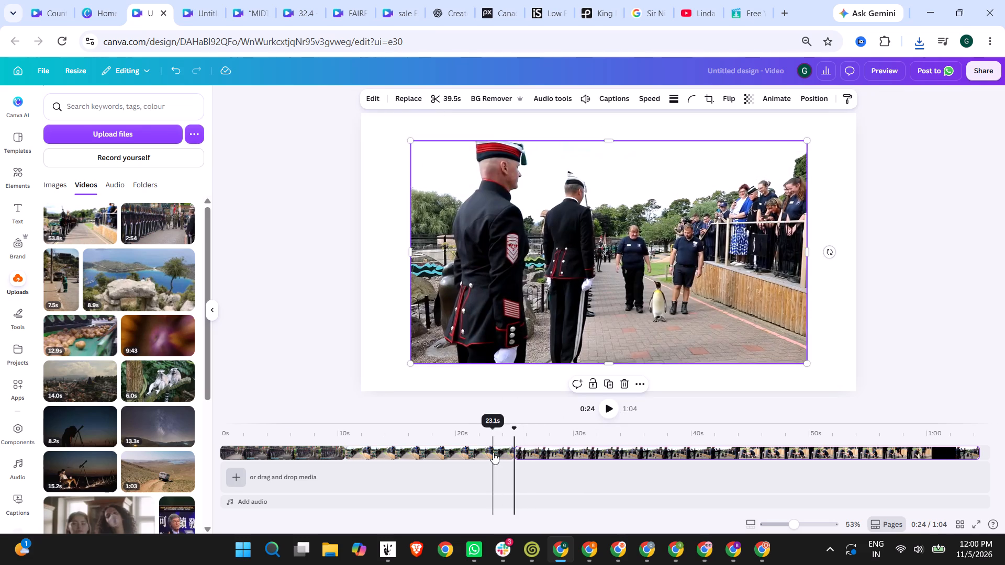
pyautogui.press('Delete')
# Move the guards clip to about 11 s so the beginning of the timeline is free.
pyautogui.moveTo(316, 455); pyautogui.dragTo(358, 455)
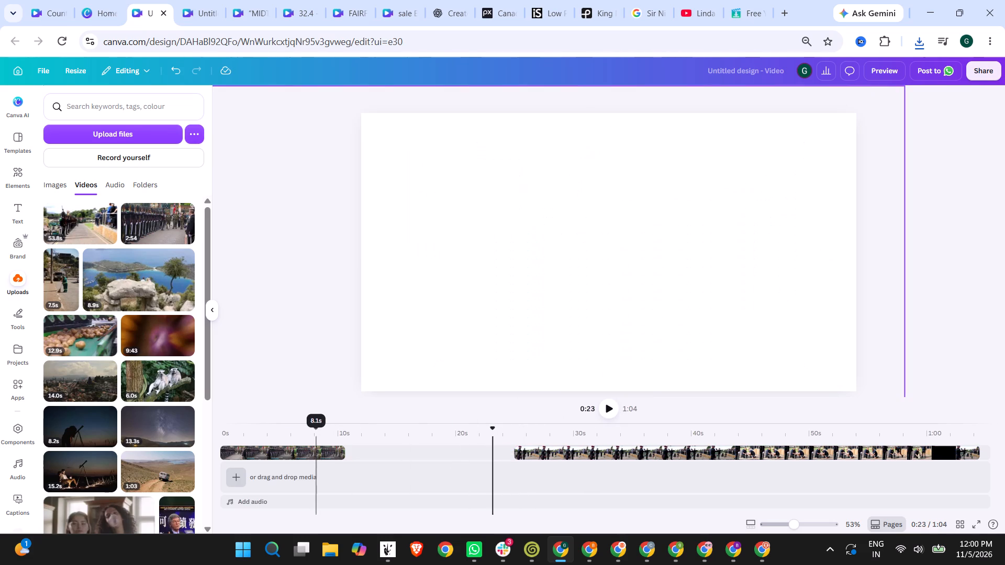
pyautogui.moveTo(358, 455); pyautogui.dragTo(450, 457)
# Split the remaining promotion clip at about 0:27 and move the 3.0 s penguin piece to the start of the timeline.
pyautogui.click(542, 455)
pyautogui.click(563, 442)
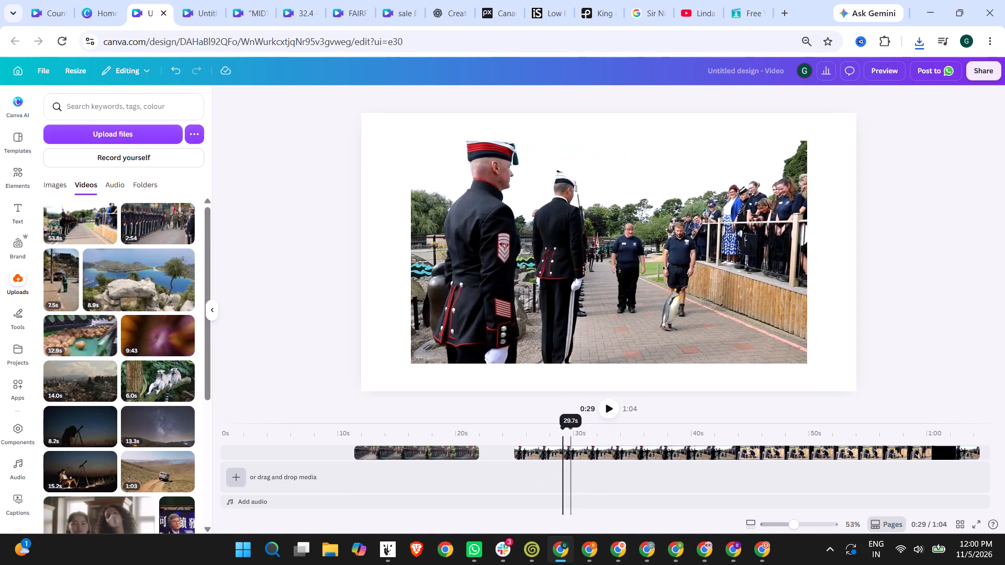
pyautogui.click(553, 439)
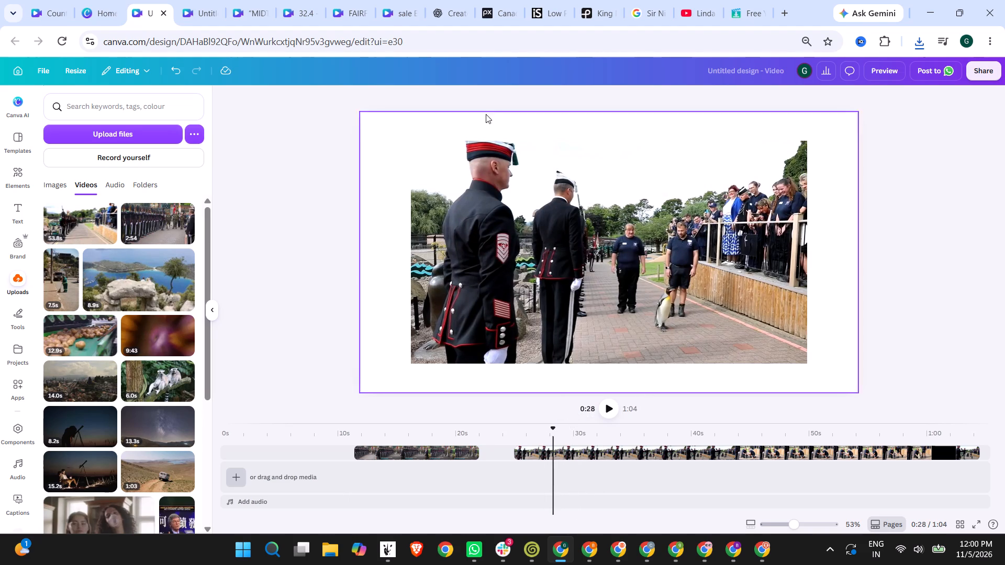
pyautogui.click(550, 454)
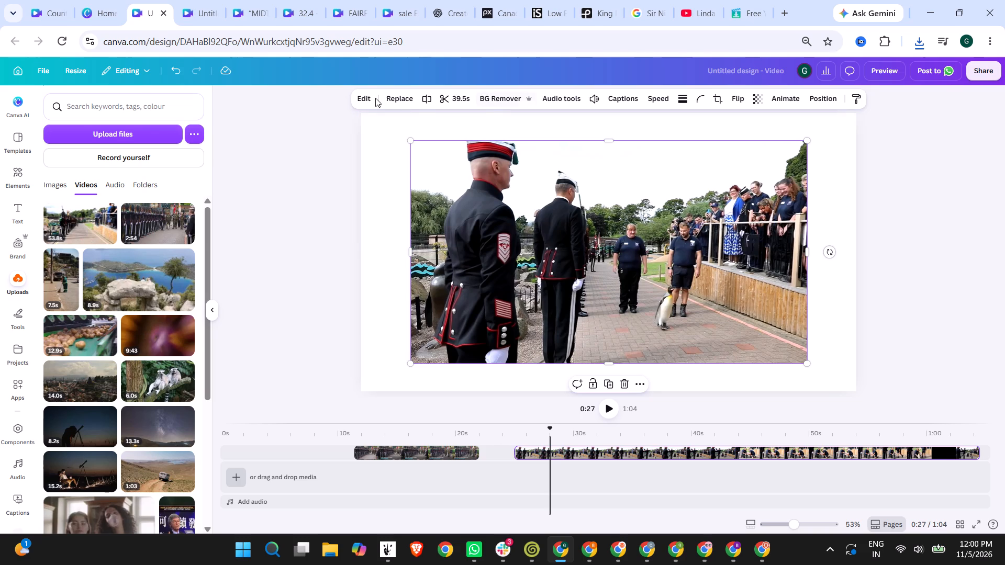
pyautogui.click(425, 98)
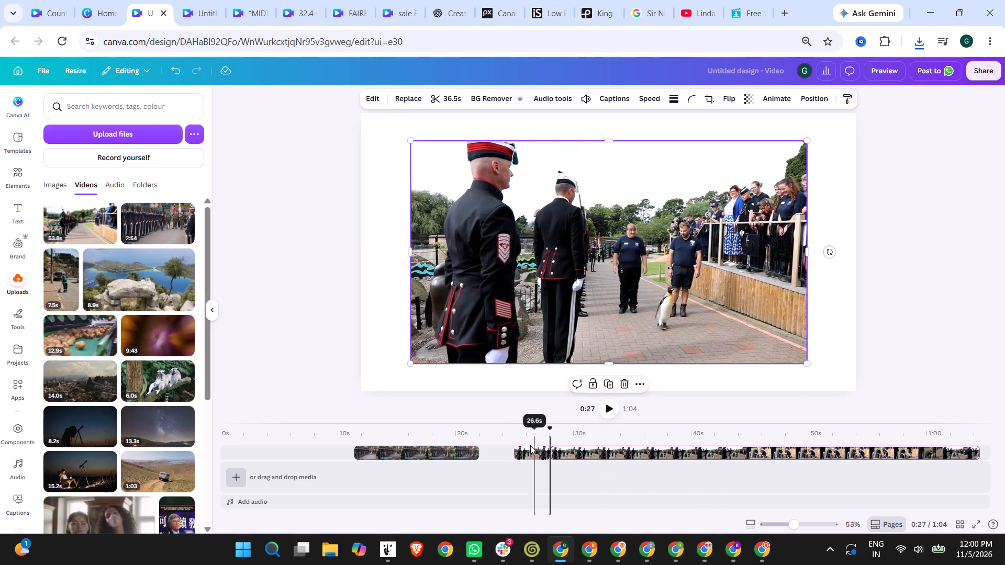
pyautogui.moveTo(532, 451); pyautogui.dragTo(240, 448)
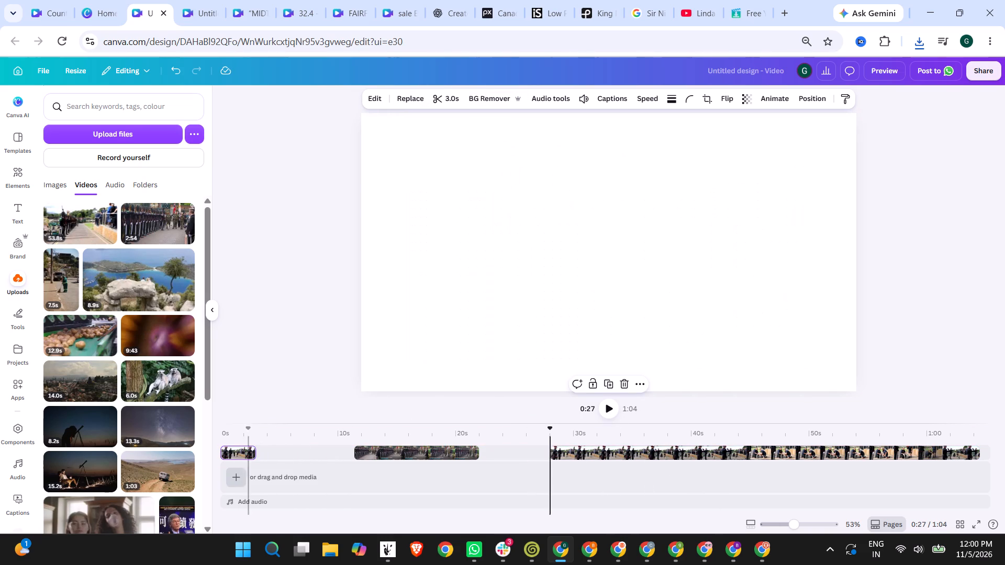
# Enlarge the opening 3-second clip past the canvas edges and reposition it so the penguin and handlers fill the frame.
pyautogui.click(246, 425)
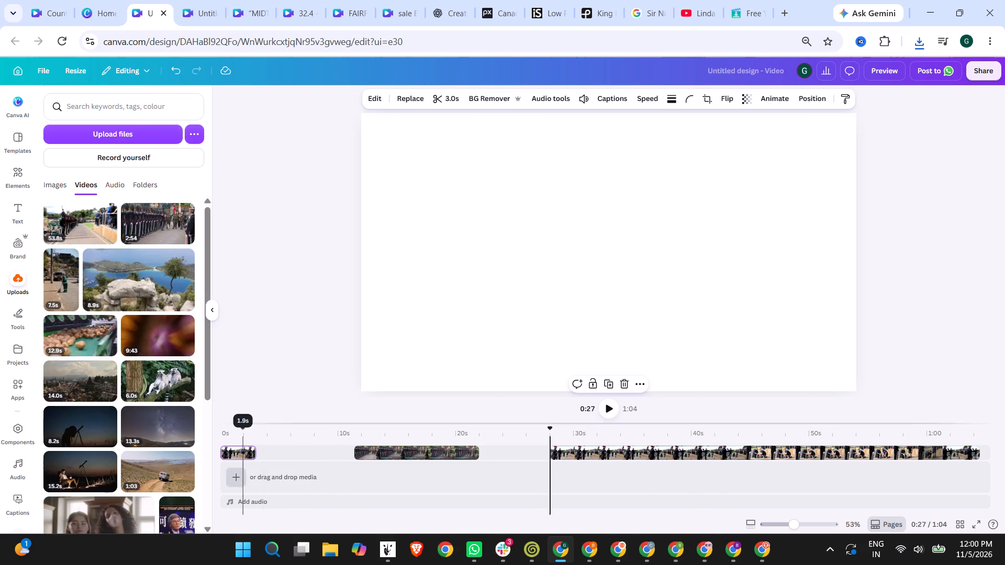
pyautogui.click(241, 430)
pyautogui.click(530, 248)
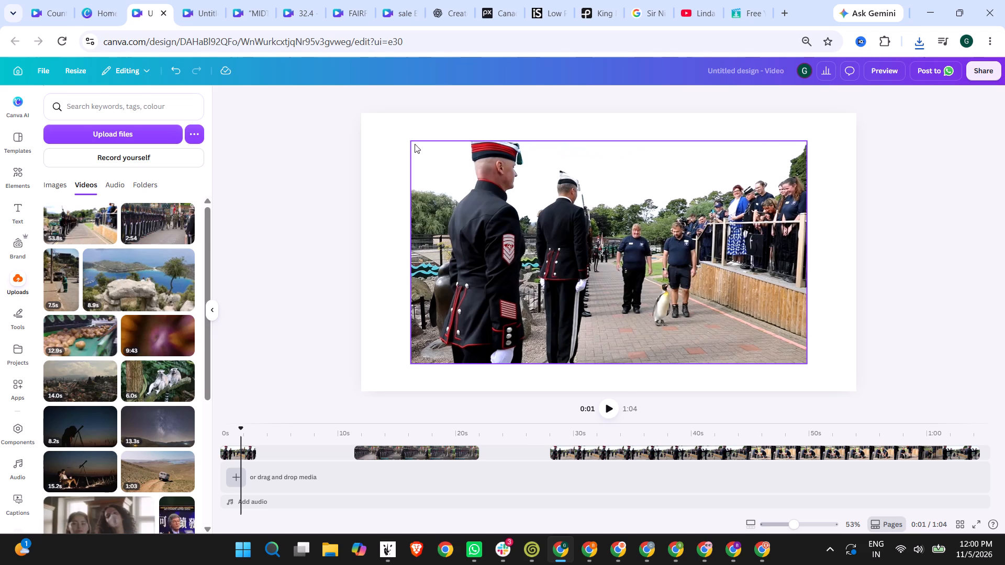
pyautogui.click(429, 170)
pyautogui.moveTo(410, 141); pyautogui.dragTo(244, 44)
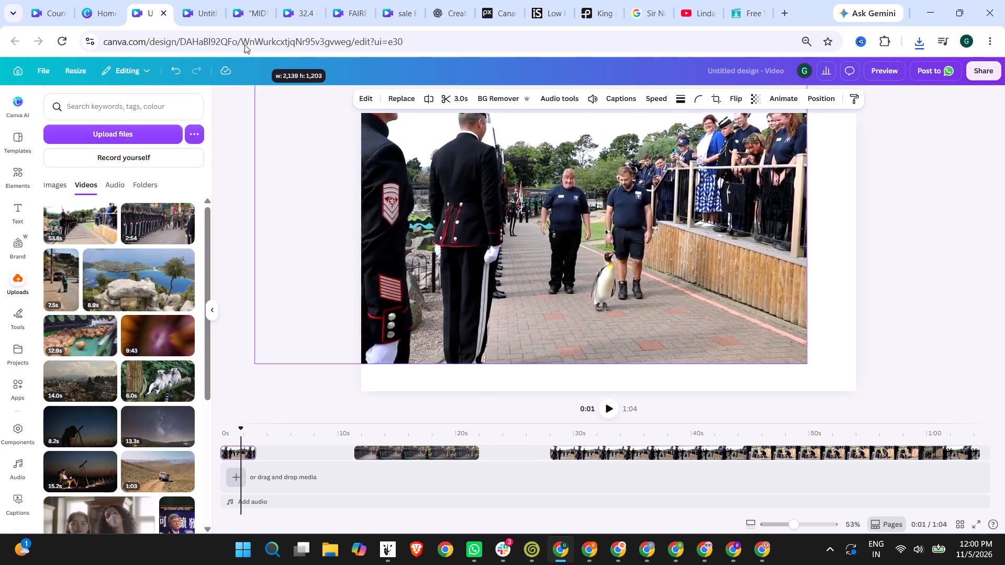
pyautogui.moveTo(244, 44); pyautogui.dragTo(214, 26)
pyautogui.moveTo(807, 360); pyautogui.dragTo(1004, 470)
pyautogui.moveTo(777, 288); pyautogui.dragTo(683, 286)
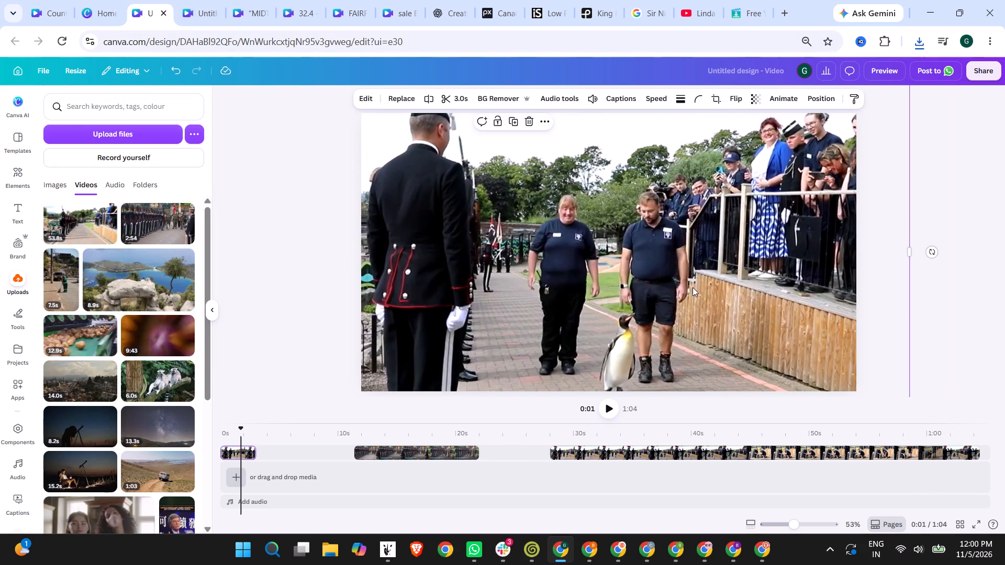
# Move the guards clip directly after the opening 3-second clip and delete the leftover promotion footage.
pyautogui.moveTo(443, 447); pyautogui.dragTo(349, 444)
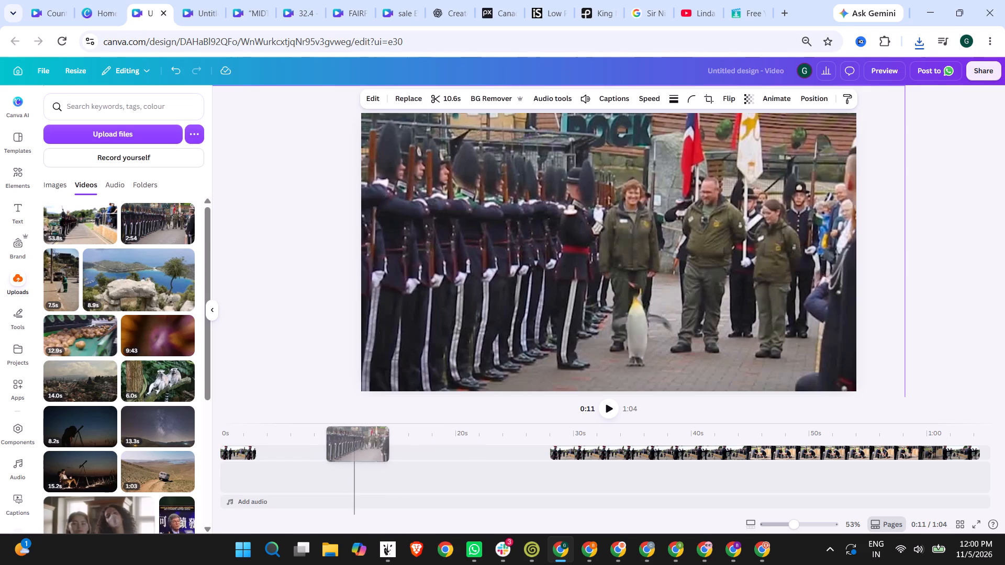
pyautogui.moveTo(349, 444); pyautogui.dragTo(347, 446)
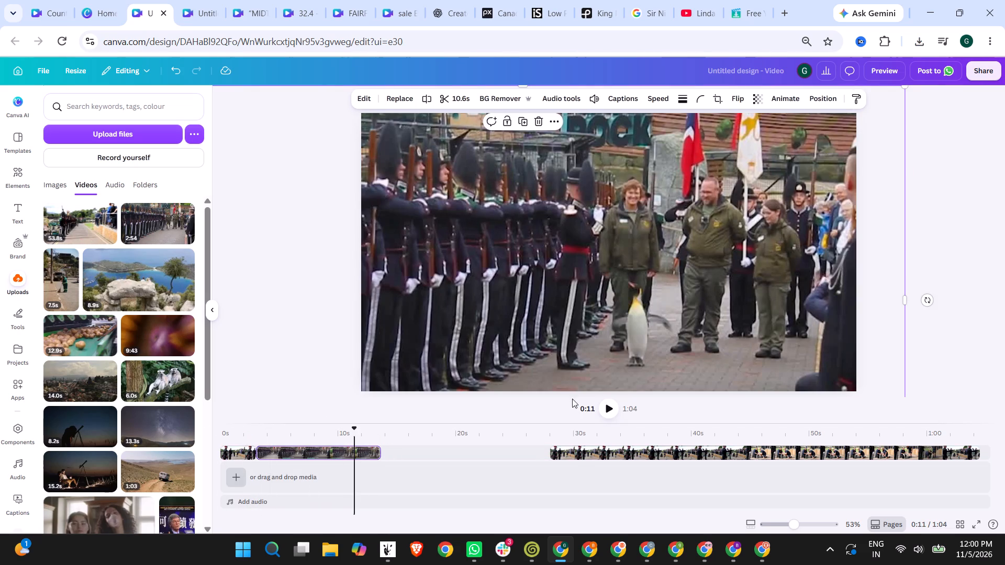
pyautogui.click(586, 456)
pyautogui.press('Delete')
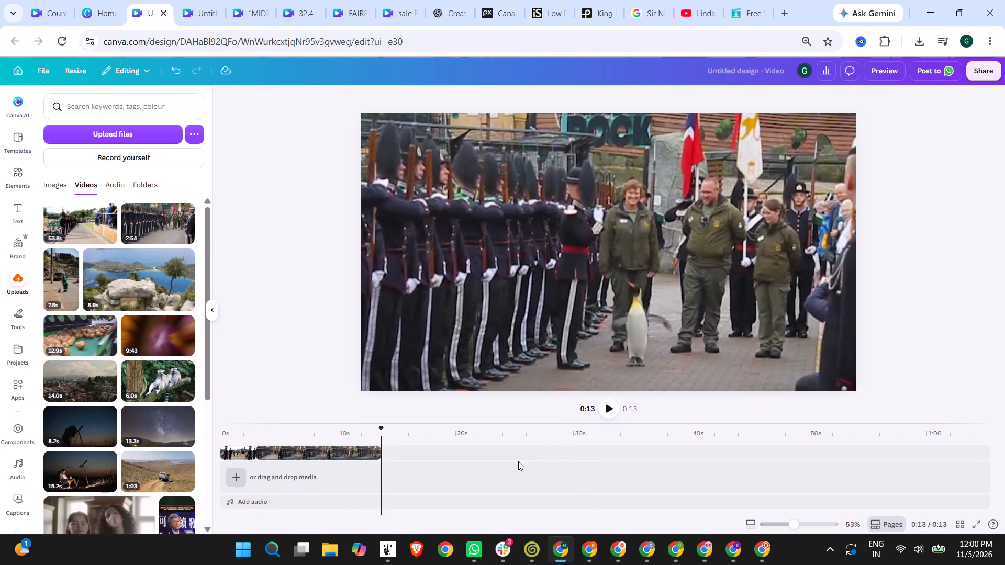
# Extract the audio from both video clips and delete the two extracted audio tracks.
pyautogui.scroll(-4, 370, 471)
pyautogui.rightClick(329, 455)
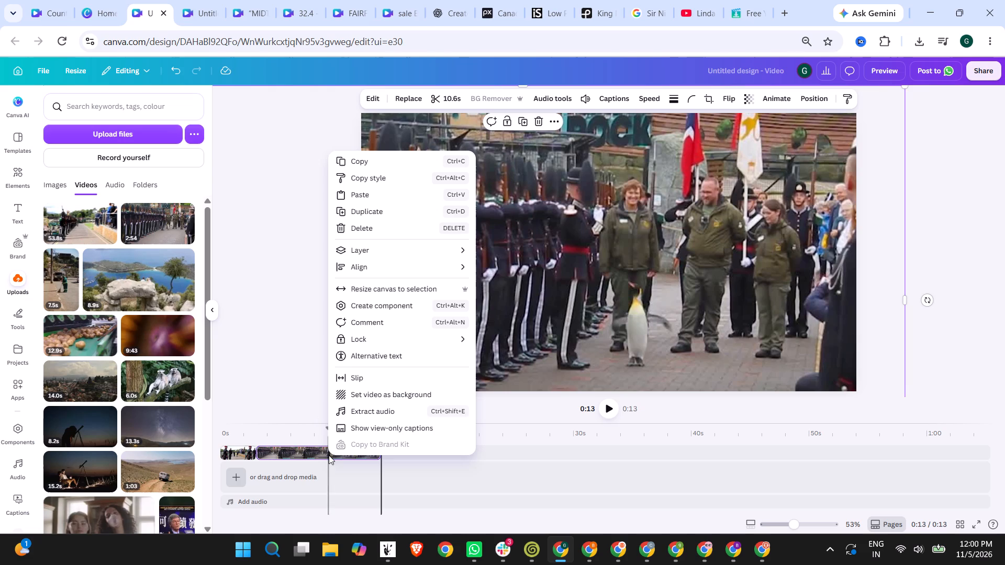
pyautogui.click(385, 411)
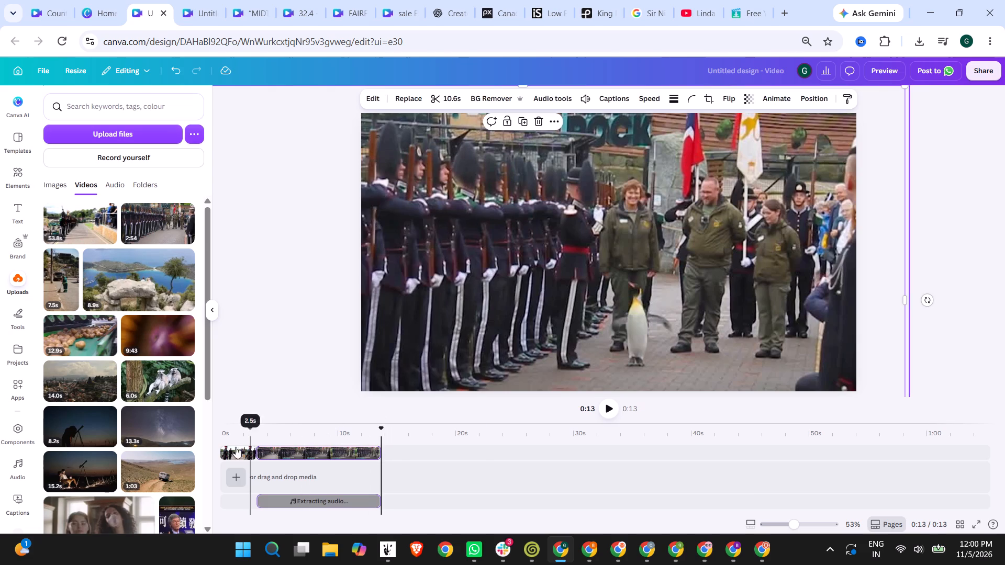
pyautogui.rightClick(241, 451)
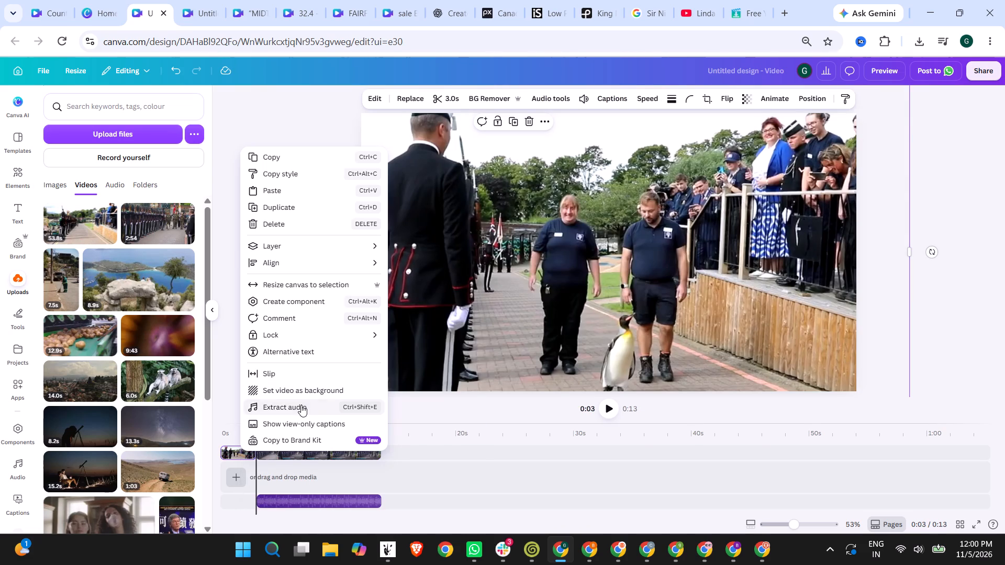
pyautogui.click(301, 405)
pyautogui.click(326, 490)
pyautogui.click(325, 496)
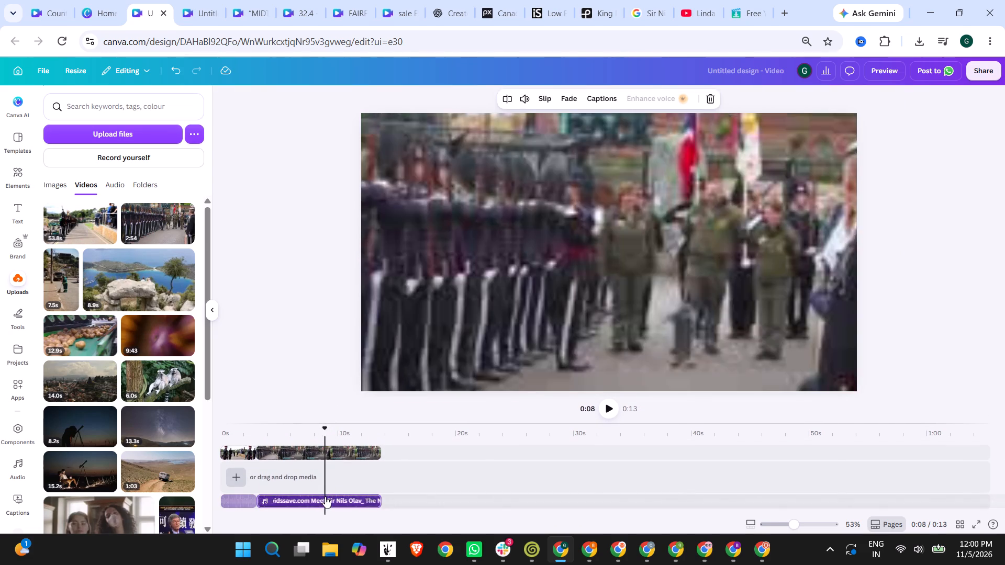
pyautogui.press('Delete')
pyautogui.click(233, 495)
pyautogui.press('Delete')
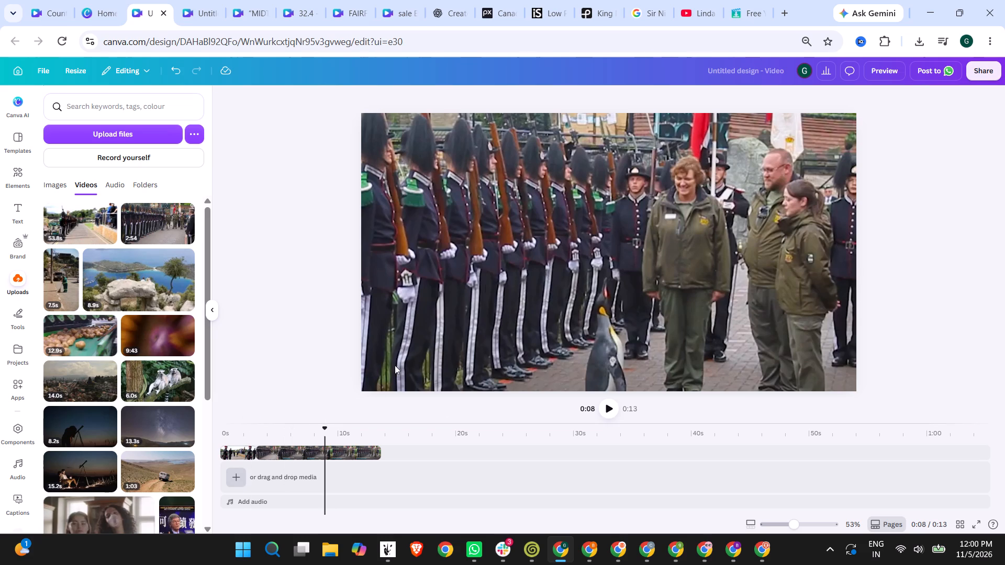
# Download the landscape video as an MP4 at 1080p.
pyautogui.click(982, 69)
pyautogui.click(835, 301)
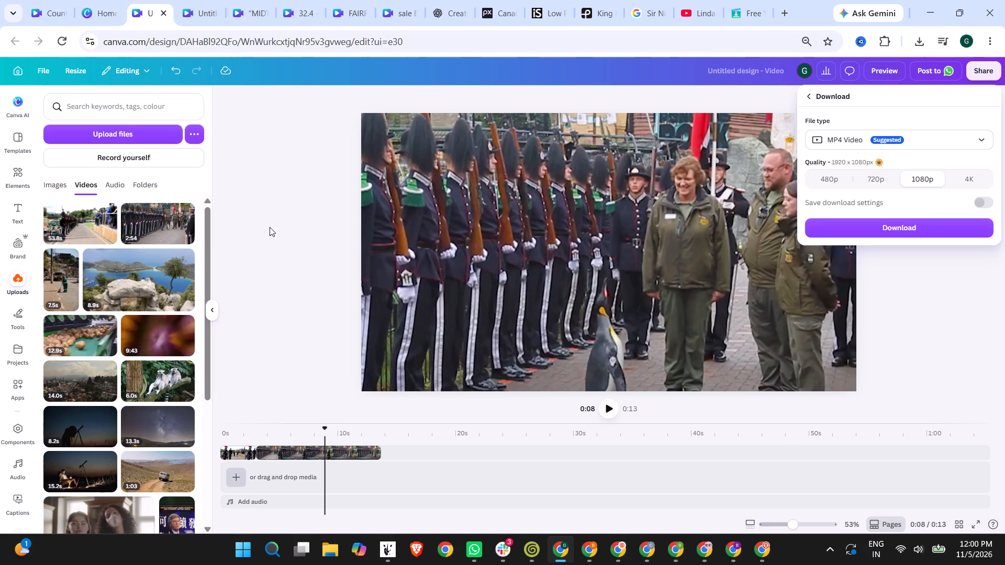
pyautogui.click(855, 233)
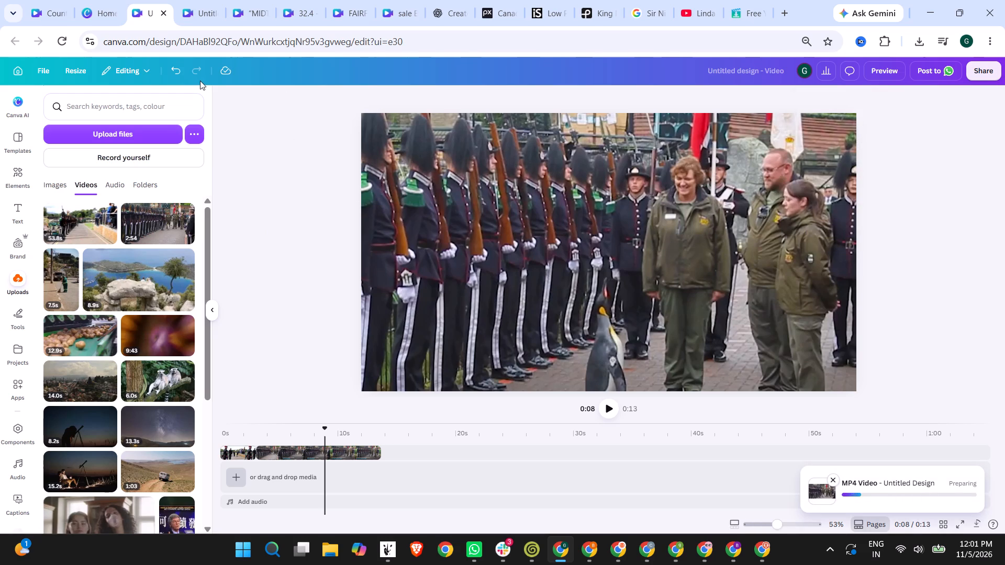
# Search Google Images for "norway flag" and copy the Wikipedia flag of Norway image.
pyautogui.click(58, 1)
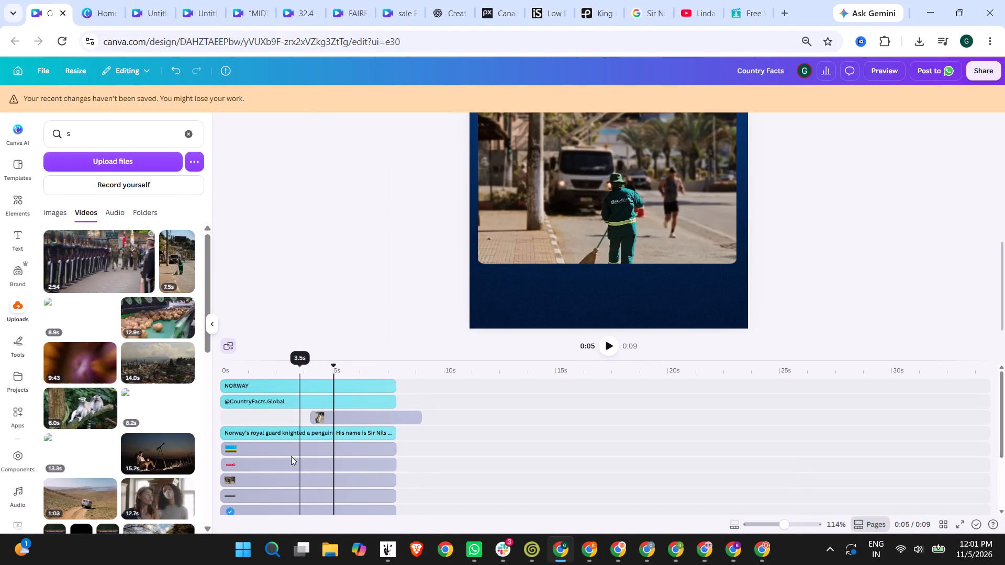
pyautogui.scroll(4, 464, 343)
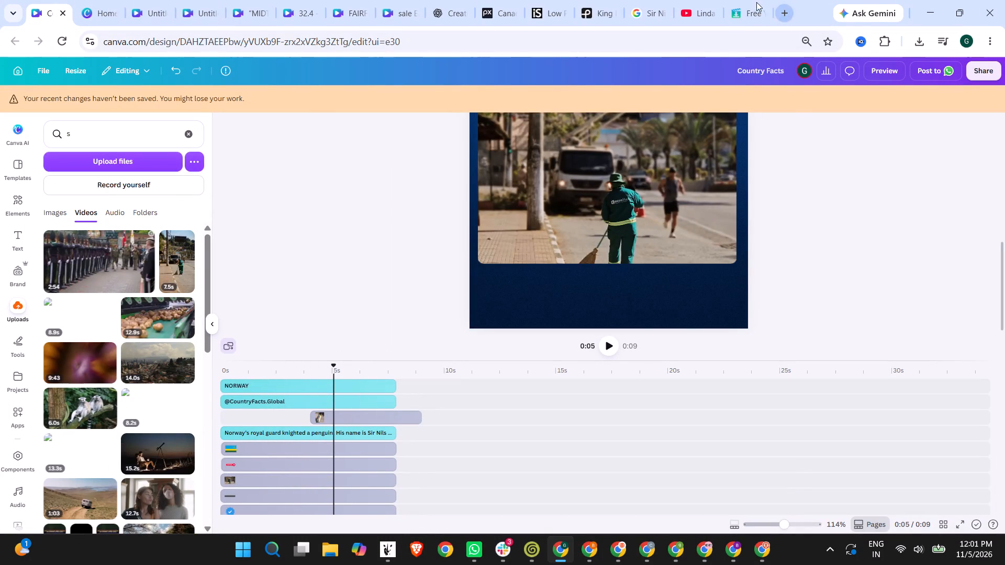
pyautogui.click(653, 0)
pyautogui.moveTo(276, 85); pyautogui.dragTo(15, 79)
pyautogui.write('norway flag')
pyautogui.press('Return')
pyautogui.click(57, 287)
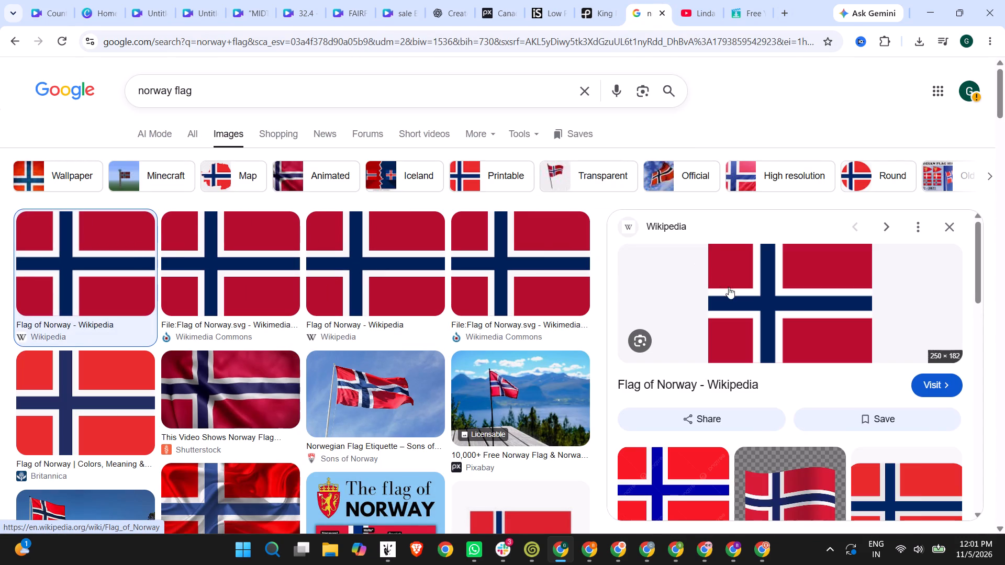
pyautogui.rightClick(729, 287)
pyautogui.click(808, 452)
# Paste the copied Norway flag into the Country Facts design.
pyautogui.click(51, 0)
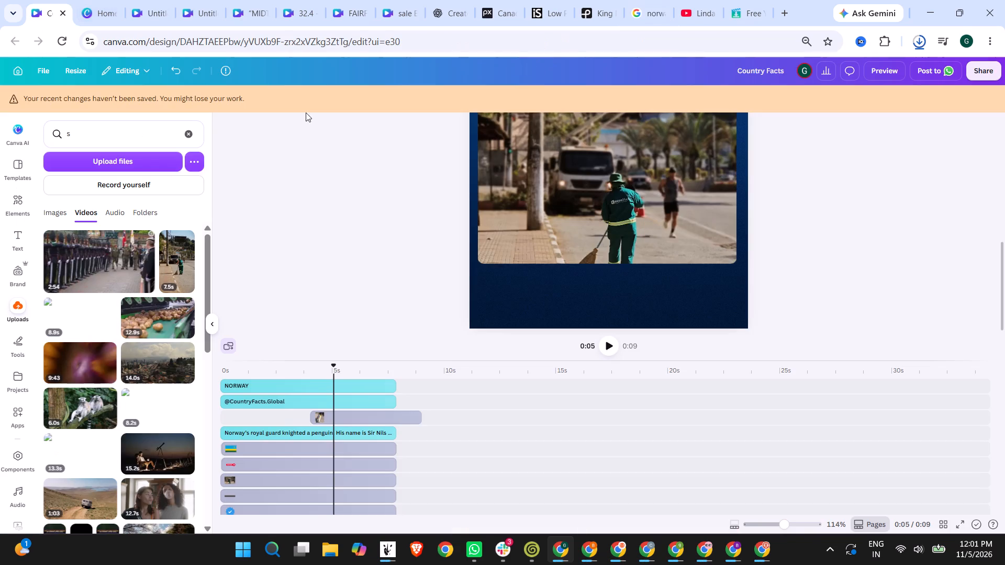
pyautogui.scroll(3, 627, 233)
pyautogui.scroll(3, 576, 163)
pyautogui.click(545, 229)
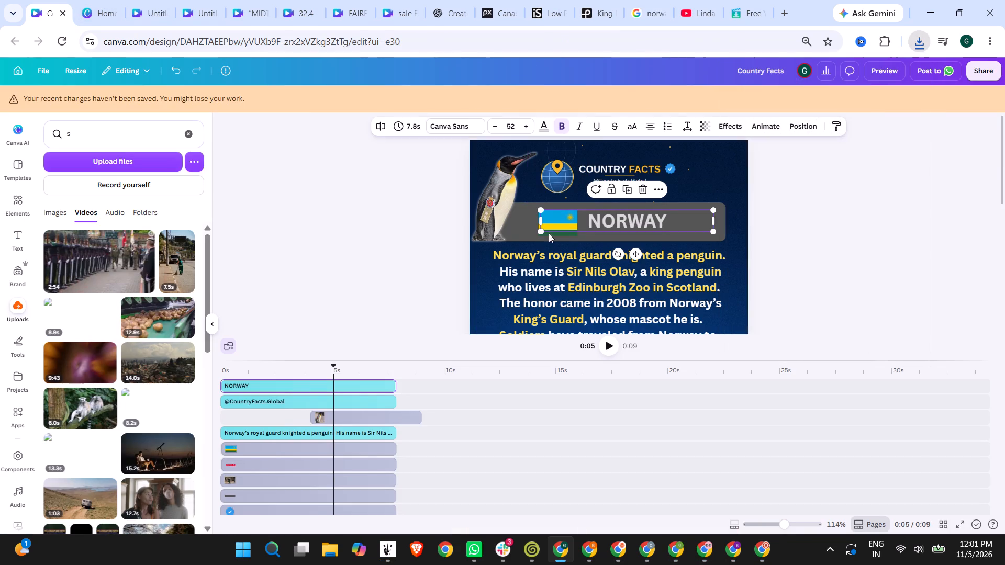
pyautogui.click(556, 237)
pyautogui.click(552, 231)
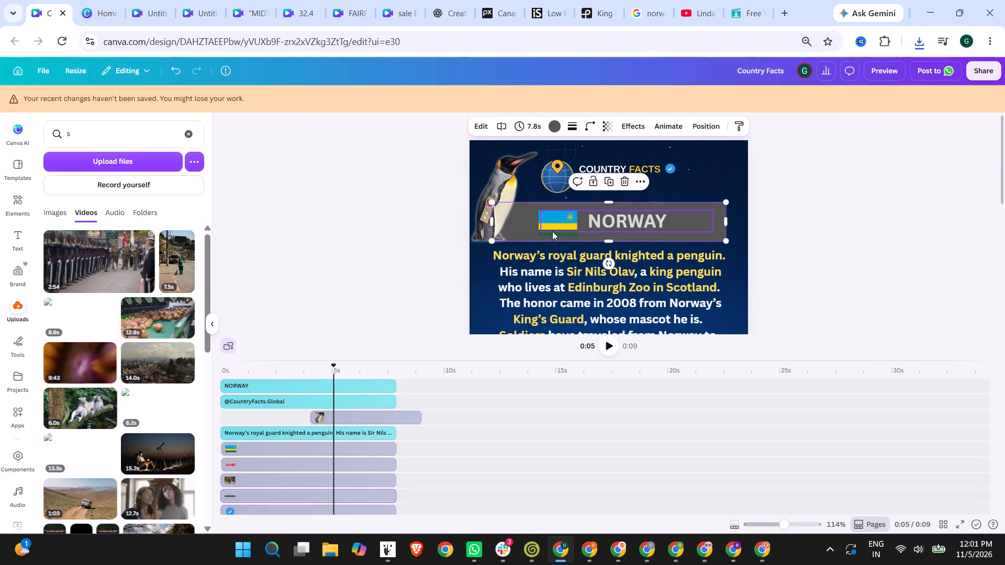
pyautogui.click(547, 234)
pyautogui.hotkey('ctrl', 'v')
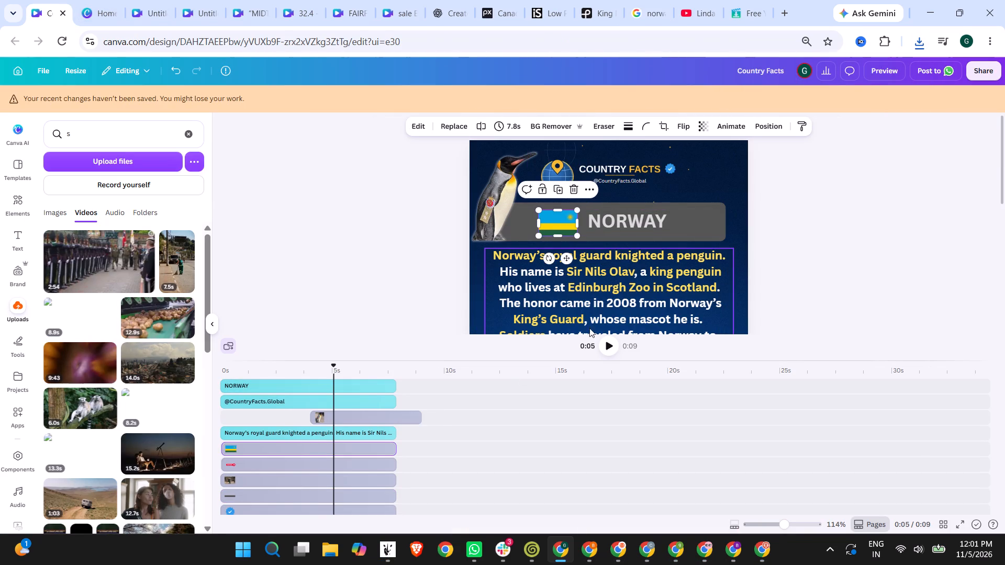
# Shrink the Norway flag and place it over the Rwanda flag beside the NORWAY title.
pyautogui.scroll(-2, 645, 287)
pyautogui.scroll(2, 626, 264)
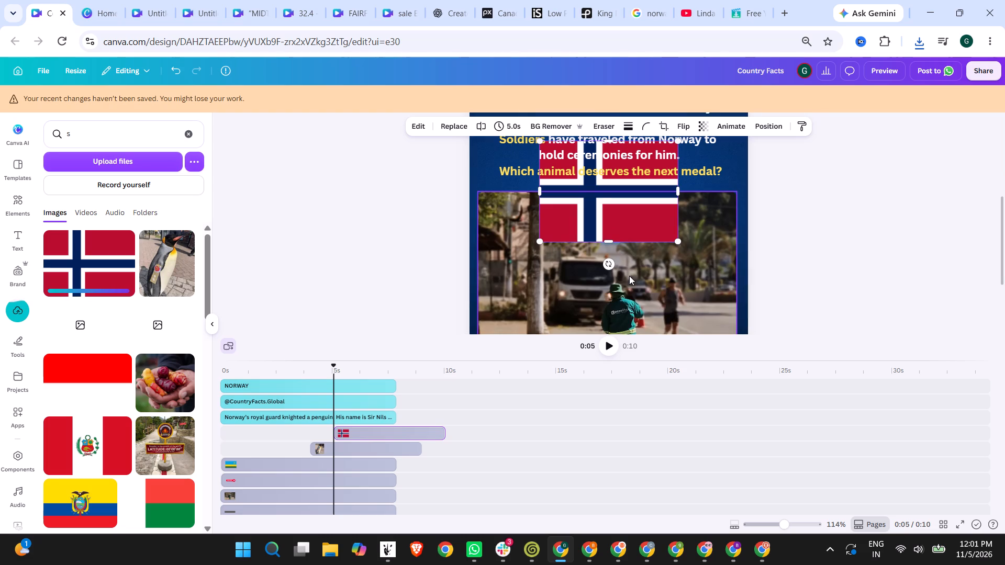
pyautogui.moveTo(644, 297); pyautogui.dragTo(606, 205)
pyautogui.scroll(2, 681, 233)
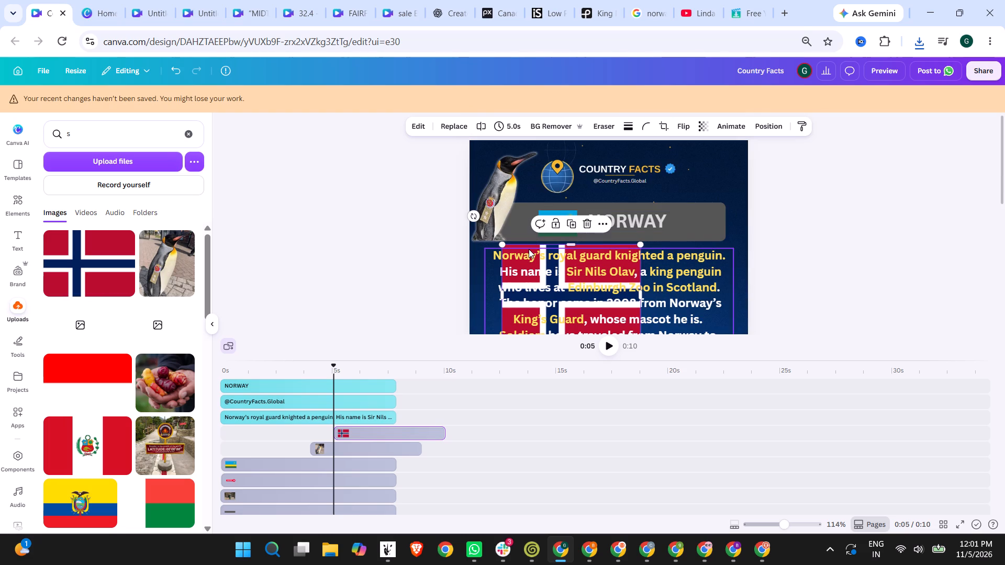
pyautogui.click(367, 435)
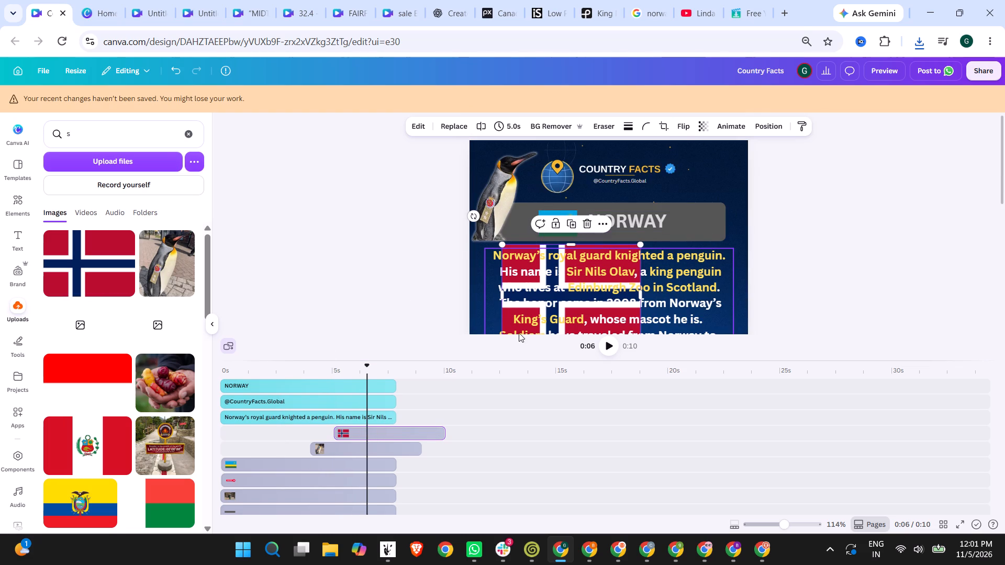
pyautogui.moveTo(508, 325); pyautogui.dragTo(541, 289)
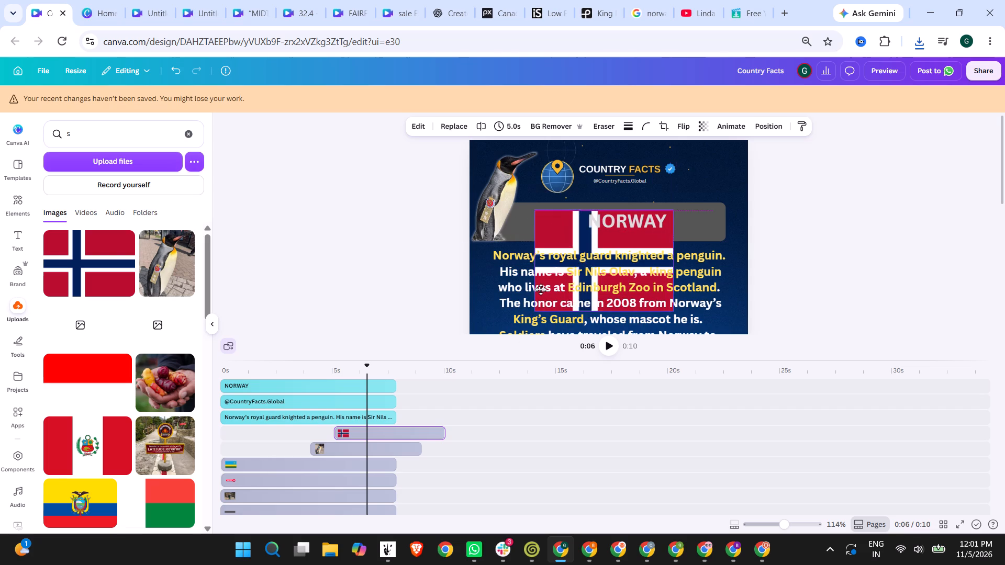
pyautogui.moveTo(541, 289); pyautogui.dragTo(540, 289)
pyautogui.moveTo(669, 308); pyautogui.dragTo(570, 224)
pyautogui.moveTo(553, 223); pyautogui.dragTo(562, 223)
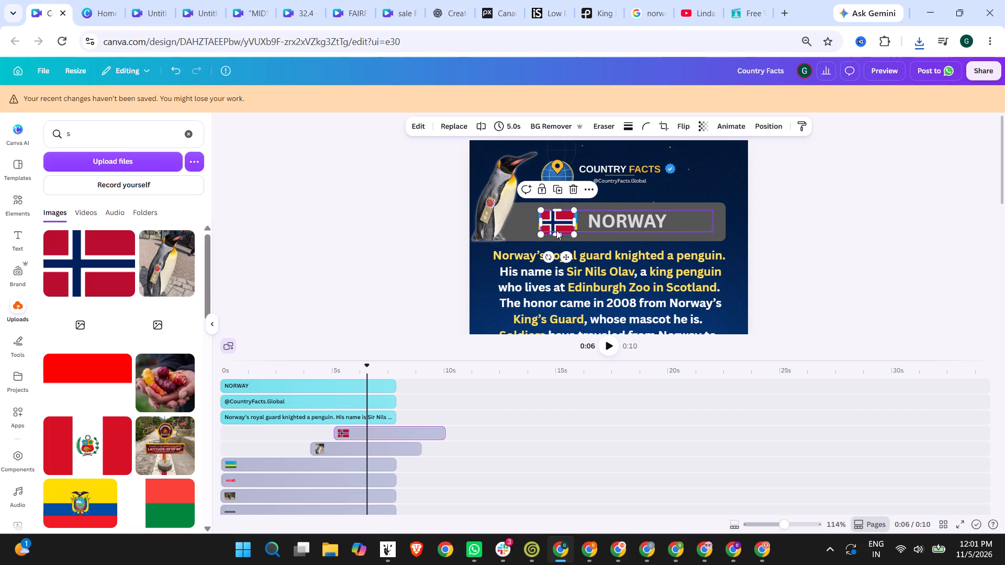
# Delete the old Rwanda flag from the timeline.
pyautogui.click(288, 461)
pyautogui.press('Delete')
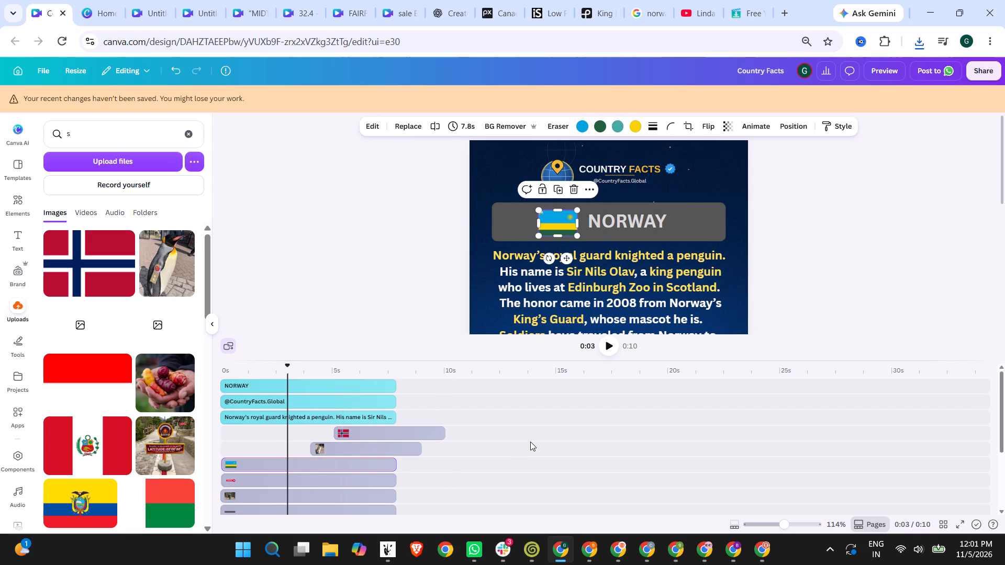
# Move the Norway flag's timeline clip to 0 s and extend it to the end of the NORWAY title clip.
pyautogui.moveTo(385, 429); pyautogui.dragTo(345, 440)
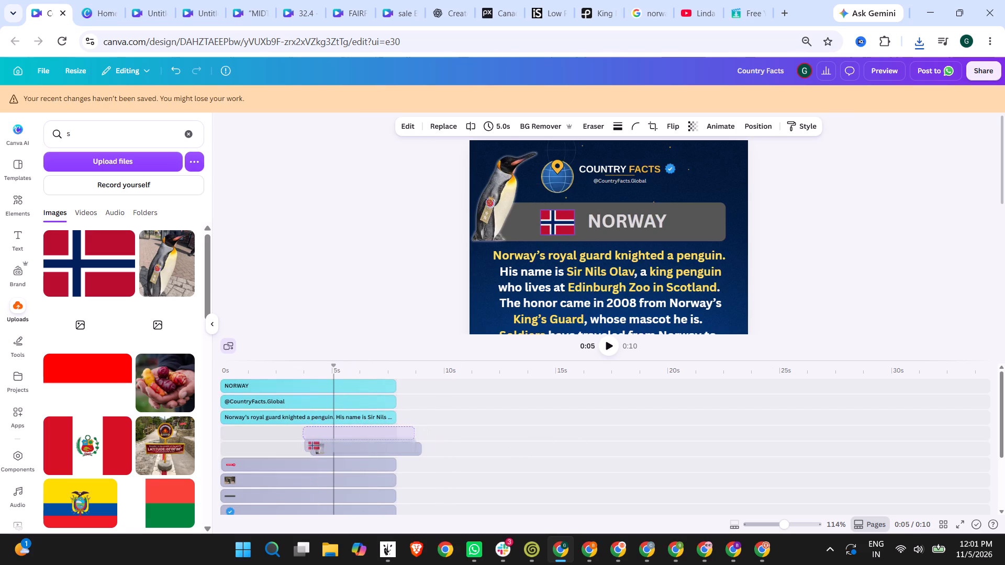
pyautogui.moveTo(345, 440); pyautogui.dragTo(276, 430)
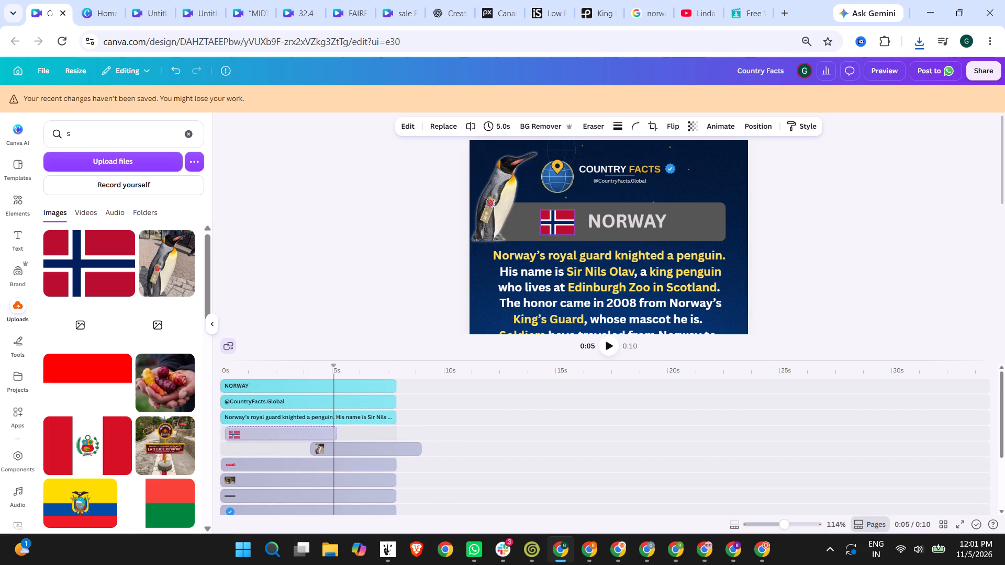
pyautogui.moveTo(276, 430); pyautogui.dragTo(275, 430)
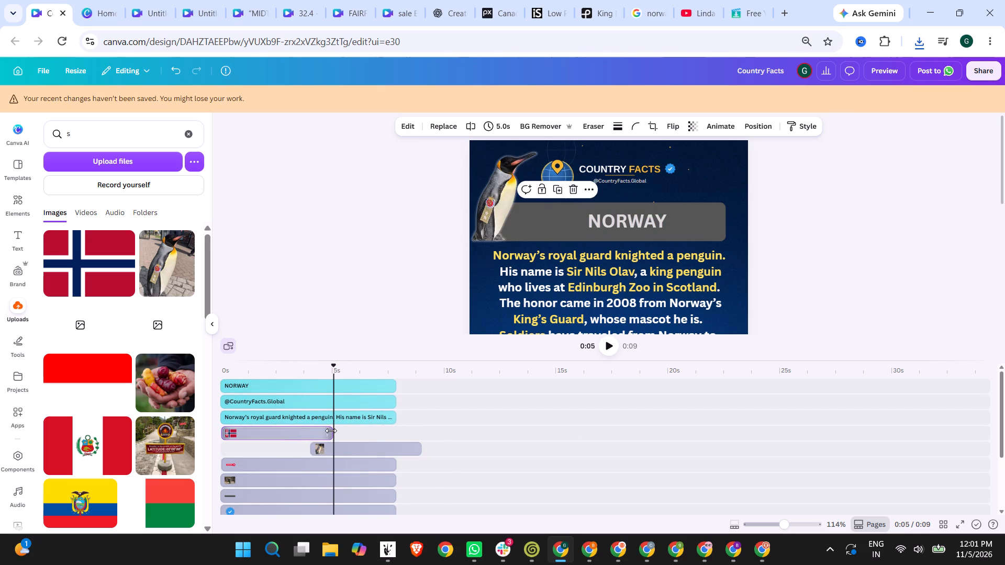
pyautogui.moveTo(331, 431); pyautogui.dragTo(393, 431)
# Move the penguin cutout's timeline clip to start at 0 s.
pyautogui.click(362, 447)
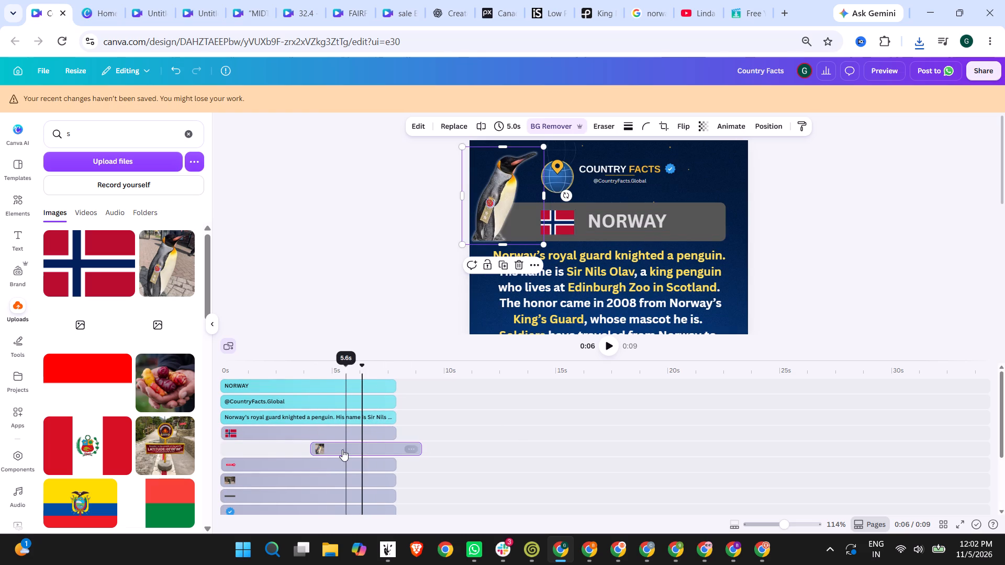
pyautogui.moveTo(341, 446); pyautogui.dragTo(253, 446)
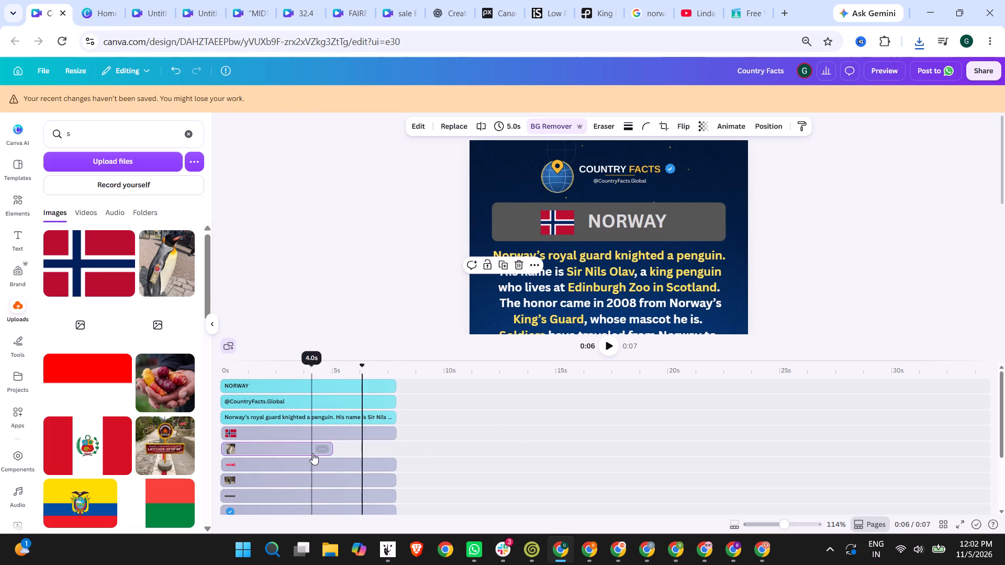
# Upload the video Untitled design (1) from Downloads and place it in the video frame, replacing the street-sweeper footage.
pyautogui.click(69, 162)
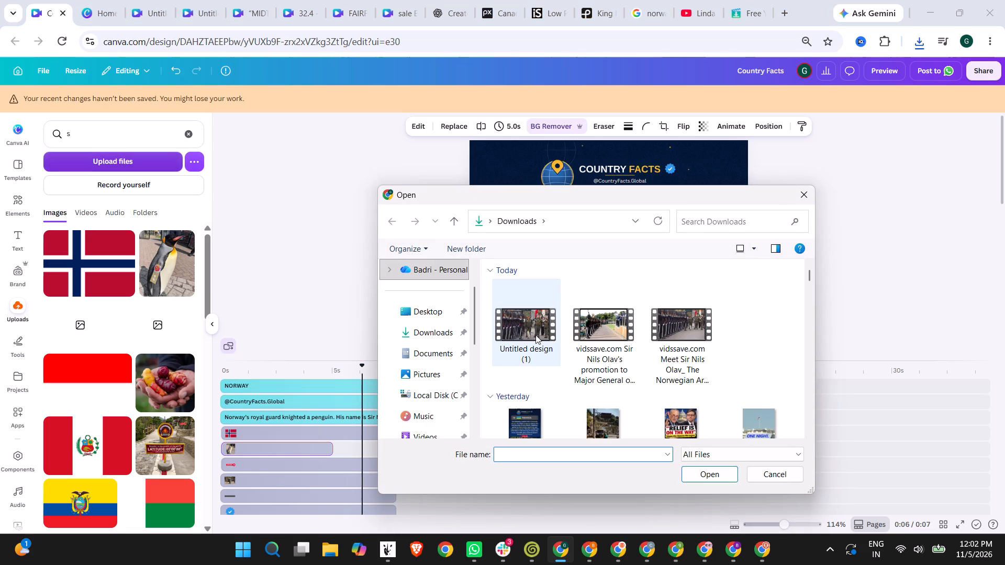
pyautogui.doubleClick(535, 334)
pyautogui.scroll(-2, 366, 214)
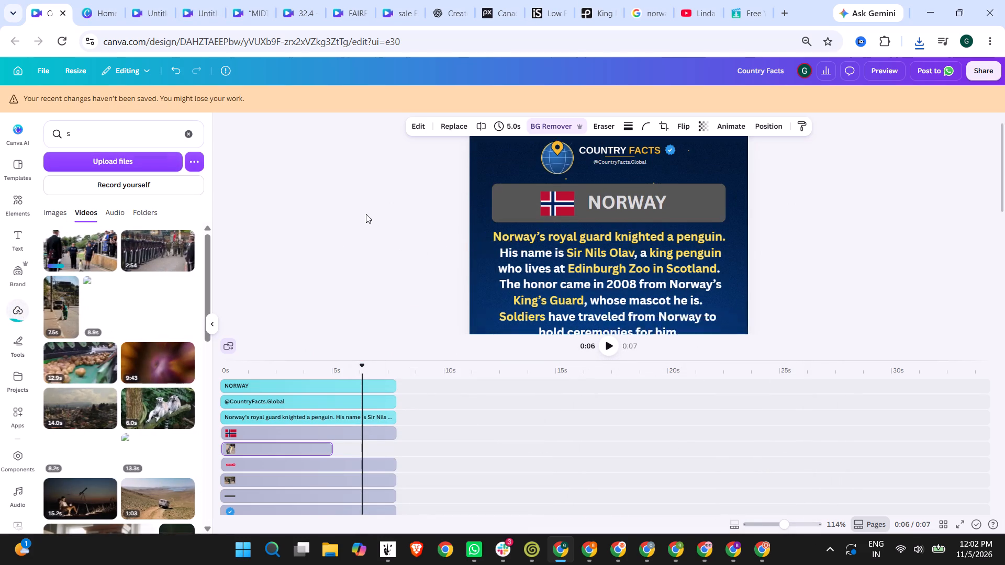
pyautogui.moveTo(86, 243); pyautogui.dragTo(565, 265)
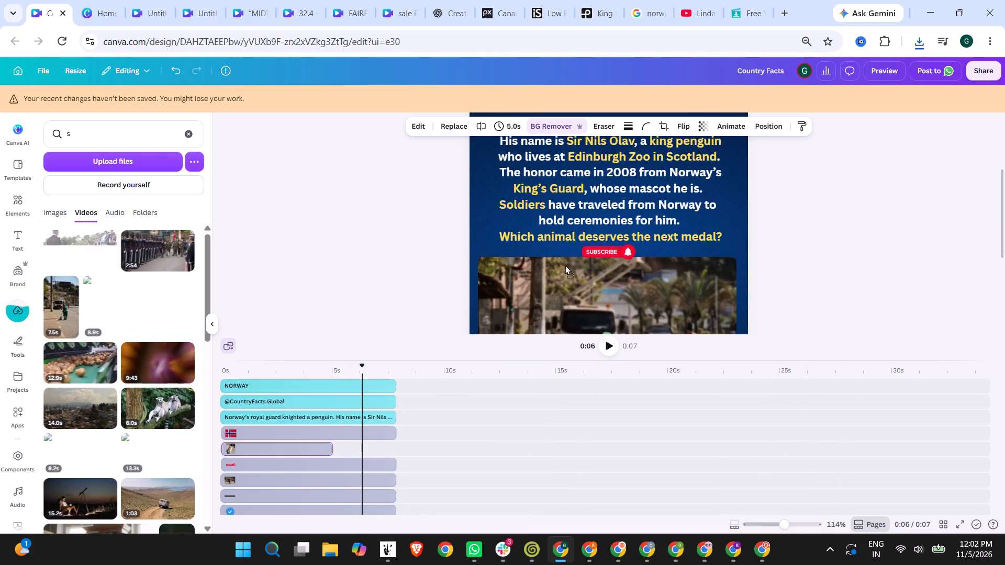
pyautogui.moveTo(565, 265); pyautogui.dragTo(569, 283)
pyautogui.scroll(-3, 375, 250)
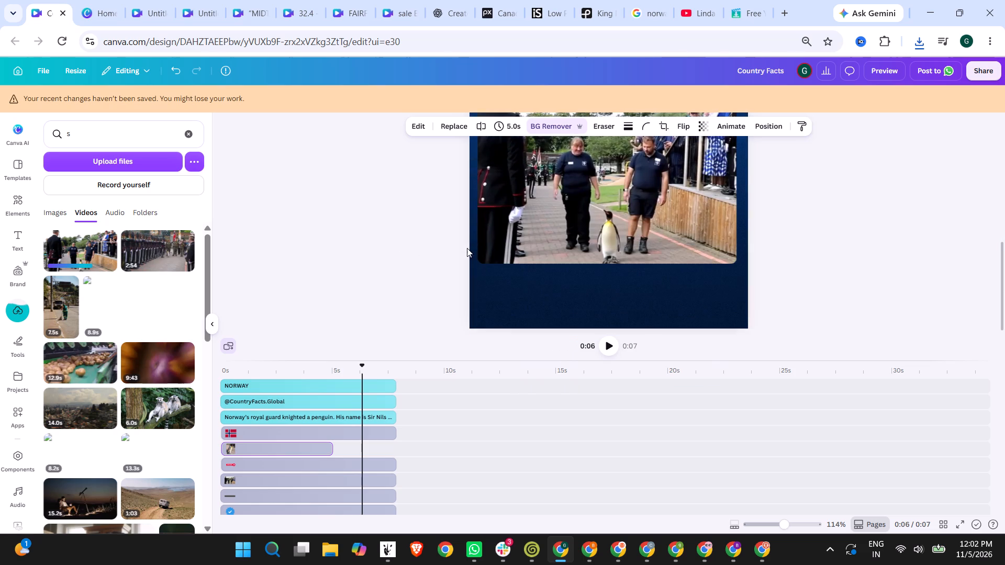
pyautogui.scroll(2, 856, 245)
pyautogui.scroll(-2, 859, 245)
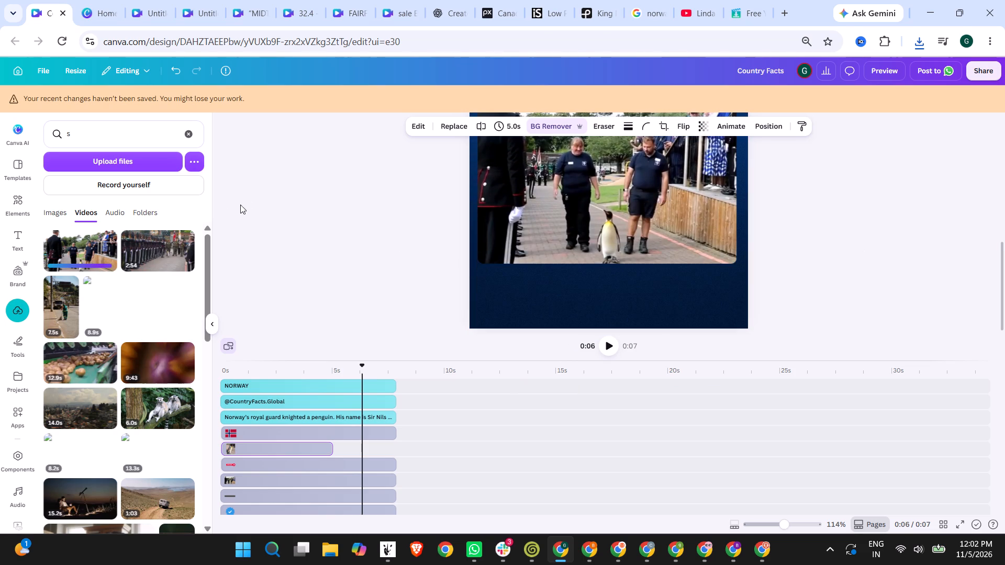
# Add body text below the video reading "Video Courtesy : Guiness World Records / Edinburgh Zoo".
pyautogui.click(24, 234)
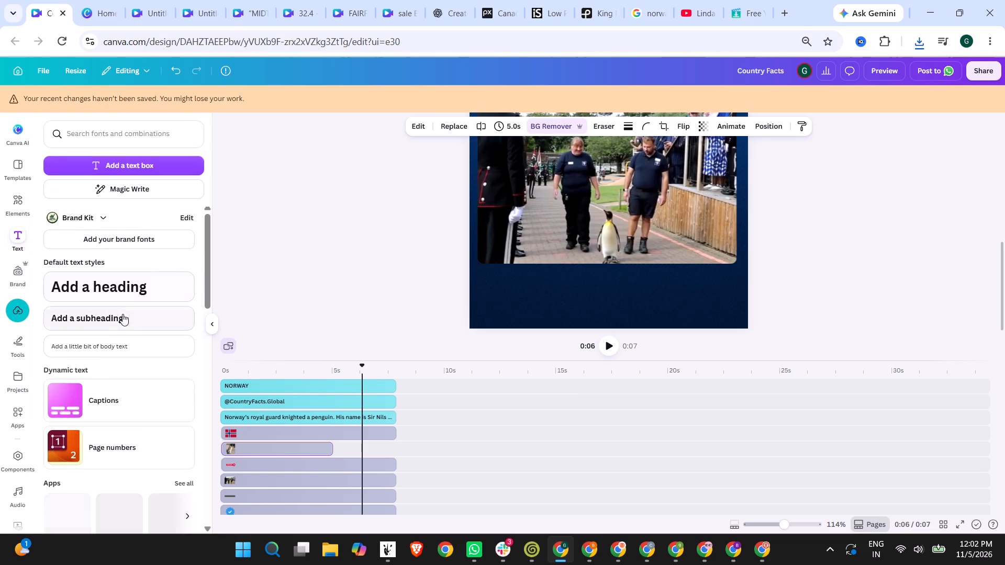
pyautogui.click(126, 343)
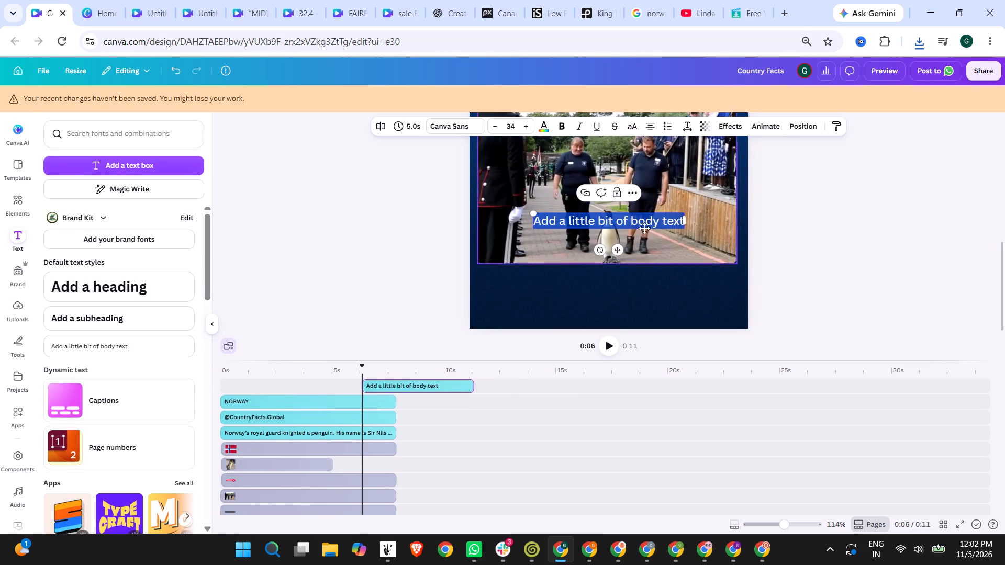
pyautogui.click(884, 260)
pyautogui.moveTo(598, 217); pyautogui.dragTo(545, 269)
pyautogui.doubleClick(540, 273)
pyautogui.write('Video Courtesy')
pyautogui.press('space')
pyautogui.write(':')
pyautogui.press('space')
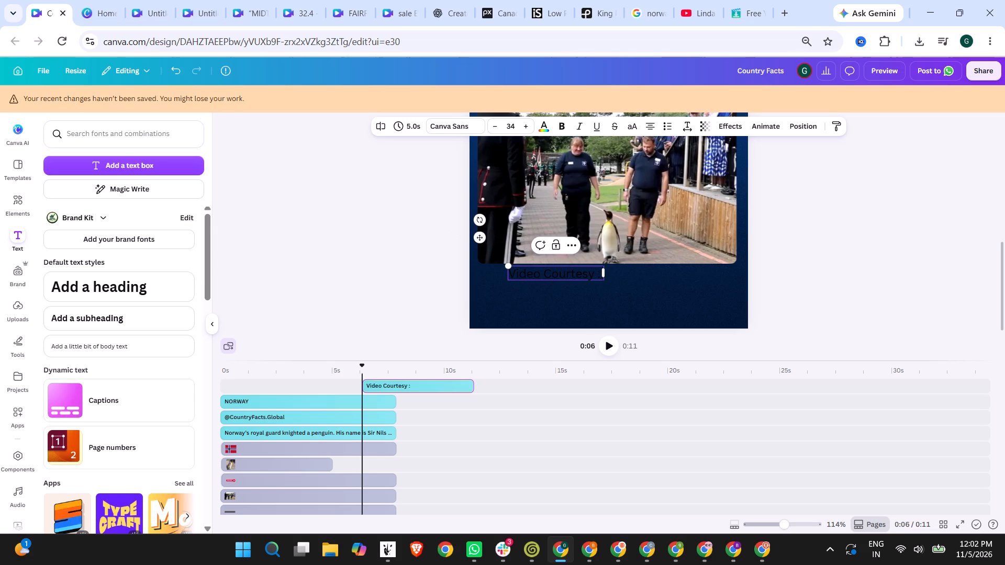
pyautogui.write('Guiness World Records')
pyautogui.press('space')
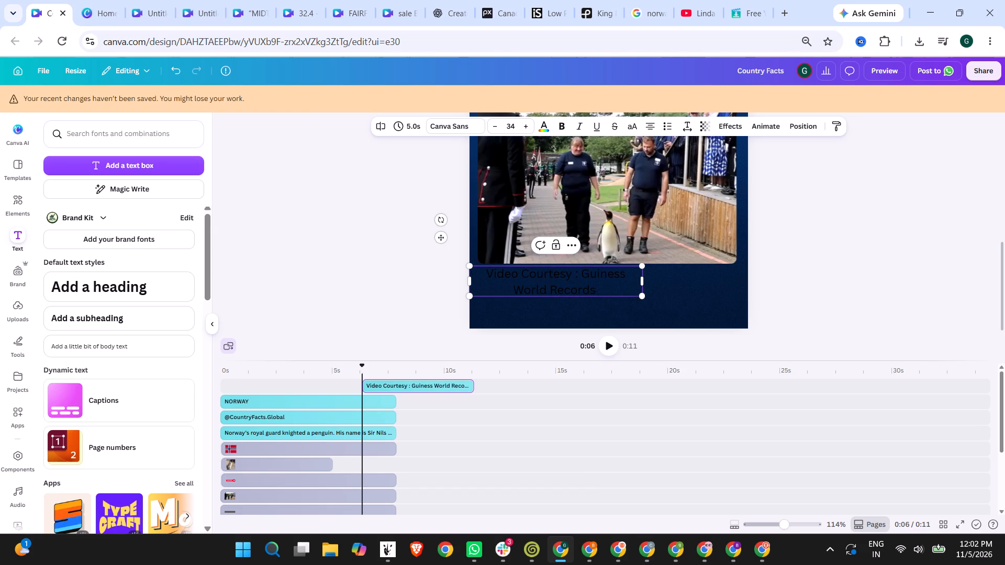
pyautogui.write('/ Edinburgh Zoo')
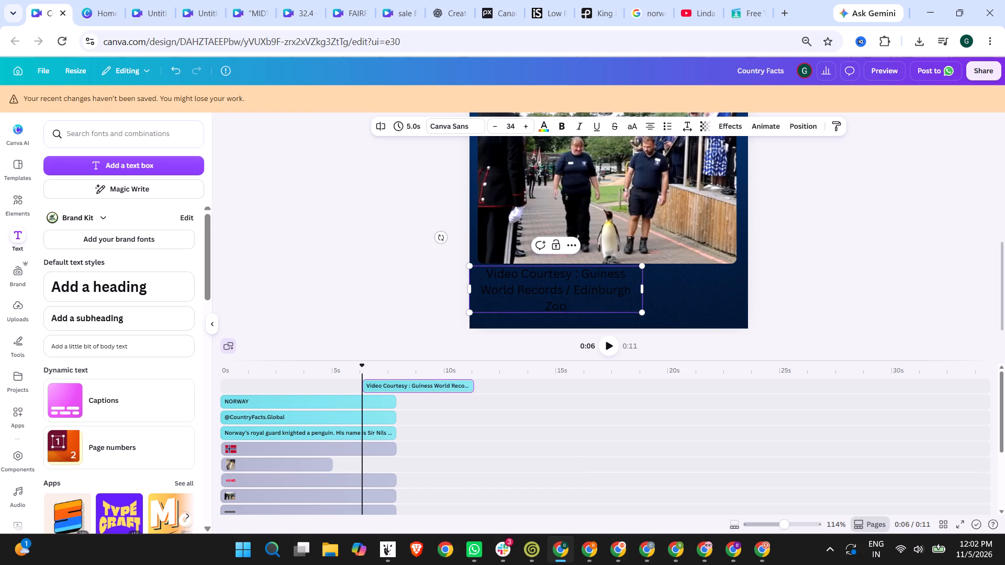
# Return to the Sir Nils Olav source video on YouTube and check which channel published it.
pyautogui.click(693, 0)
pyautogui.scroll(-3, 532, 319)
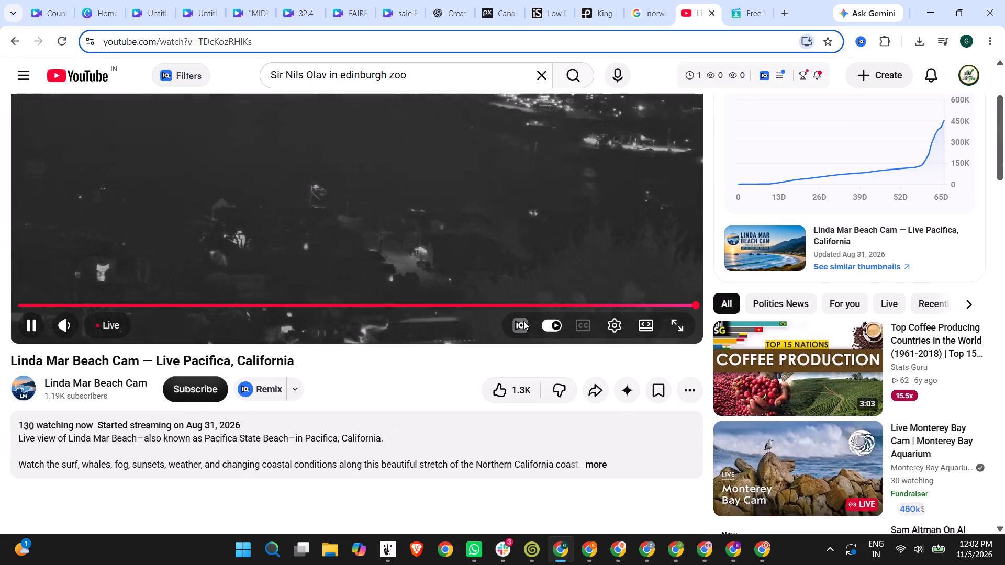
pyautogui.scroll(3, 259, 369)
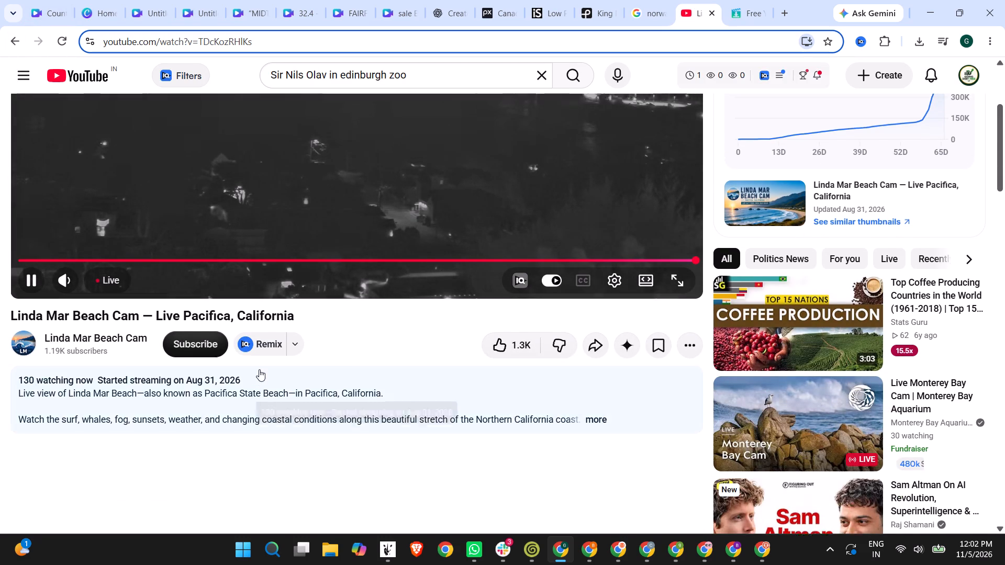
pyautogui.scroll(1, 259, 369)
pyautogui.click(12, 43)
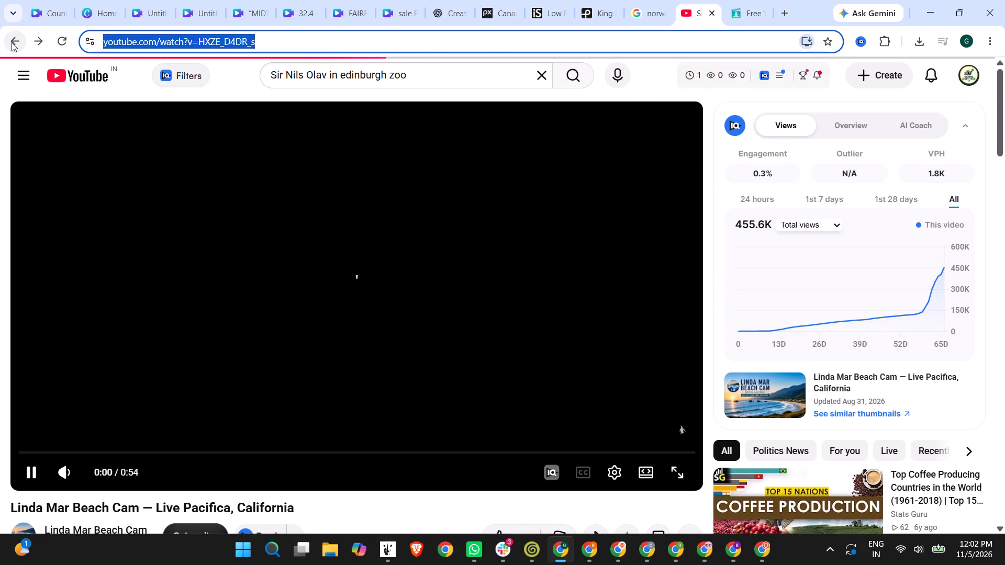
pyautogui.scroll(-5, 31, 352)
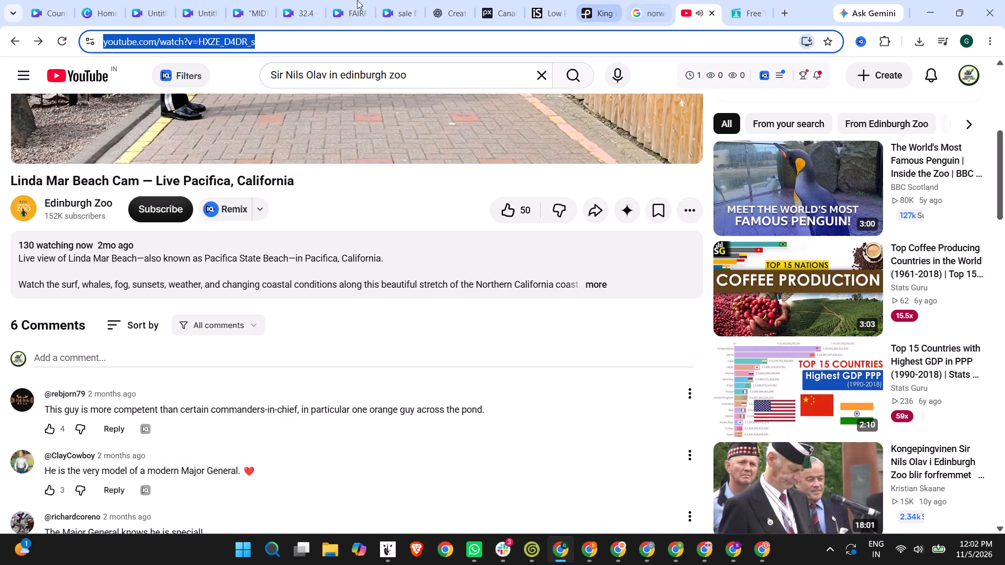
# Back in the Canva design, widen the video credit text box to nearly the video's width and set its font size to 23.
pyautogui.click(48, 0)
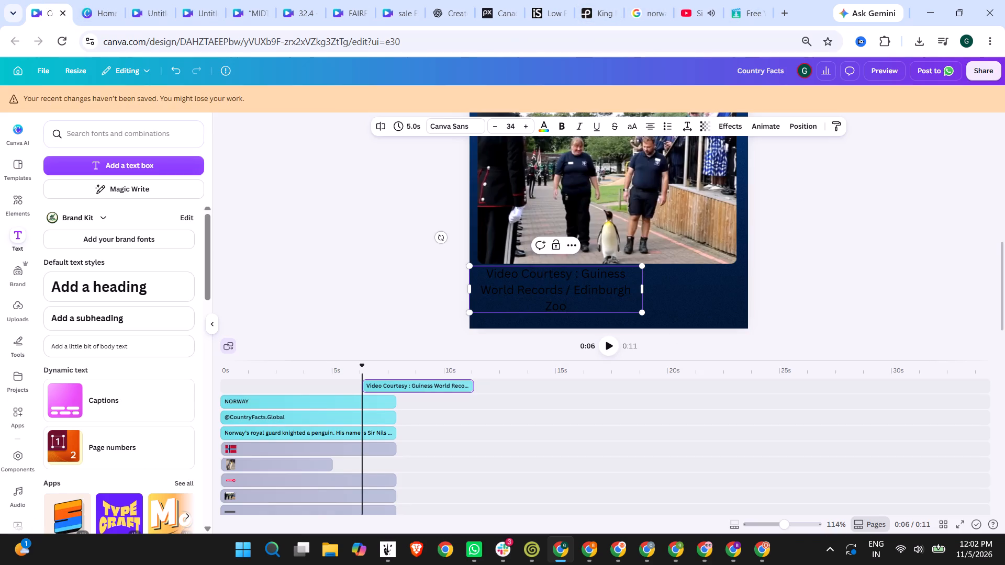
pyautogui.moveTo(642, 290); pyautogui.dragTo(728, 278)
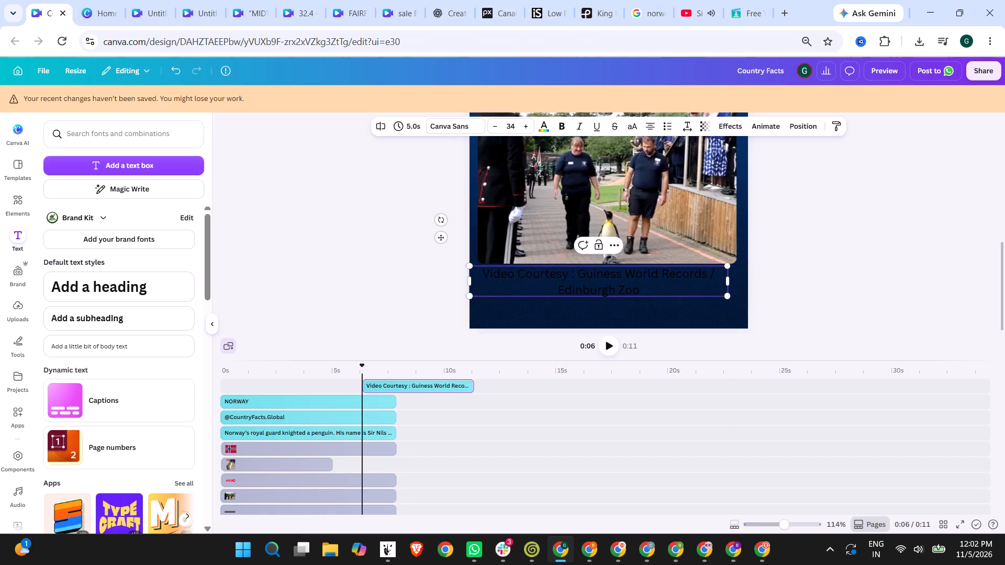
pyautogui.moveTo(667, 285); pyautogui.dragTo(495, 264)
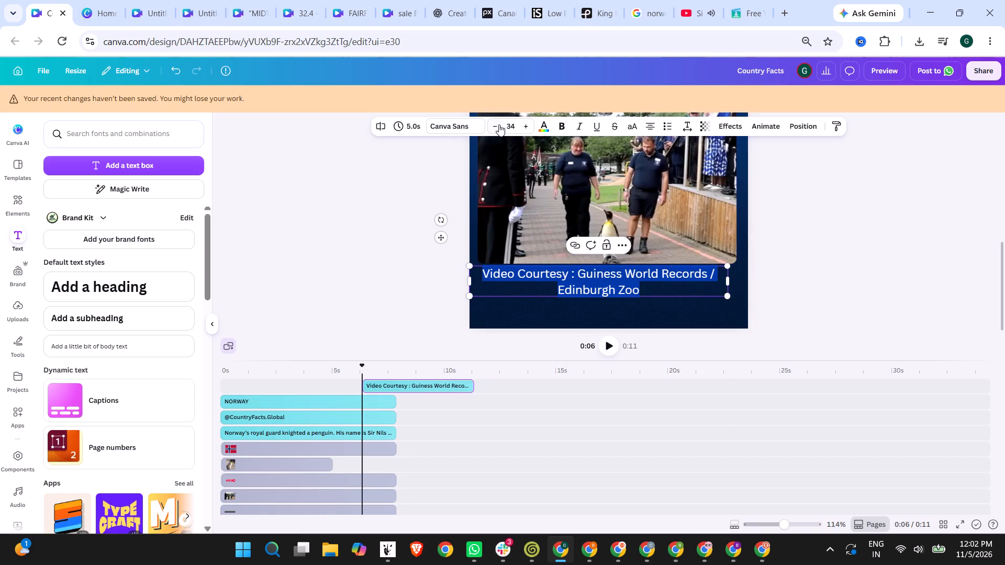
pyautogui.click(495, 125)
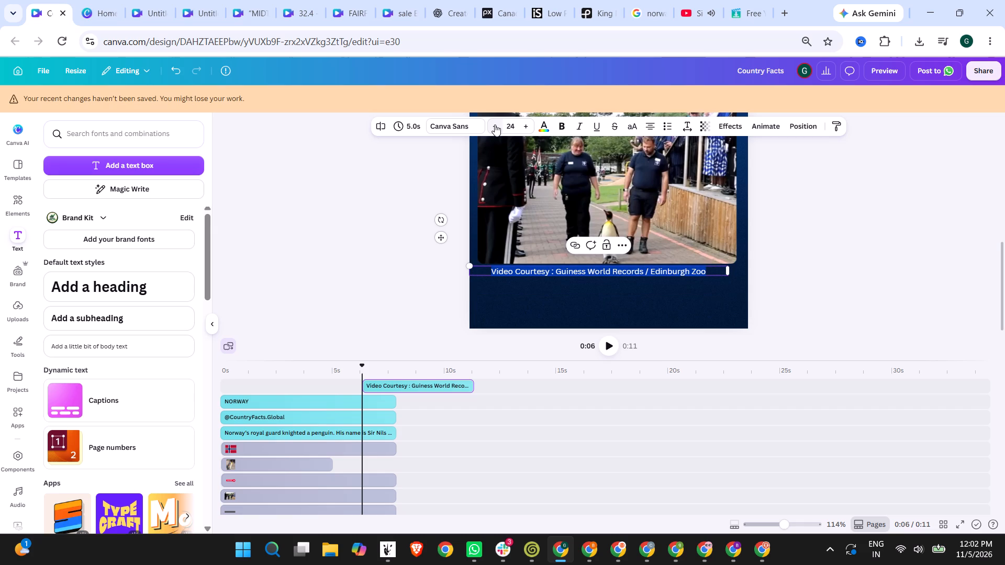
# Left-align the video credit text and move its box flush with the video's side edges, just below the footage.
pyautogui.click(646, 128)
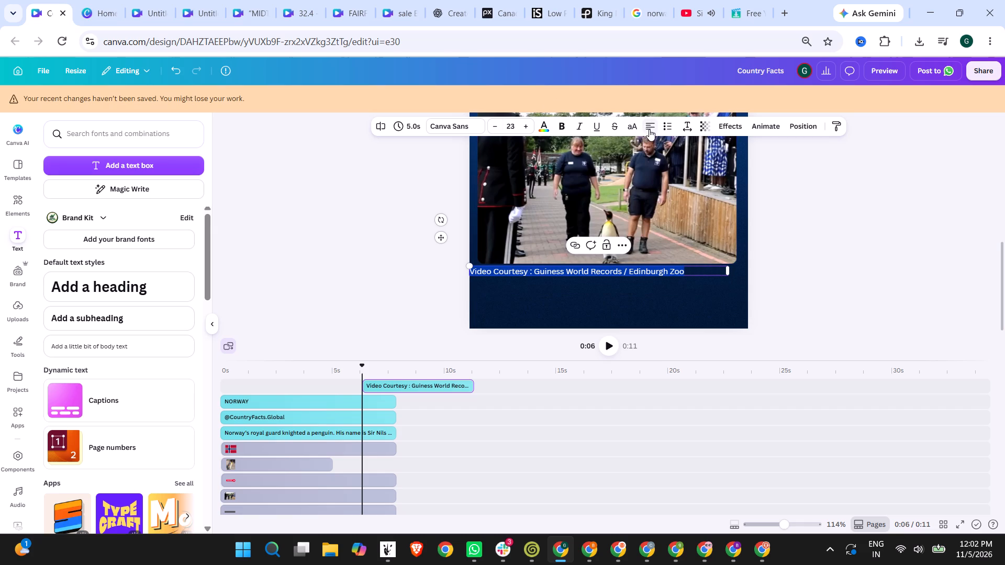
pyautogui.click(797, 284)
pyautogui.moveTo(644, 269); pyautogui.dragTo(653, 270)
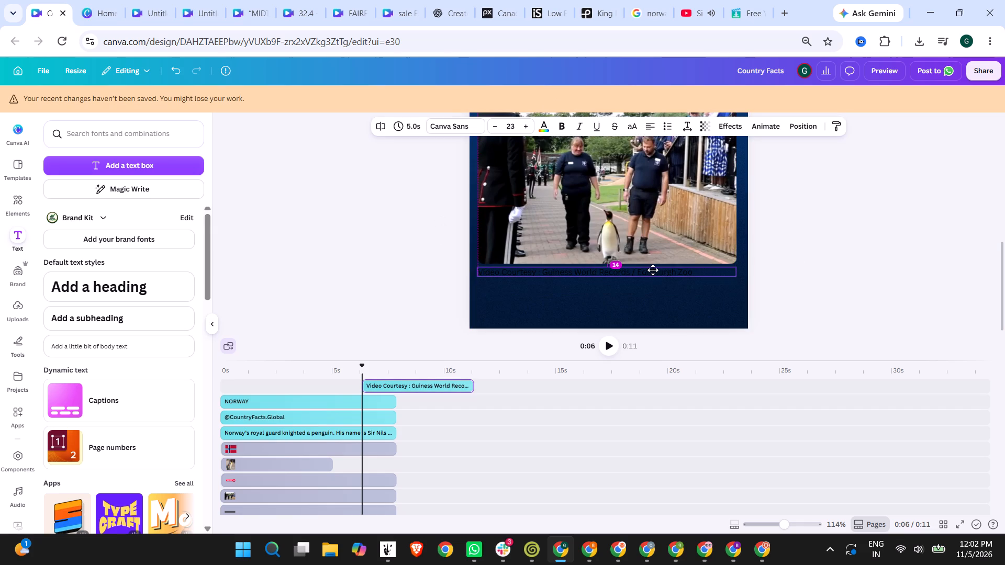
pyautogui.moveTo(653, 270); pyautogui.dragTo(654, 269)
# Colour the whole video credit text white.
pyautogui.tripleClick(588, 269)
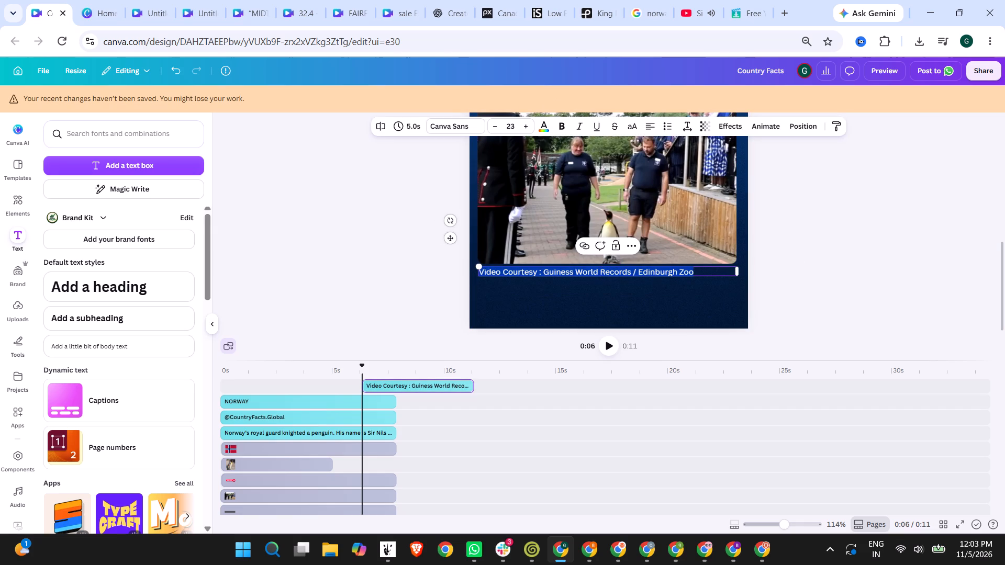
pyautogui.click(545, 126)
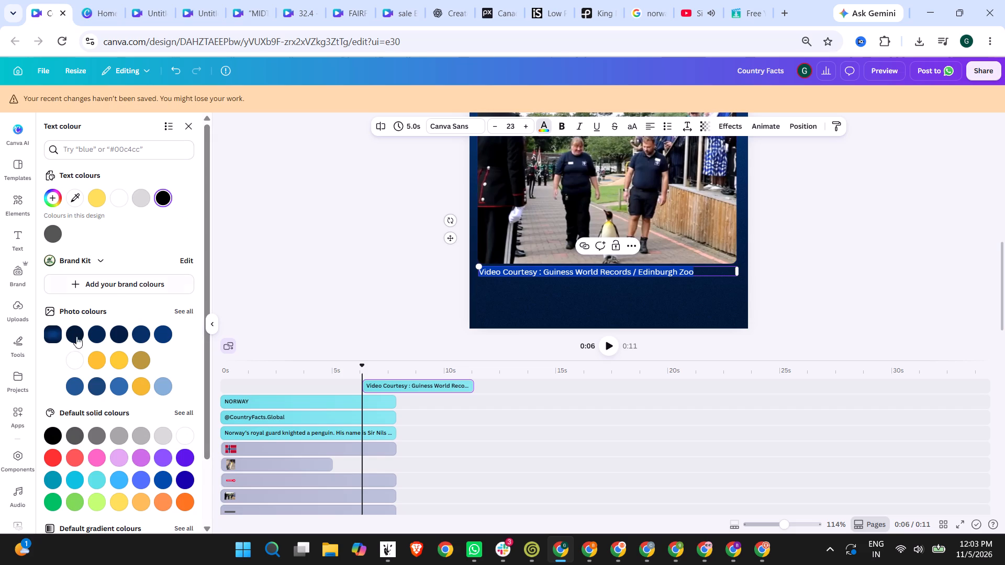
pyautogui.click(76, 360)
pyautogui.click(457, 259)
pyautogui.click(434, 281)
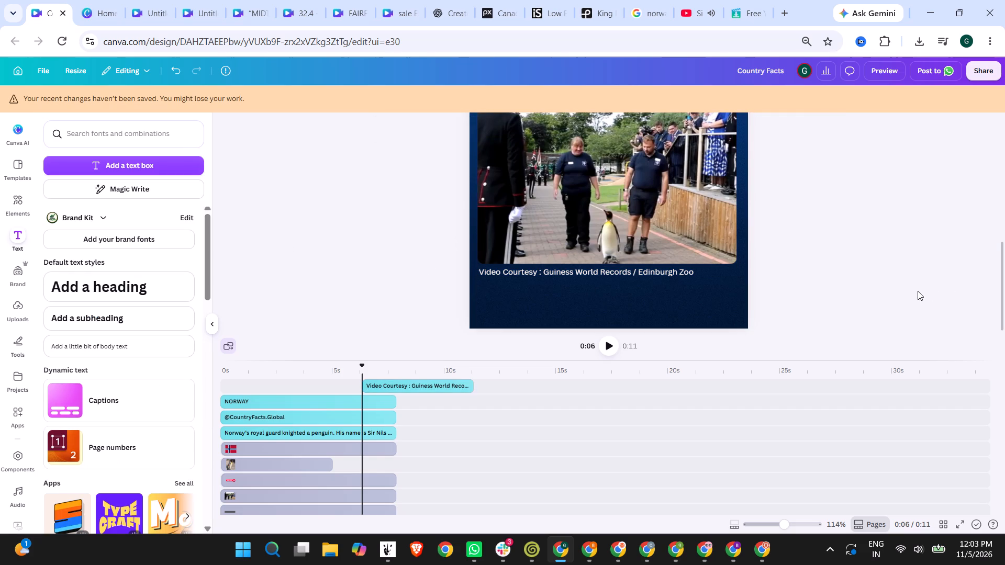
# Reduce the video credit's font size to 20.
pyautogui.click(632, 274)
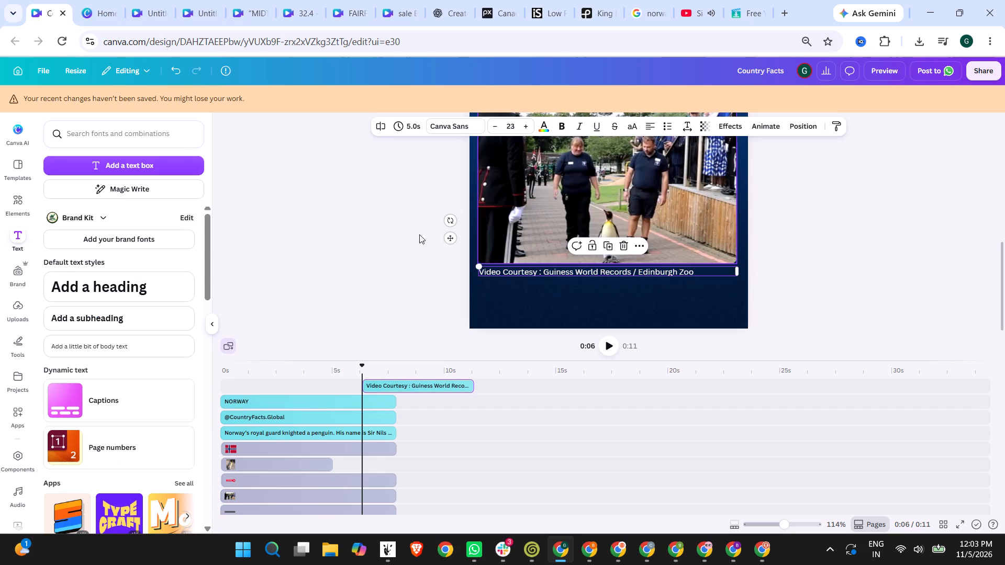
pyautogui.doubleClick(497, 125)
pyautogui.click(497, 125)
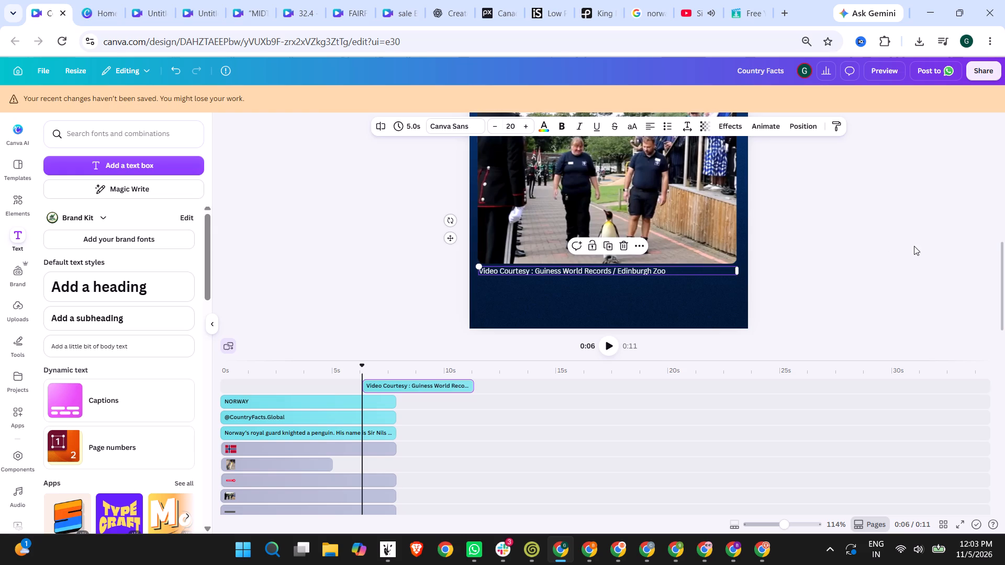
pyautogui.click(914, 246)
# Review the page from the header down to the video and check how the element clips line up in the timeline.
pyautogui.scroll(1, 333, 266)
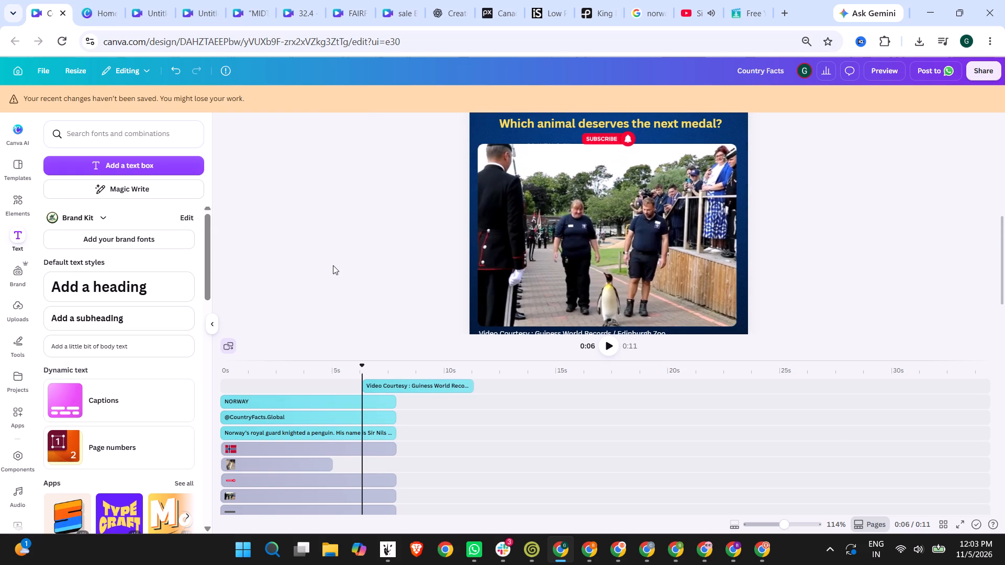
pyautogui.scroll(3, 338, 265)
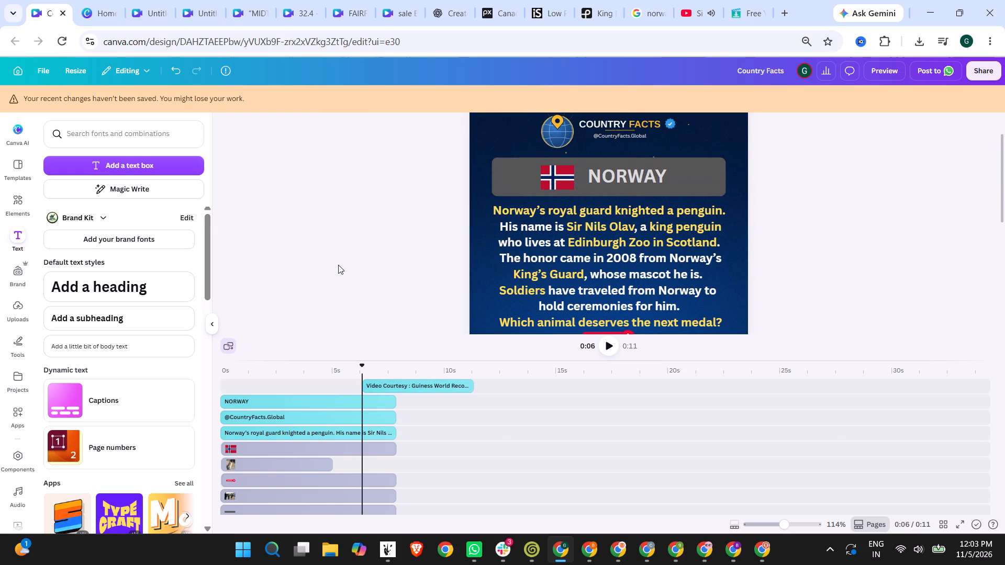
pyautogui.scroll(-2, 338, 265)
pyautogui.scroll(2, 338, 265)
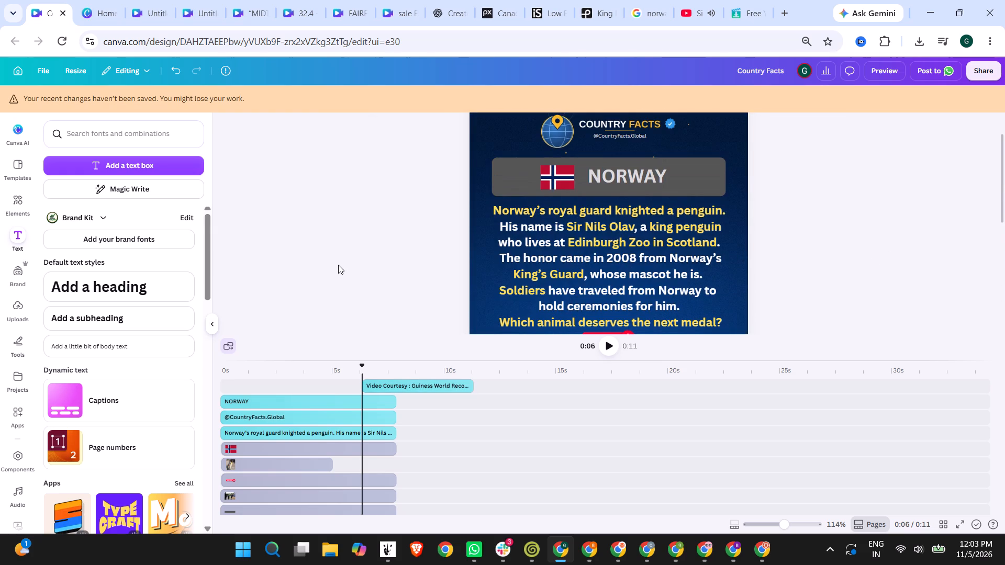
pyautogui.scroll(-1, 358, 263)
pyautogui.scroll(3, 358, 263)
pyautogui.click(267, 375)
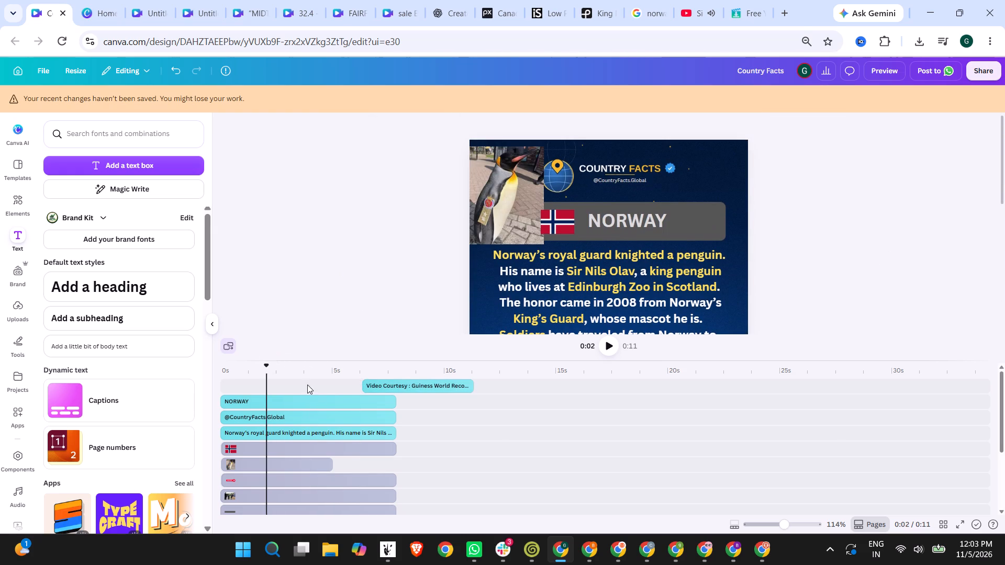
pyautogui.scroll(-2, 367, 374)
pyautogui.scroll(1, 395, 394)
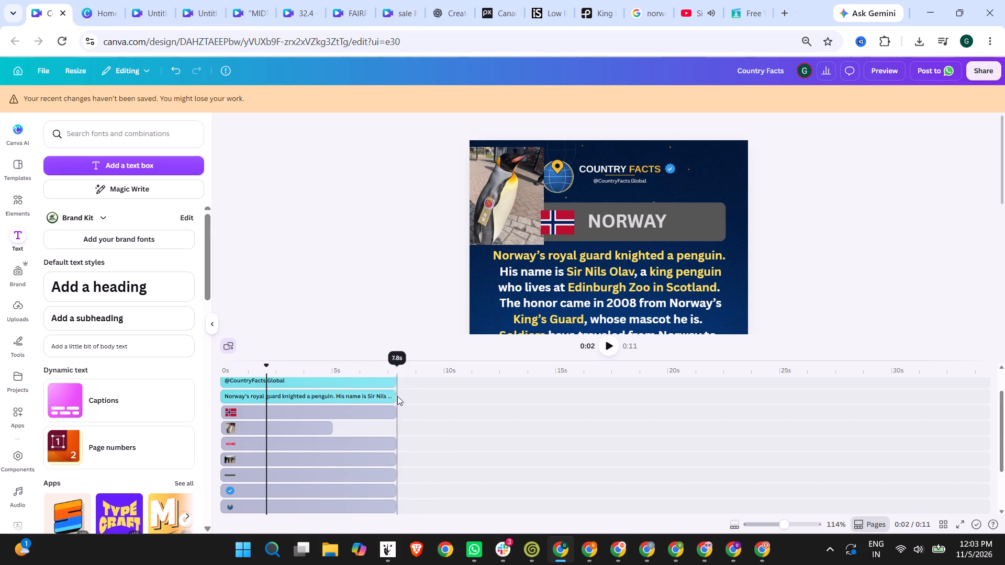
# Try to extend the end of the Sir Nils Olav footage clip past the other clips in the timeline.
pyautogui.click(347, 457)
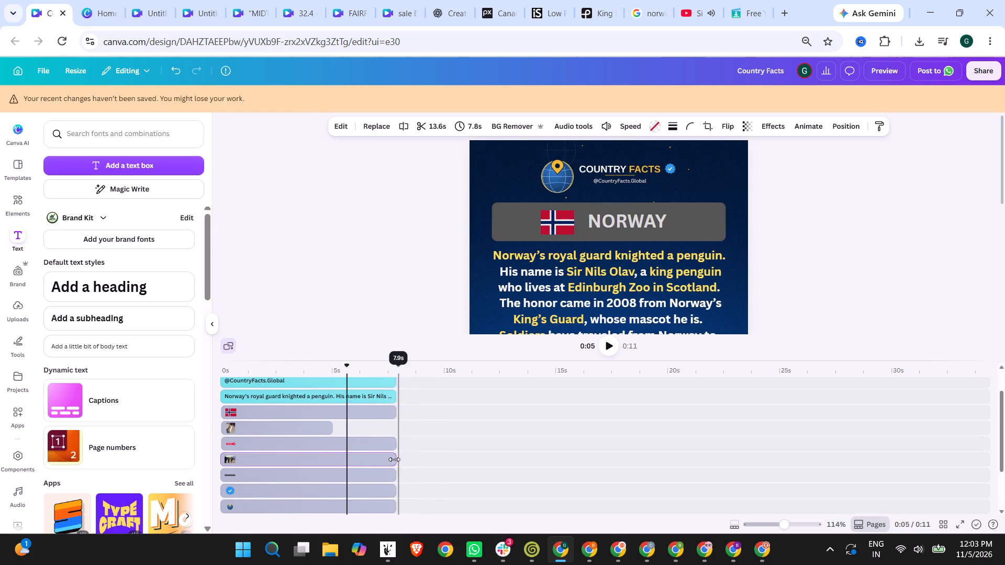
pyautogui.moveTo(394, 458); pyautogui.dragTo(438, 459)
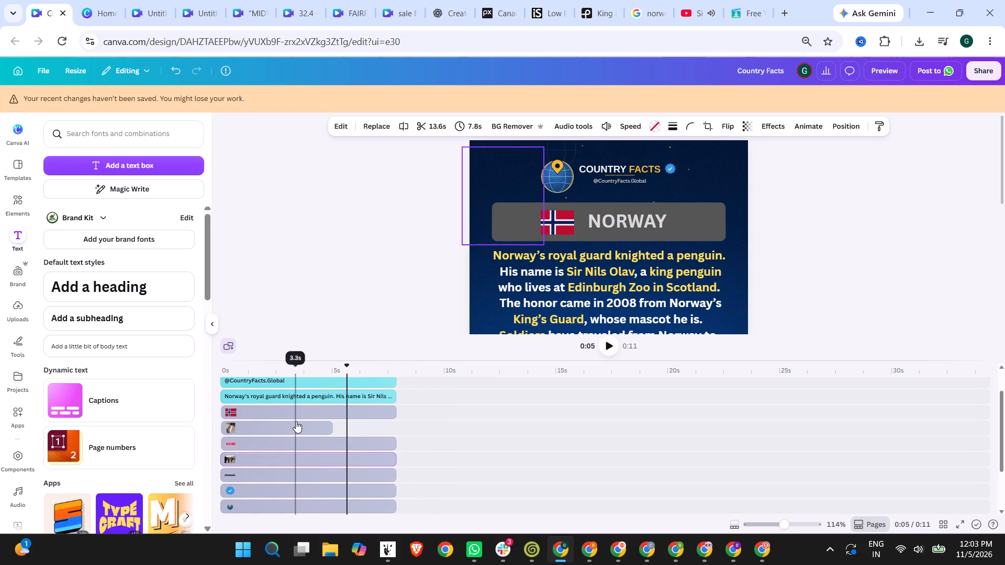
# Preview the Short from several timeline points, checking the footage in the video frame and its playback speed setting.
pyautogui.click(225, 369)
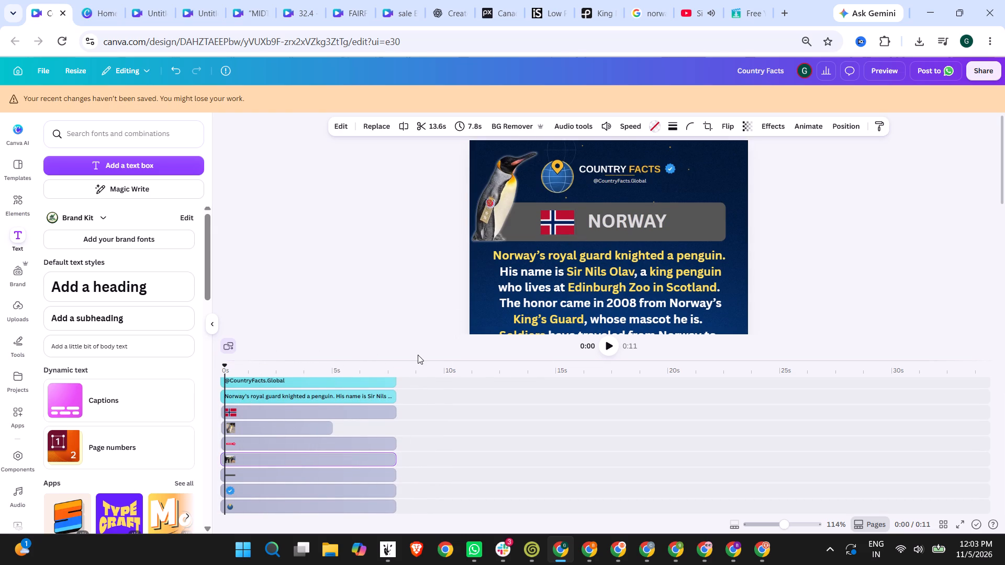
pyautogui.click(303, 455)
pyautogui.keyDown('ctrl'); pyautogui.scroll(-2, 535, 244); pyautogui.keyUp('ctrl')
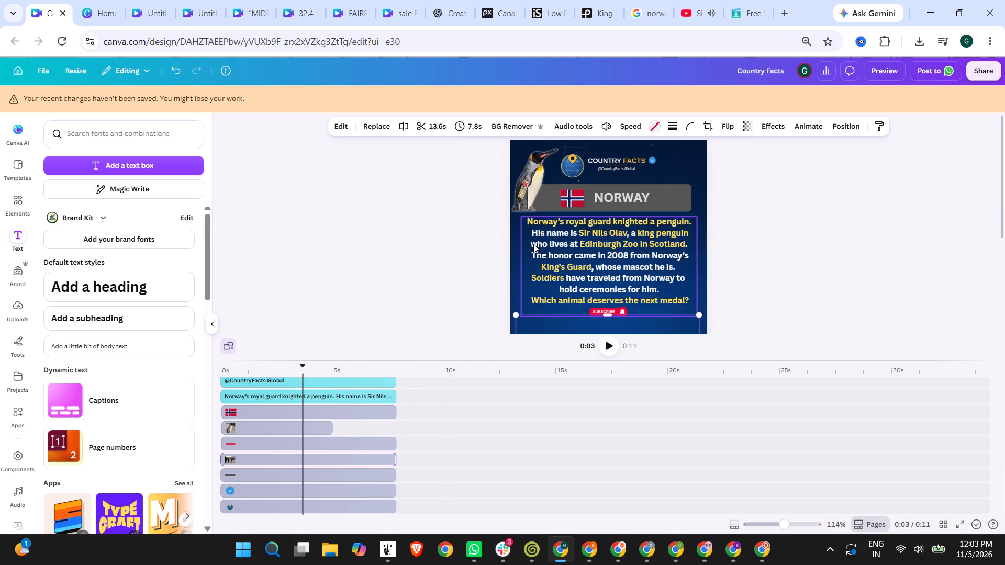
pyautogui.keyDown('ctrl'); pyautogui.scroll(-2, 533, 244); pyautogui.keyUp('ctrl')
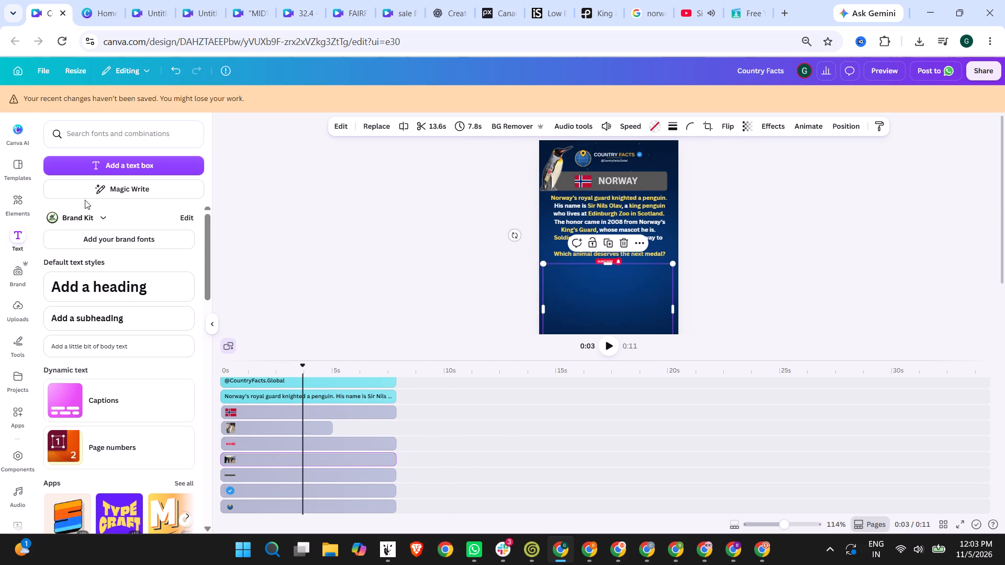
pyautogui.click(20, 315)
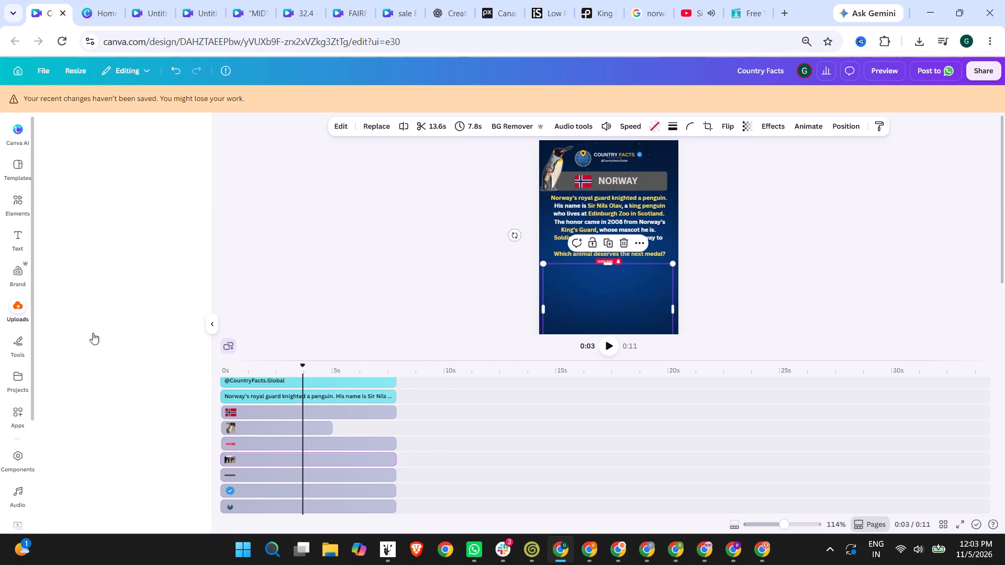
pyautogui.click(324, 456)
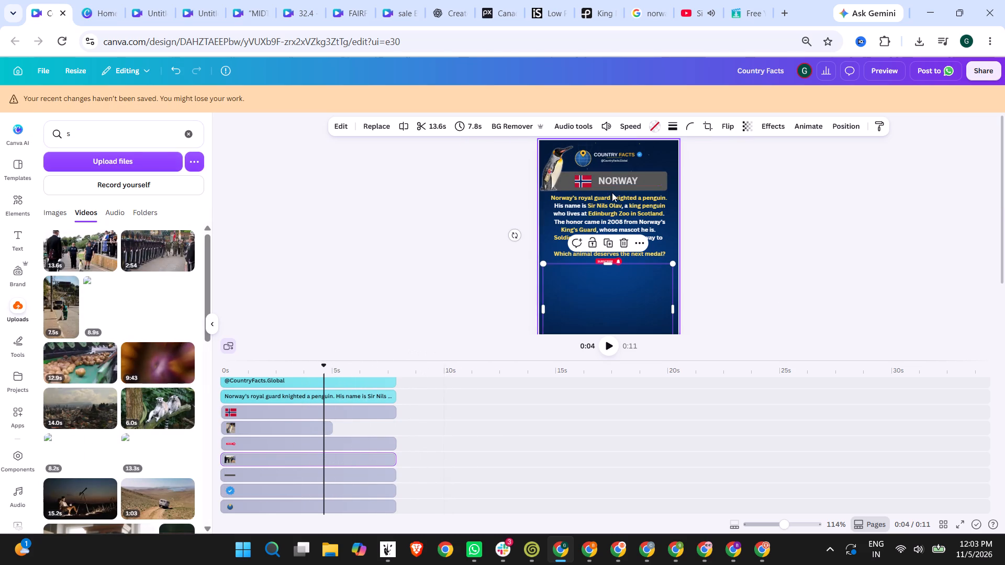
pyautogui.click(630, 130)
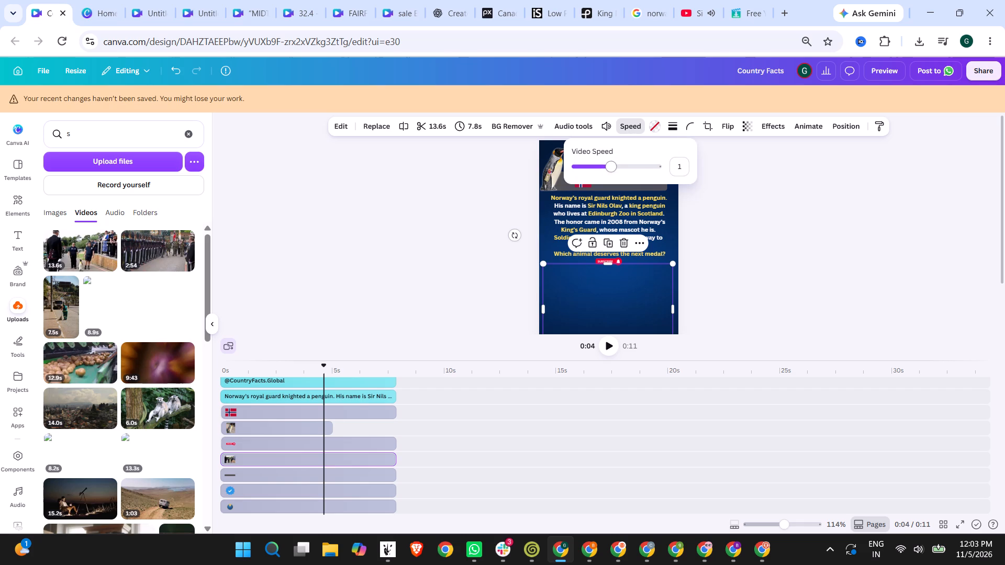
pyautogui.click(332, 462)
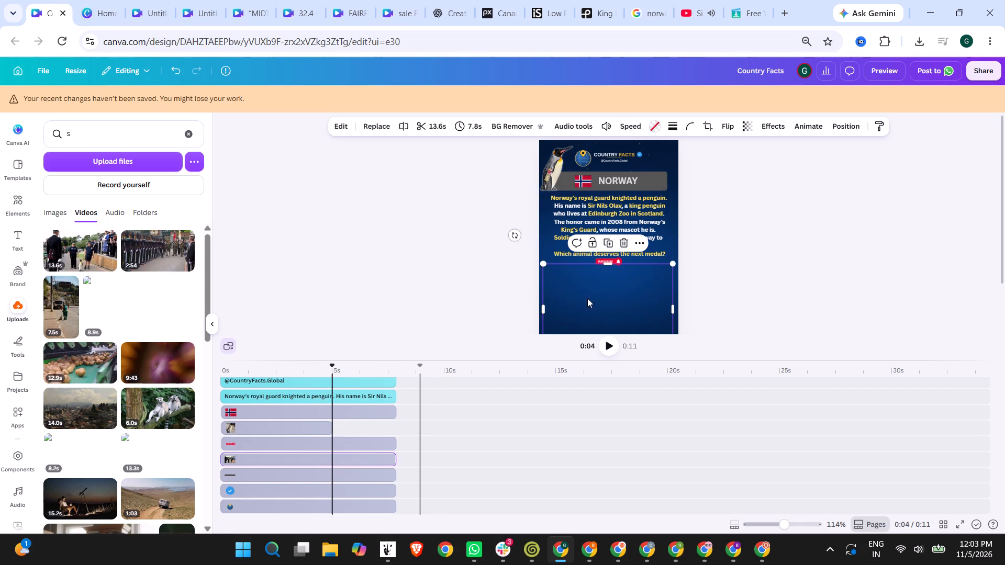
pyautogui.click(613, 342)
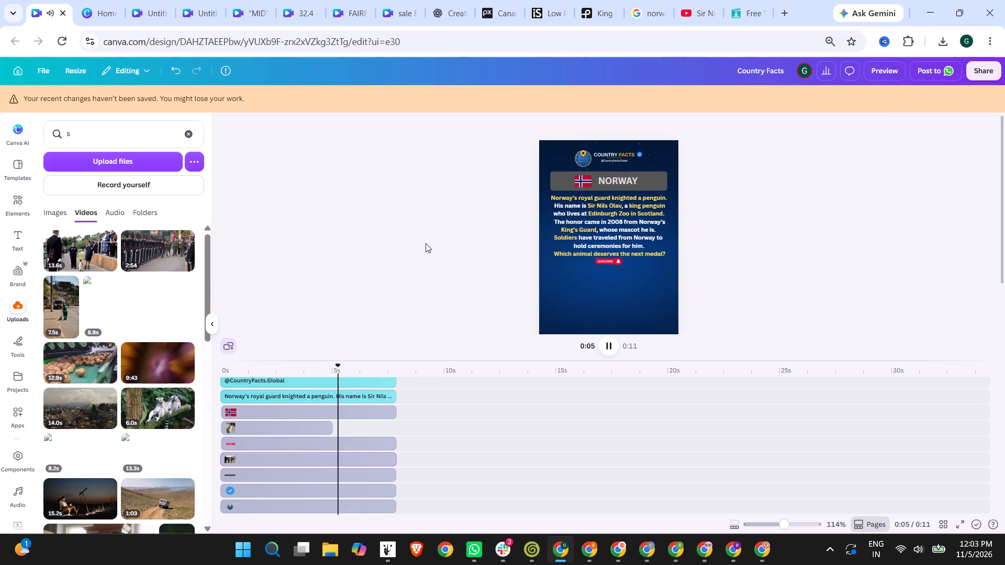
pyautogui.click(250, 369)
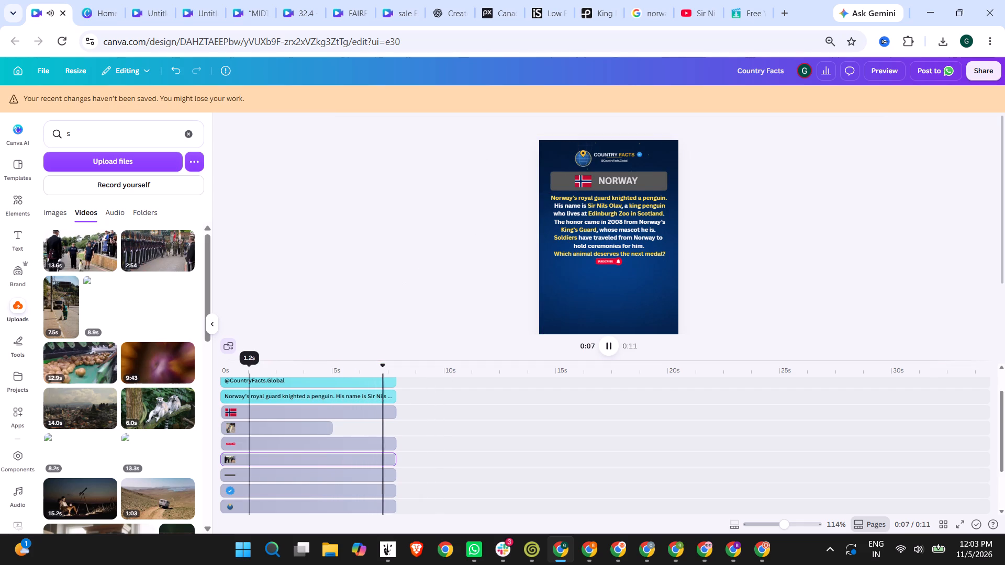
pyautogui.click(609, 347)
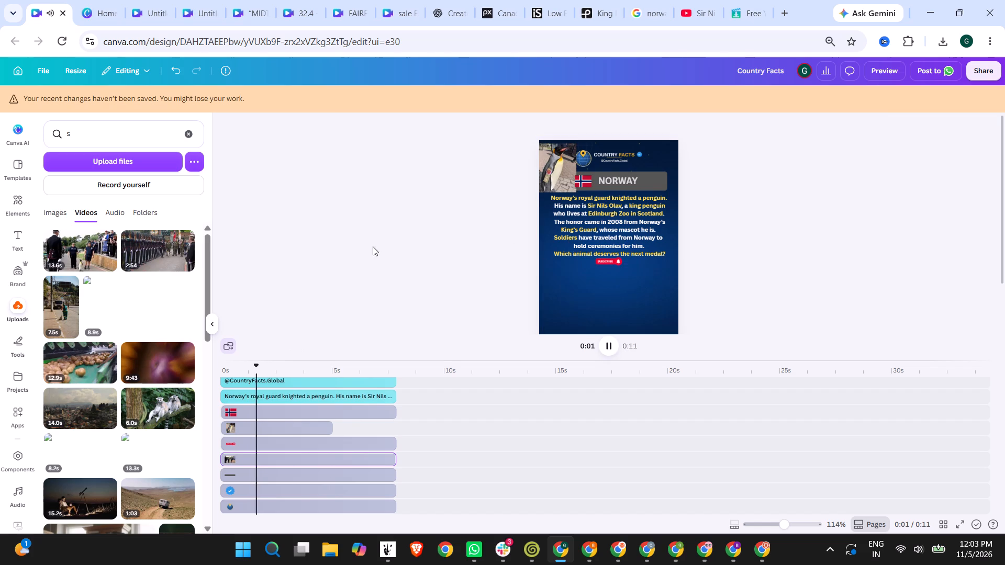
pyautogui.click(616, 345)
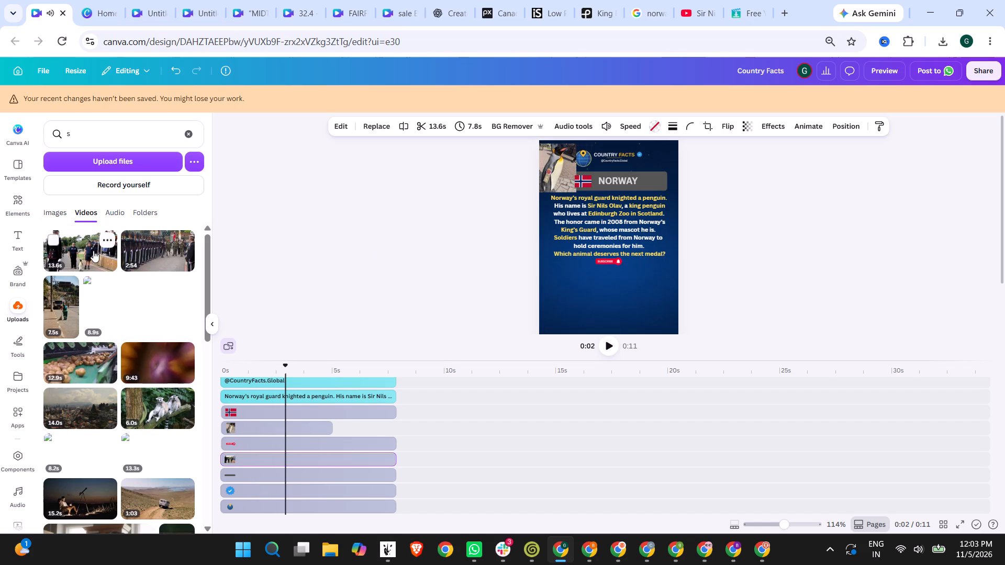
# Place the uploaded 13.6 s Sir Nils Olav video into the video frame again, replacing the footage there.
pyautogui.moveTo(83, 254); pyautogui.dragTo(605, 288)
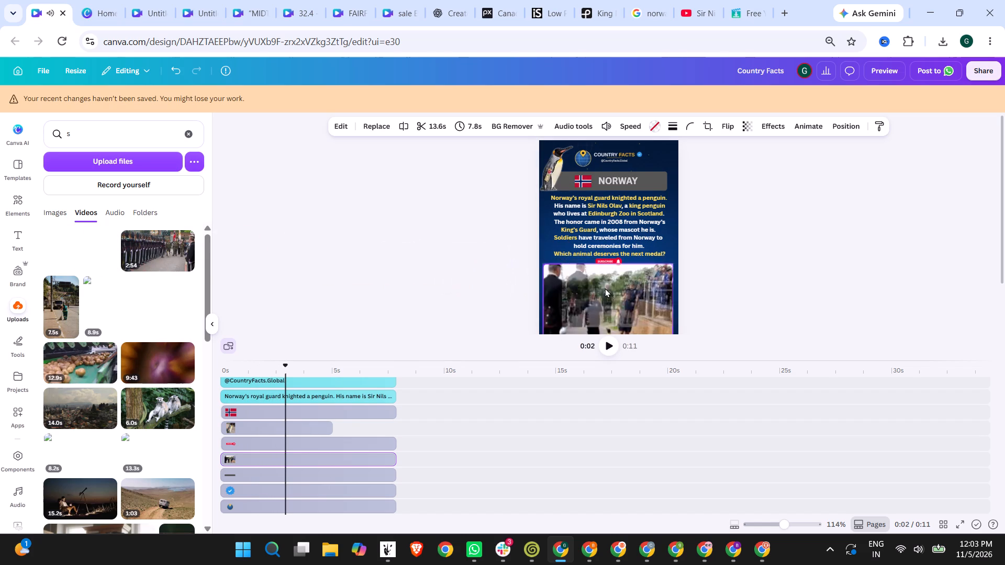
pyautogui.moveTo(605, 288); pyautogui.dragTo(605, 288)
pyautogui.scroll(-3, 349, 266)
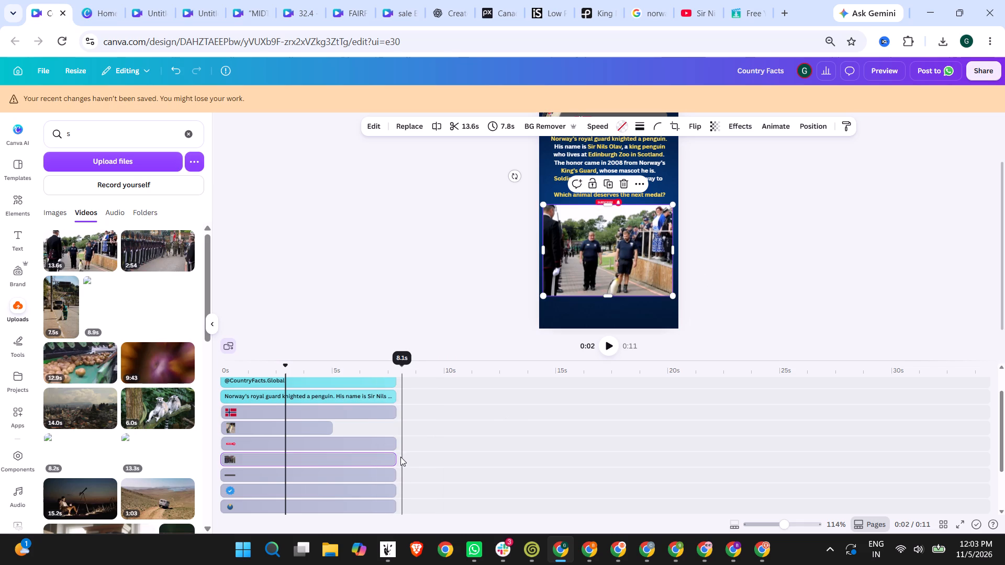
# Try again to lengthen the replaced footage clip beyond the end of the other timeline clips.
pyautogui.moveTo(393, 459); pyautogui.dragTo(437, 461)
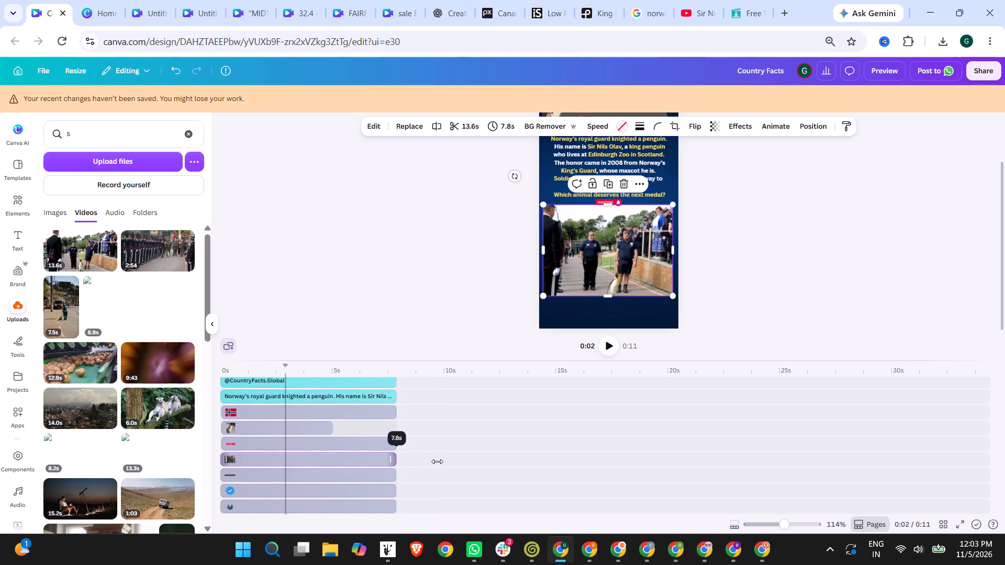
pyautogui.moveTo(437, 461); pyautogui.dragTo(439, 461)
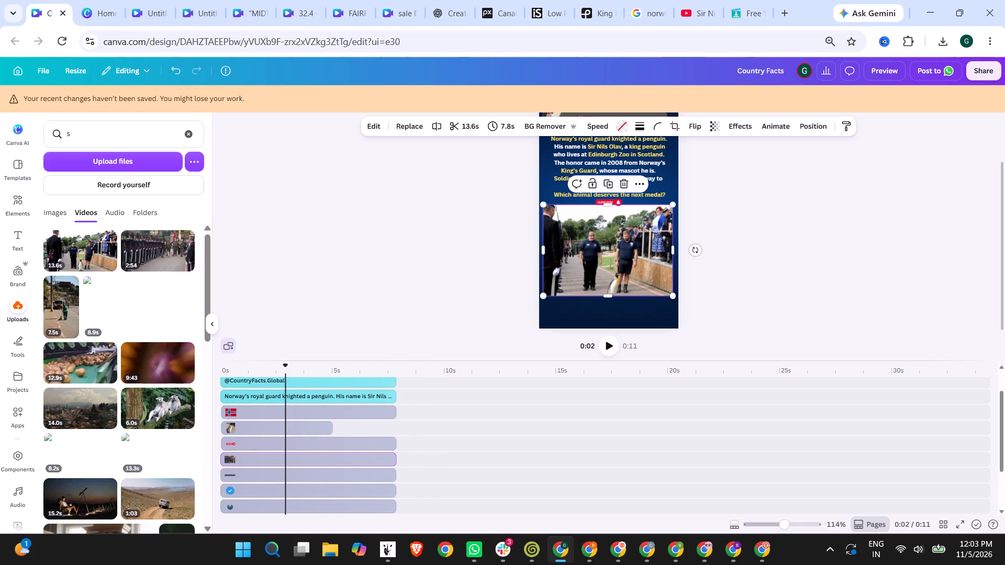
# Play the Short through to its end and check where the clips and the video credit finish in the timeline.
pyautogui.click(609, 354)
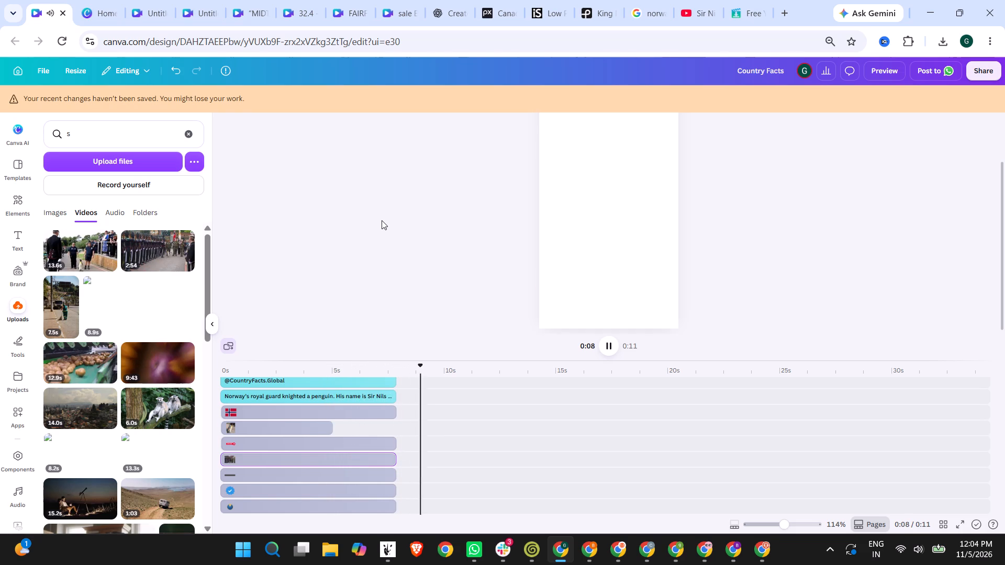
pyautogui.scroll(-6, 530, 414)
pyautogui.scroll(-6, 553, 455)
pyautogui.scroll(12, 467, 448)
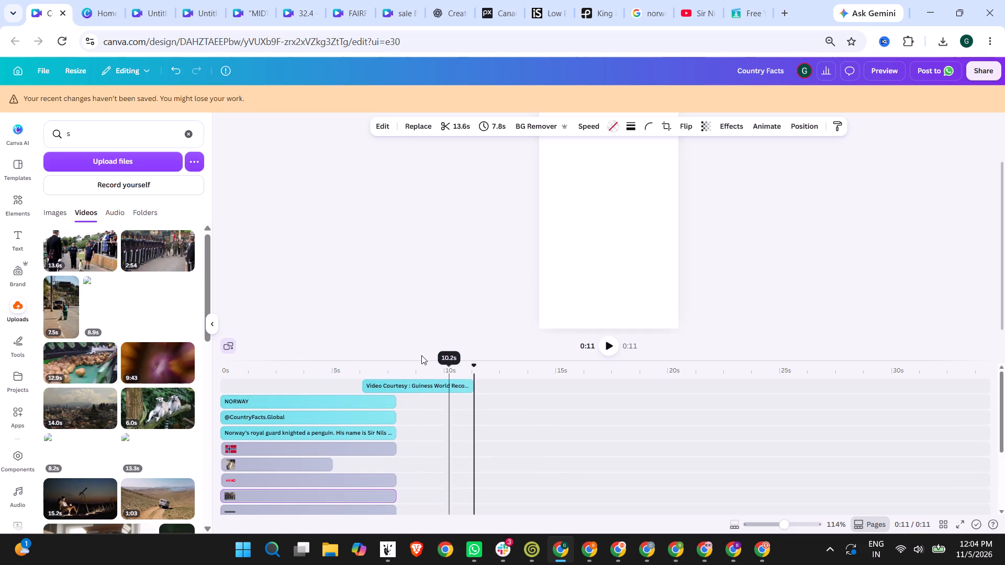
# Move the video credit clip to the timeline start and extend it and the penguin picture clip to 7.8 s.
pyautogui.moveTo(405, 385); pyautogui.dragTo(263, 383)
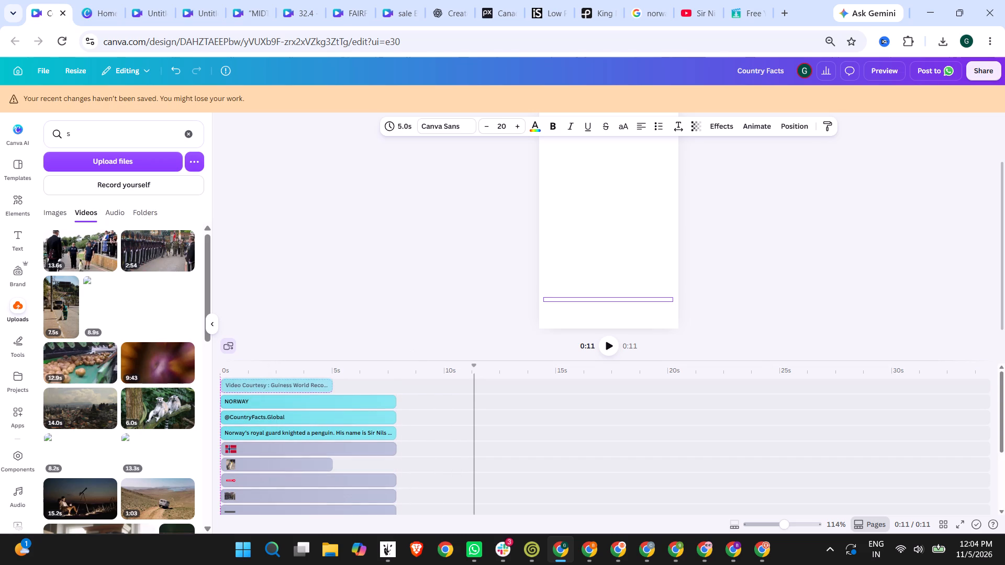
pyautogui.moveTo(263, 383); pyautogui.dragTo(266, 383)
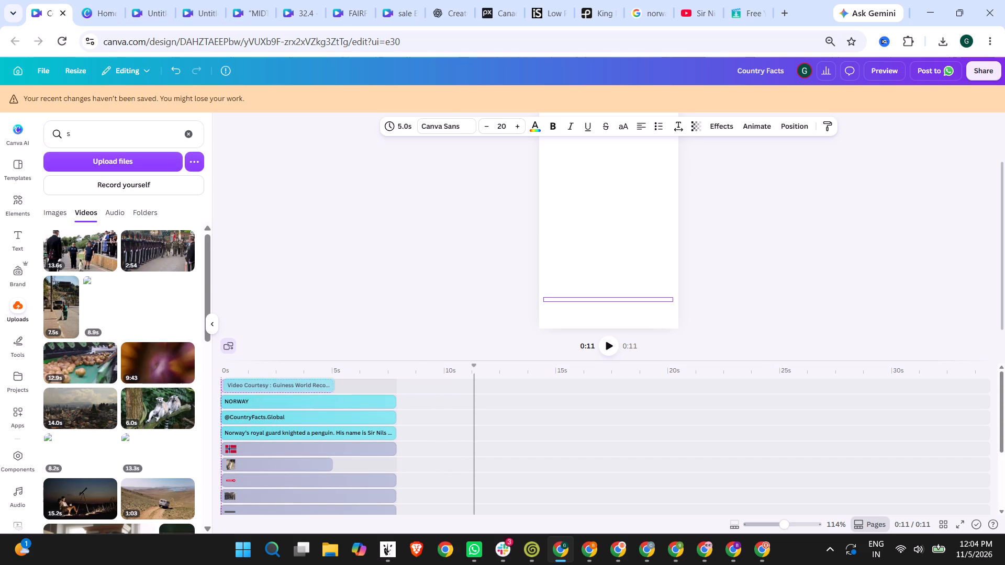
pyautogui.moveTo(266, 383); pyautogui.dragTo(265, 383)
pyautogui.moveTo(330, 384); pyautogui.dragTo(392, 387)
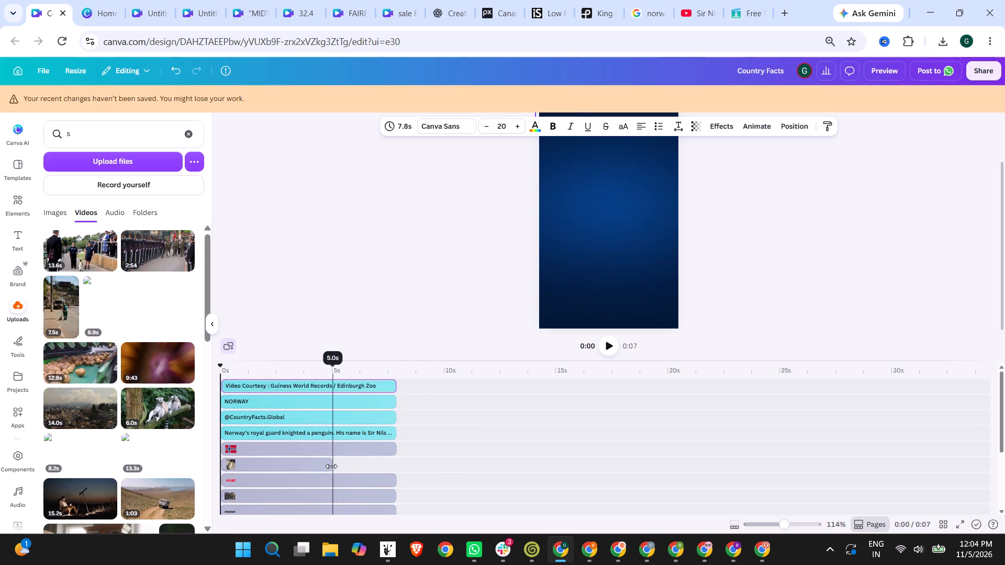
pyautogui.moveTo(329, 466); pyautogui.dragTo(390, 466)
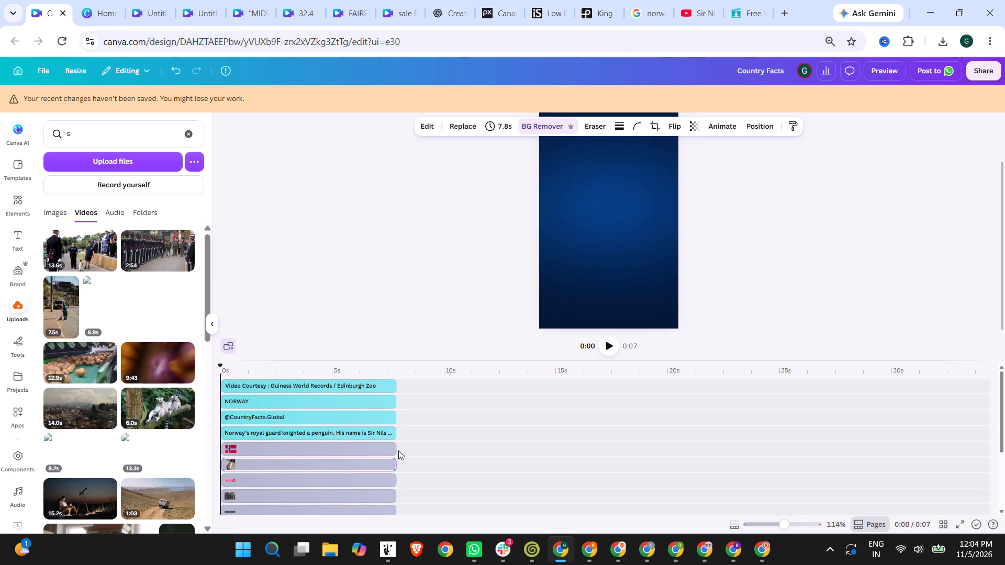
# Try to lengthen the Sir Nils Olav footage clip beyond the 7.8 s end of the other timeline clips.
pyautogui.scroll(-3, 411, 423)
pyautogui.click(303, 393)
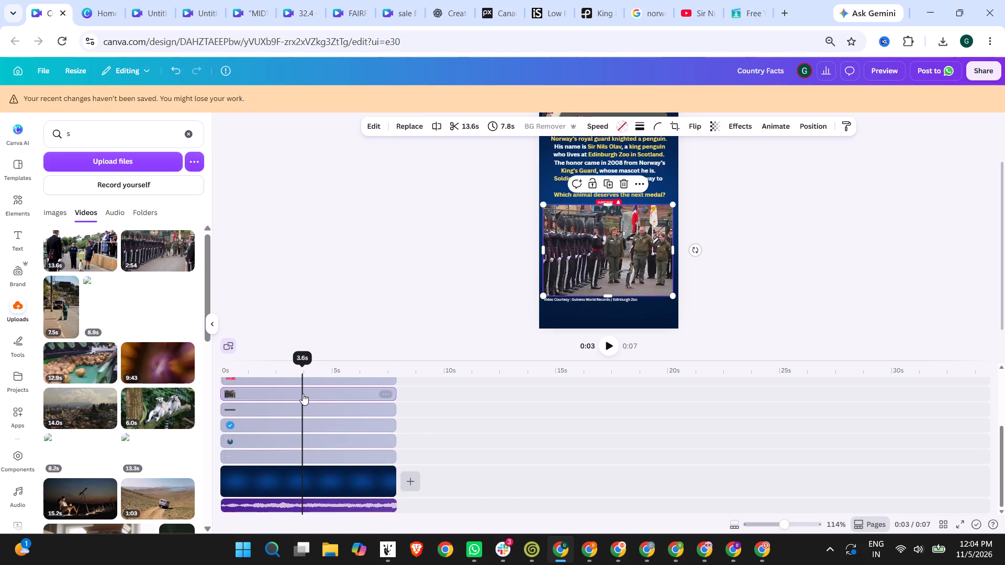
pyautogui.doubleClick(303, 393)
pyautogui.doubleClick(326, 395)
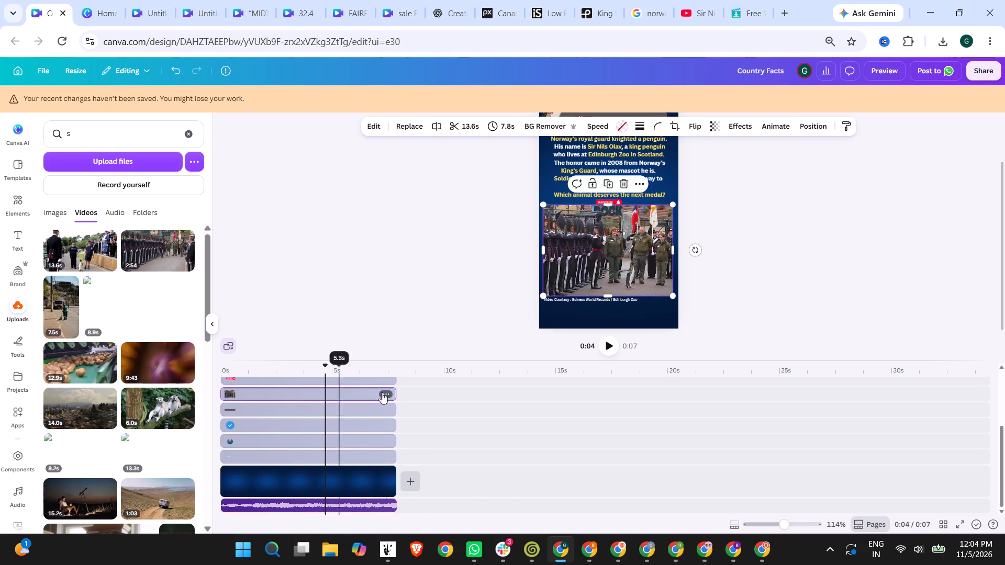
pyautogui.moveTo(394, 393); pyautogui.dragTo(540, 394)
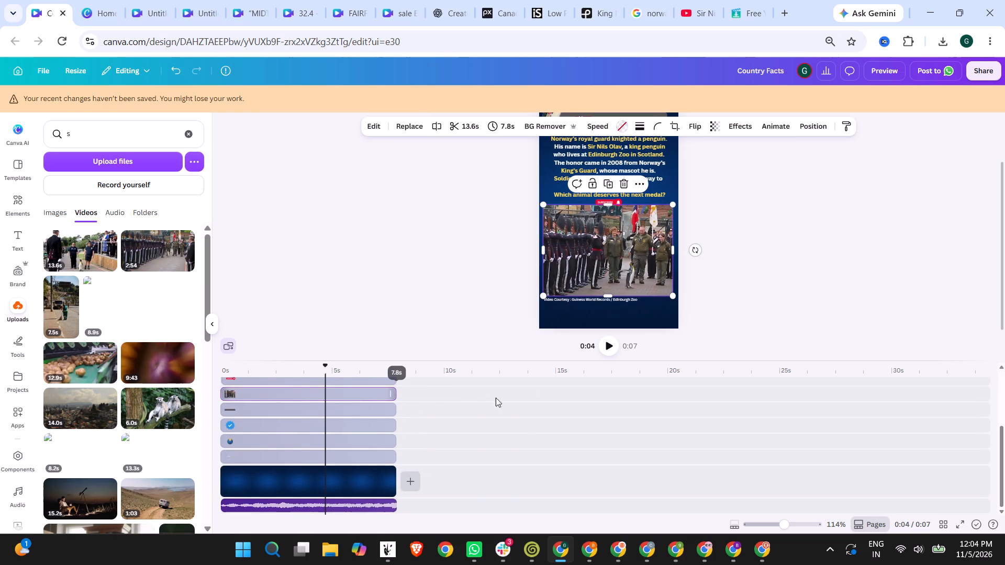
# Set the Sir Nils Olav footage's video speed to 0.75.
pyautogui.click(335, 395)
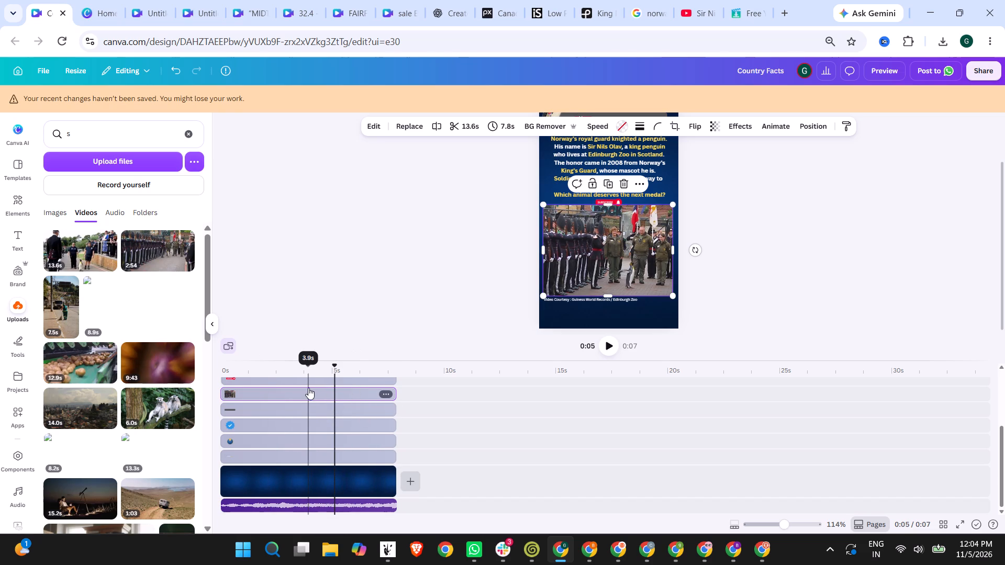
pyautogui.click(611, 132)
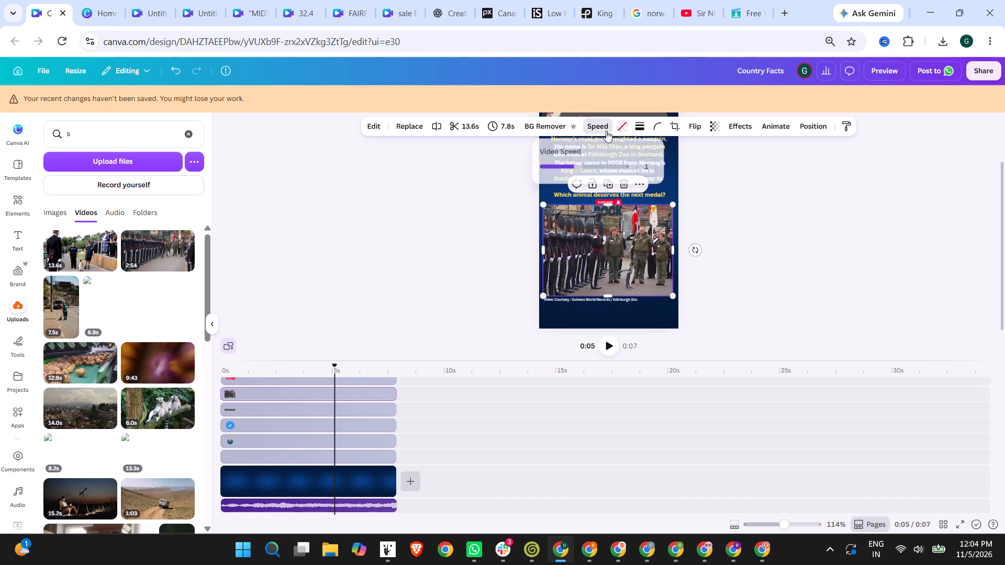
pyautogui.moveTo(582, 166); pyautogui.dragTo(570, 165)
# Trim the end of the slowed footage clip in the timeline to a duration of 12.0 s.
pyautogui.moveTo(626, 393); pyautogui.dragTo(617, 392)
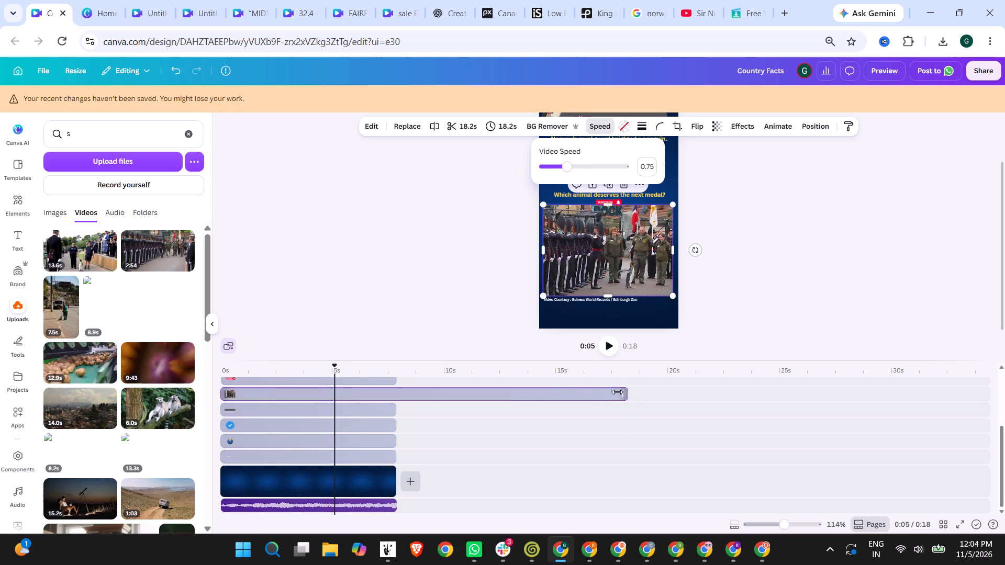
pyautogui.moveTo(617, 392); pyautogui.dragTo(461, 384)
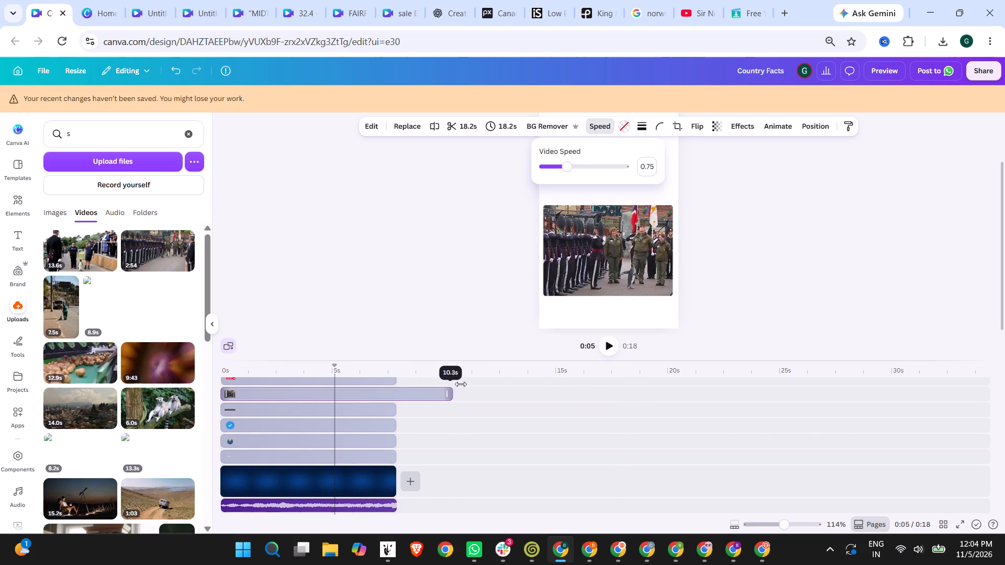
pyautogui.moveTo(461, 384); pyautogui.dragTo(491, 384)
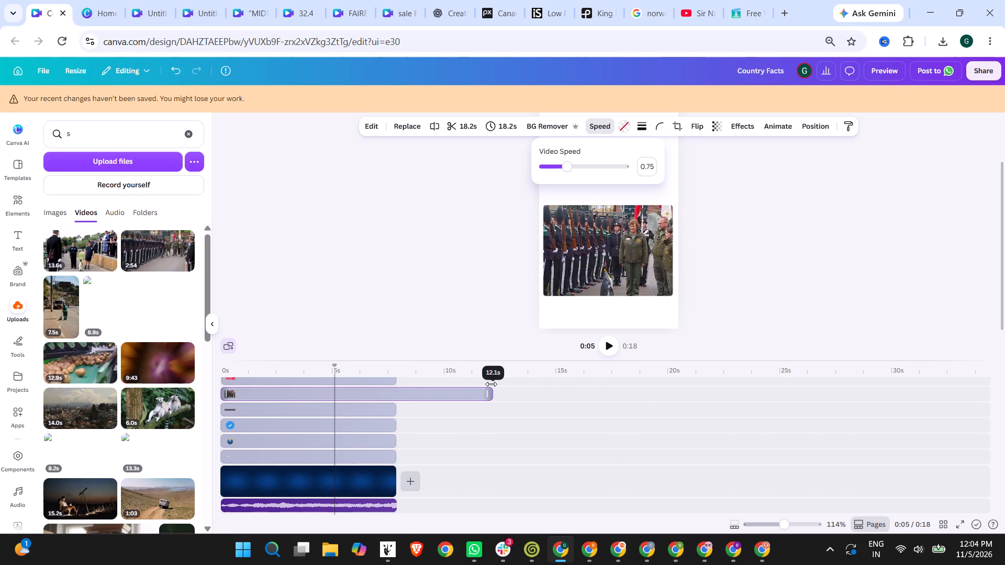
pyautogui.moveTo(491, 384); pyautogui.dragTo(487, 384)
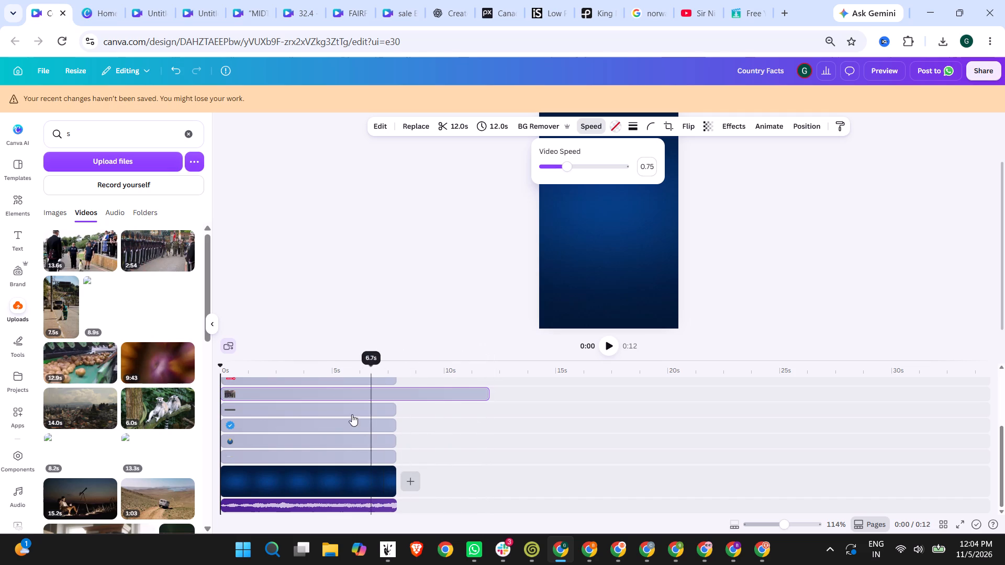
# Recheck the footage's 0.75 speed setting and play the Short from near its start to review the slowed footage.
pyautogui.click(336, 396)
pyautogui.click(598, 132)
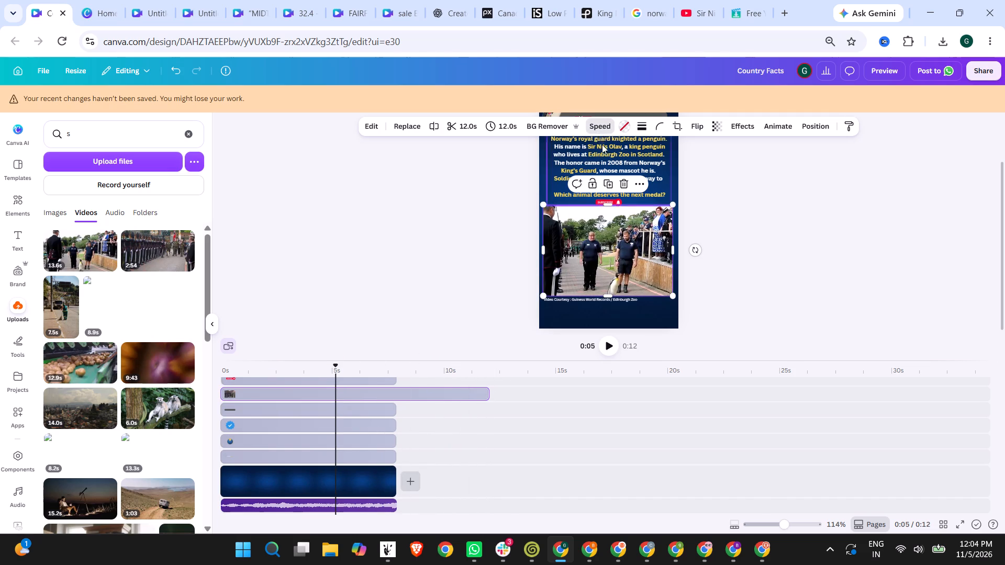
pyautogui.moveTo(571, 168); pyautogui.dragTo(578, 168)
pyautogui.moveTo(578, 168); pyautogui.dragTo(568, 168)
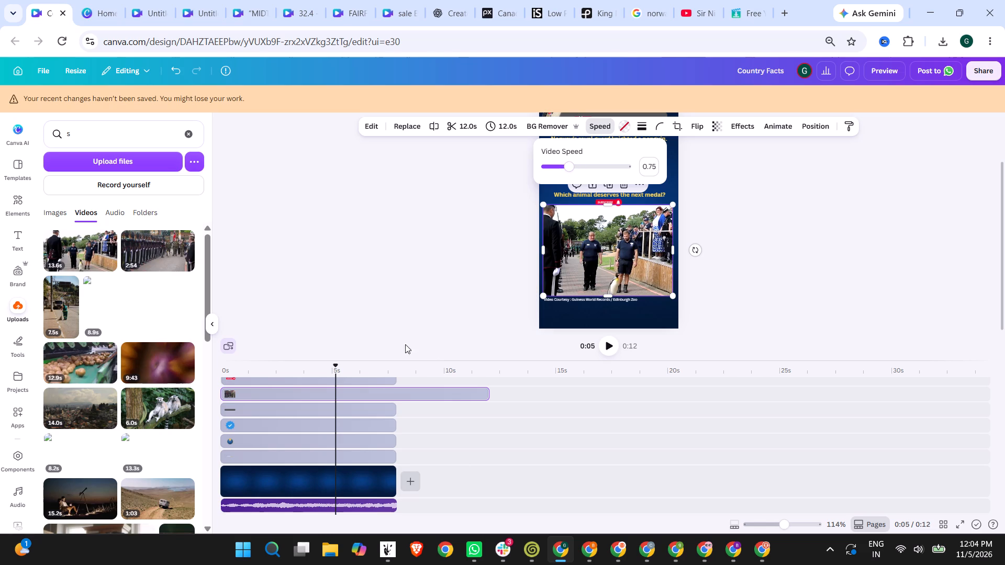
pyautogui.click(612, 343)
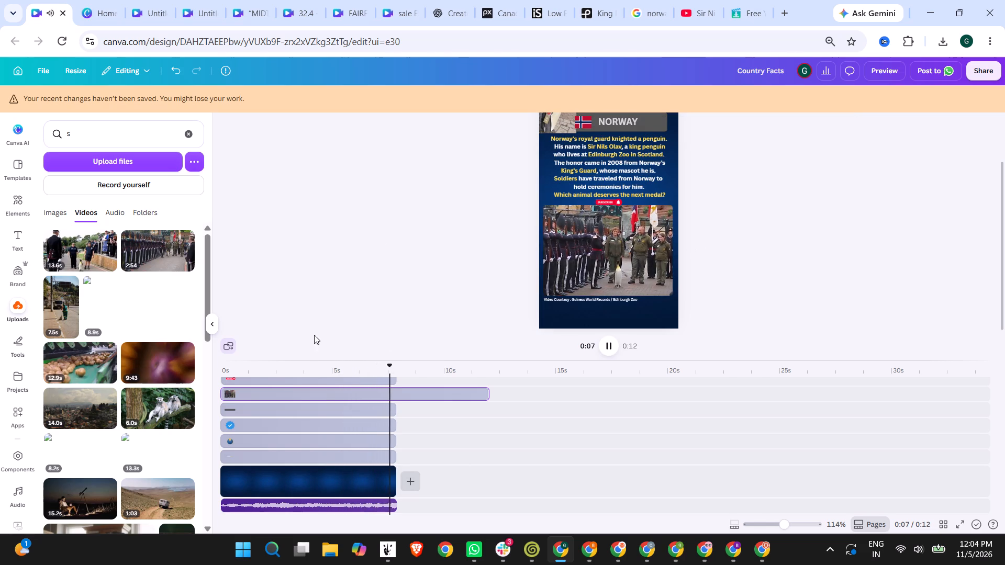
pyautogui.click(232, 368)
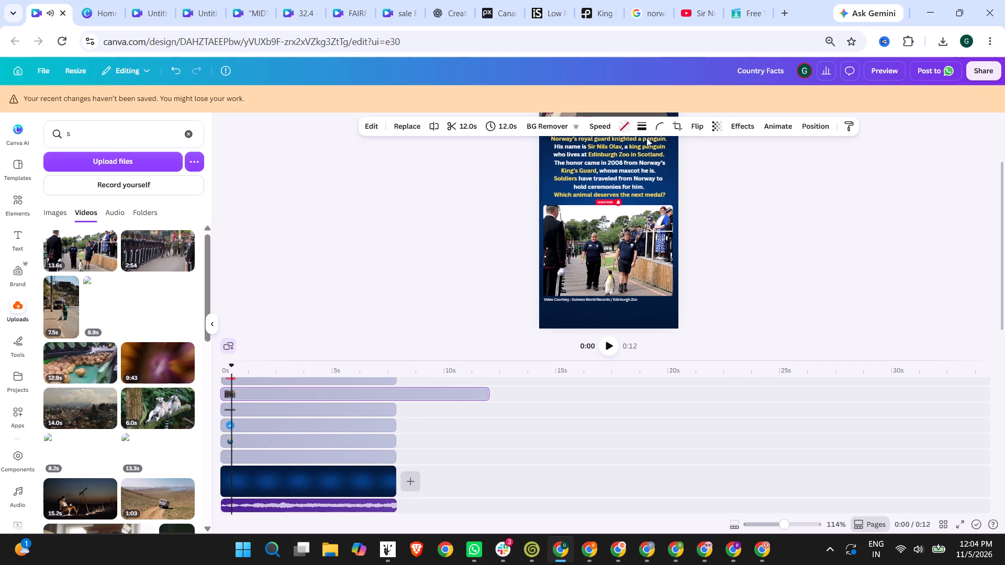
pyautogui.click(610, 343)
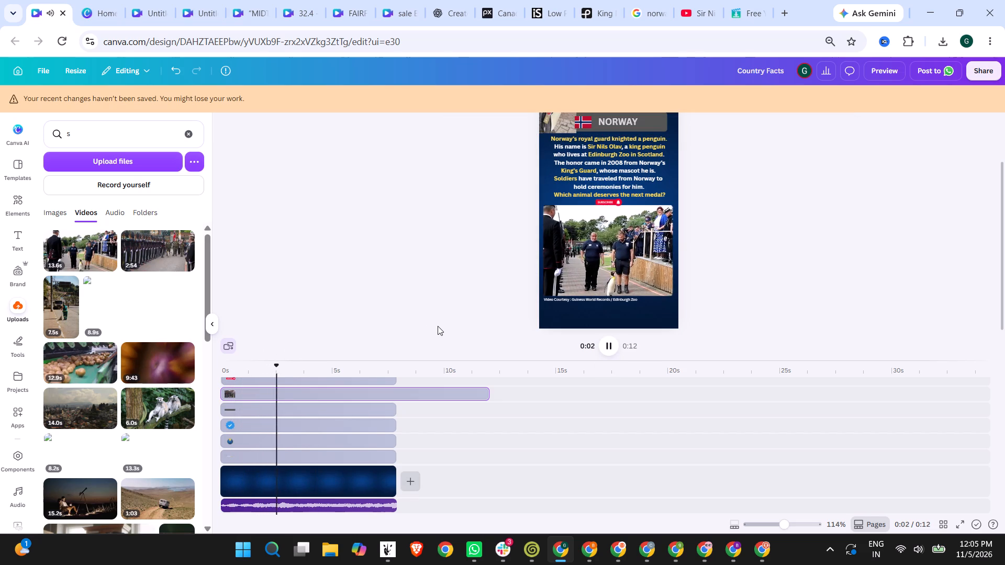
pyautogui.scroll(-1, 439, 326)
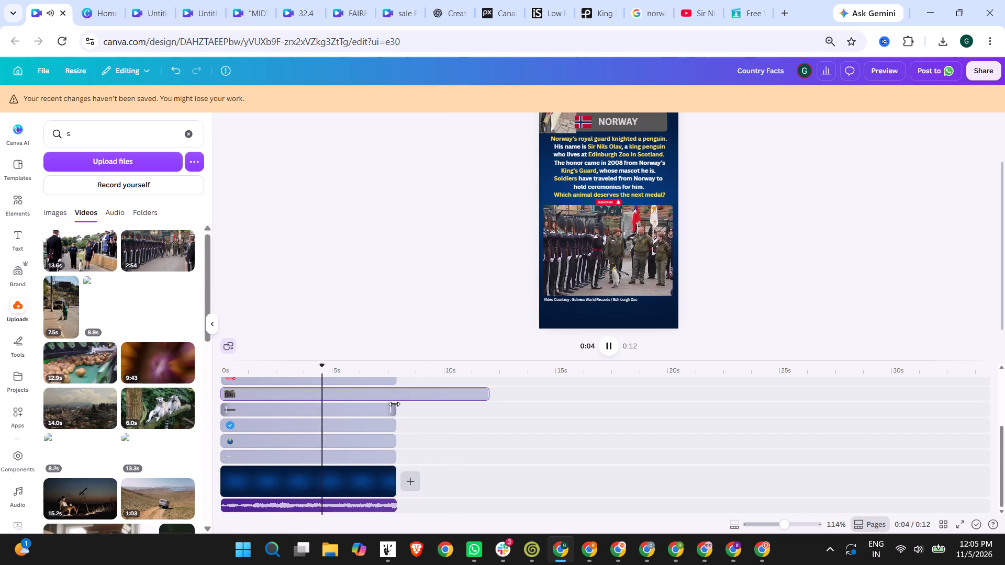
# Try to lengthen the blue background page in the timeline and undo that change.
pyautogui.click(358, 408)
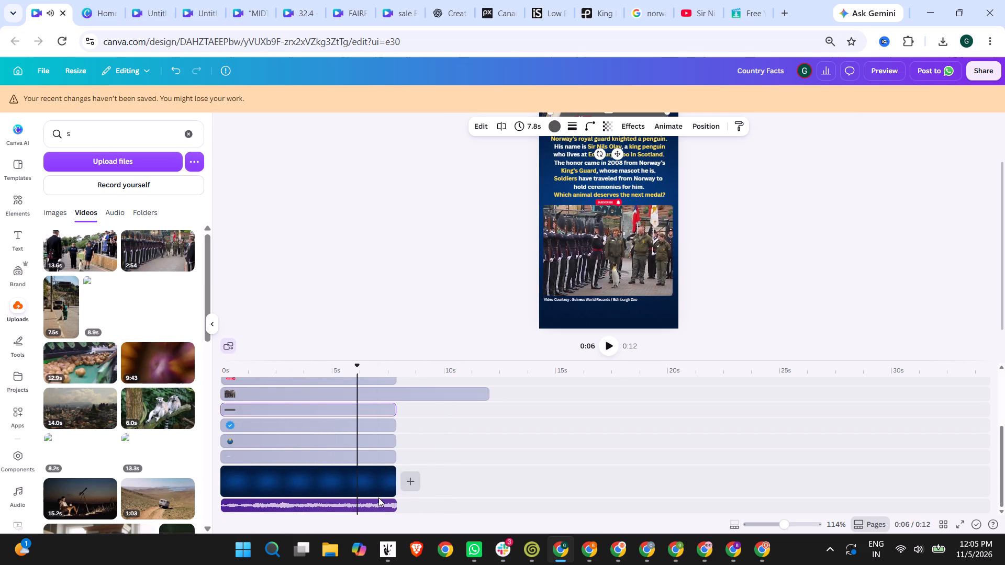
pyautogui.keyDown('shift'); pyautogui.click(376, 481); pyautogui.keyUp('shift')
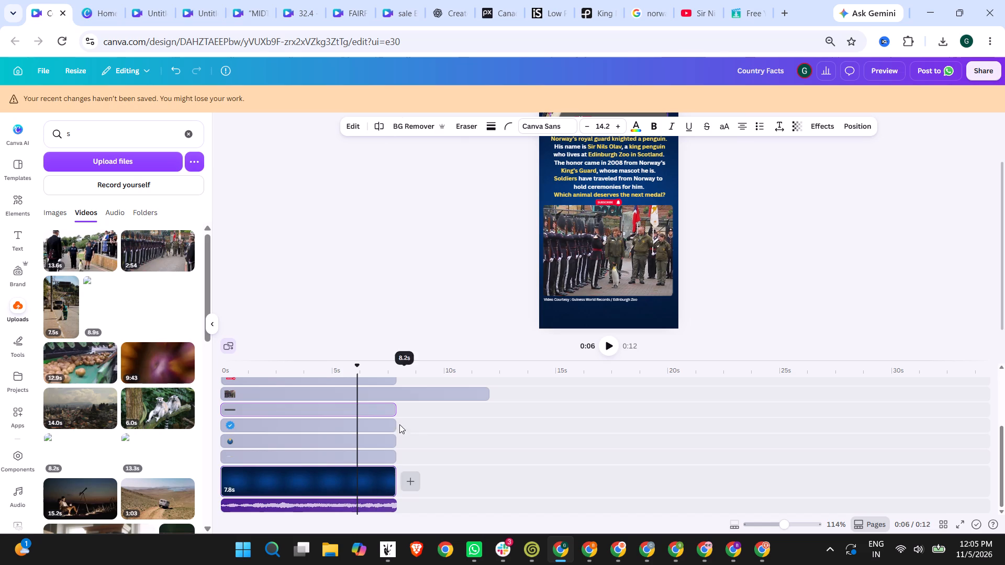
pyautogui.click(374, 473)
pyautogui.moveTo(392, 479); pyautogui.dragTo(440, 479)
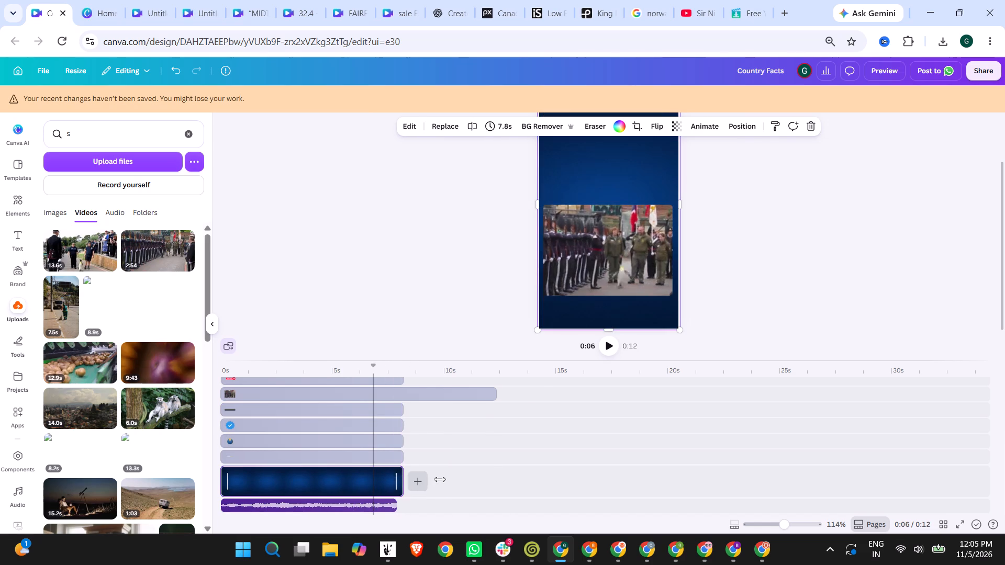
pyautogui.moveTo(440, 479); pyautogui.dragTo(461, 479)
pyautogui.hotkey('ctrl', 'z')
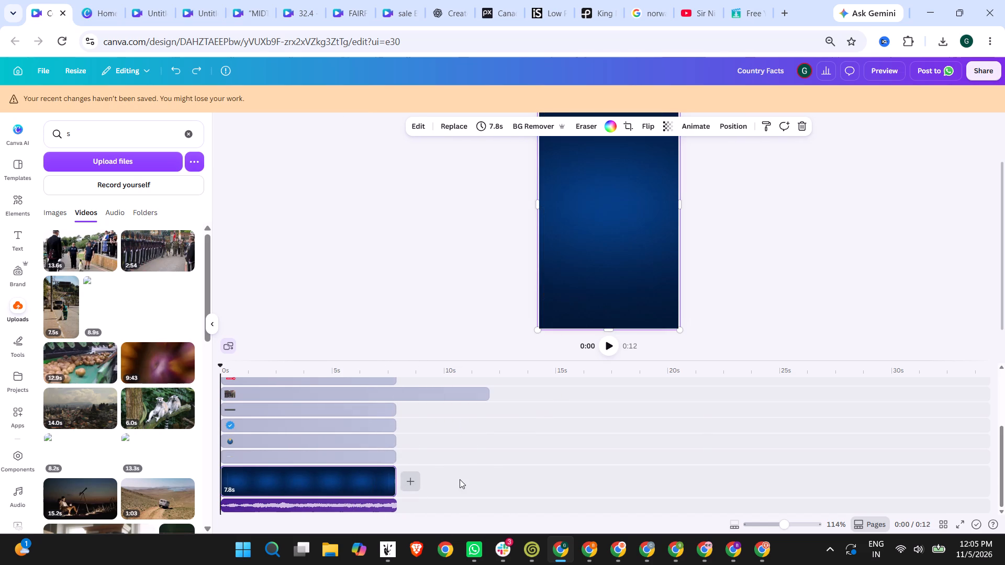
# Extend the blue background page in the timeline to 12.0 s.
pyautogui.click(373, 478)
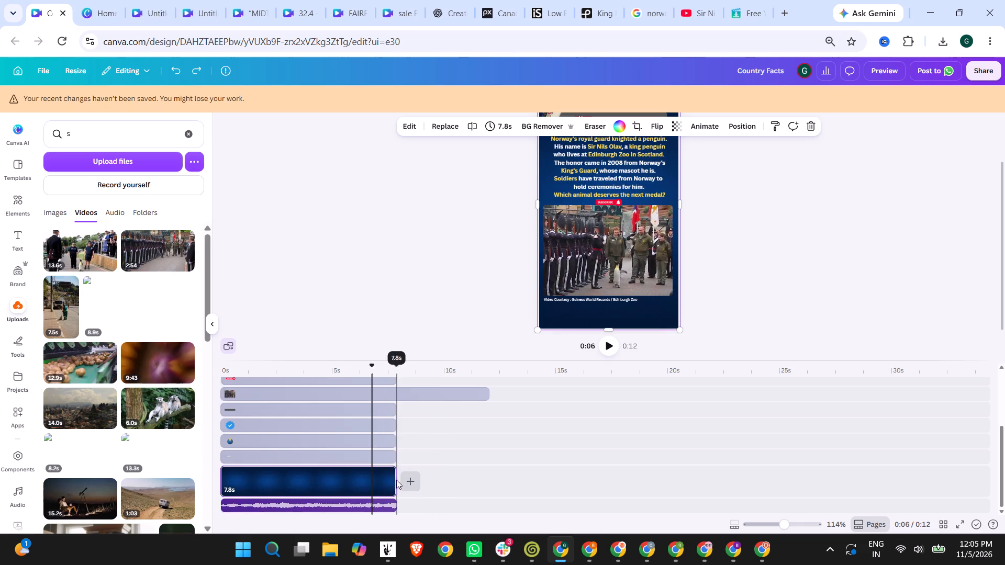
pyautogui.moveTo(394, 480); pyautogui.dragTo(485, 481)
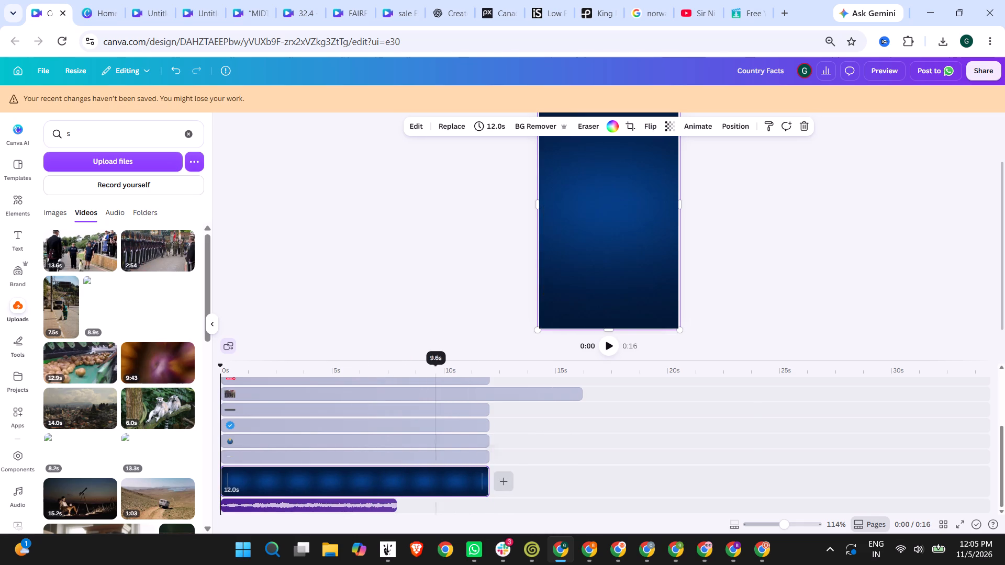
# Shorten the Sir Nils Olav footage clip to 12.0 s, matching the end of the background page.
pyautogui.click(430, 369)
pyautogui.click(479, 365)
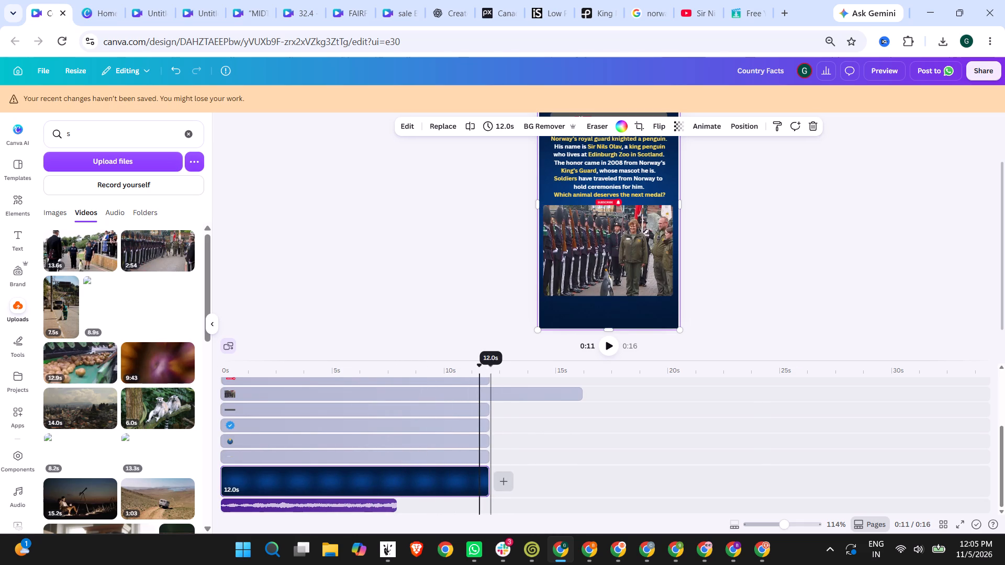
pyautogui.moveTo(580, 394); pyautogui.dragTo(516, 395)
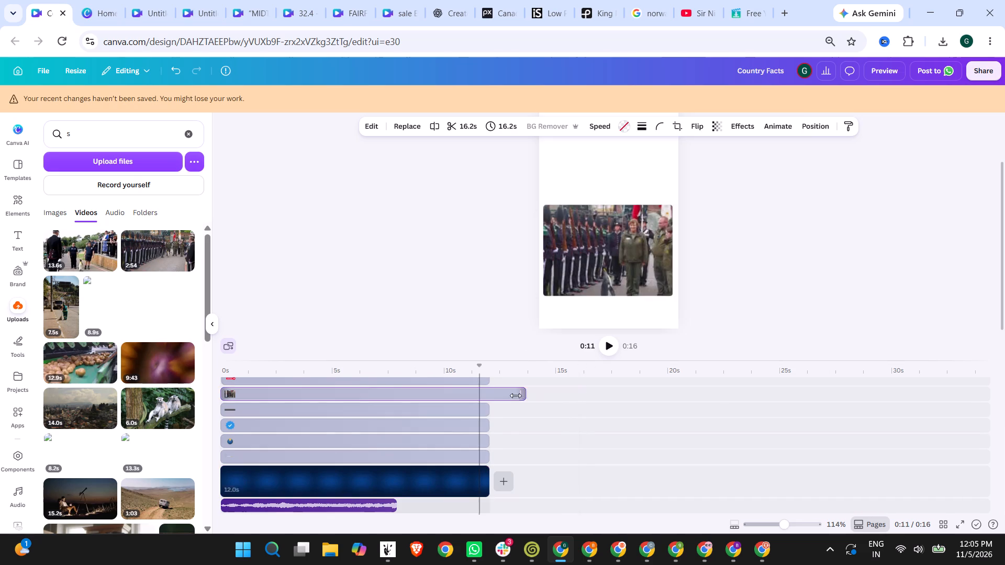
pyautogui.moveTo(516, 395); pyautogui.dragTo(489, 395)
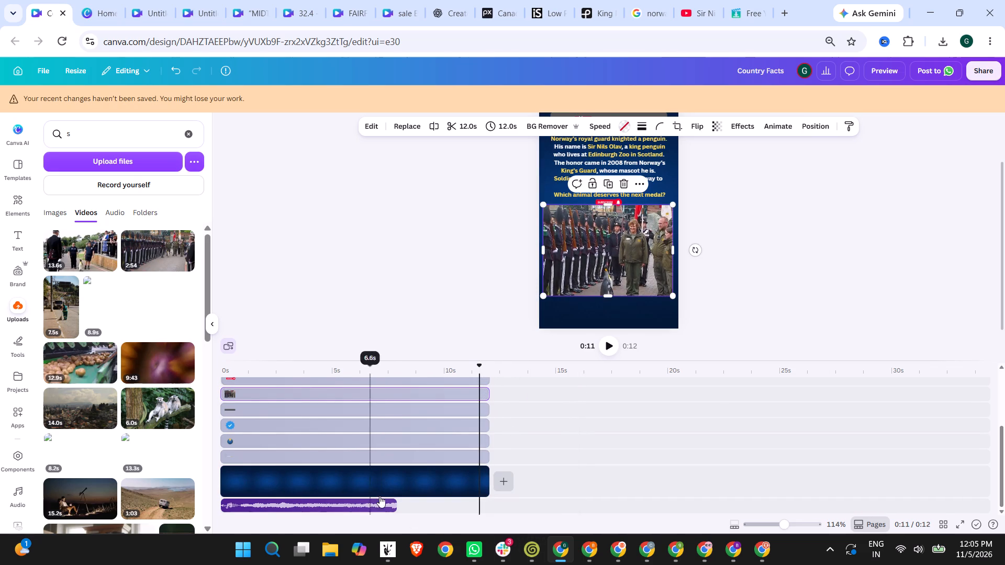
# Extend the audio track to the end of the 12.0 s background page.
pyautogui.moveTo(395, 500); pyautogui.dragTo(492, 503)
# Extend the penguin picture clip and the video credit clip to 12.0 s, in line with the other clips.
pyautogui.scroll(5, 395, 455)
pyautogui.moveTo(395, 461); pyautogui.dragTo(474, 464)
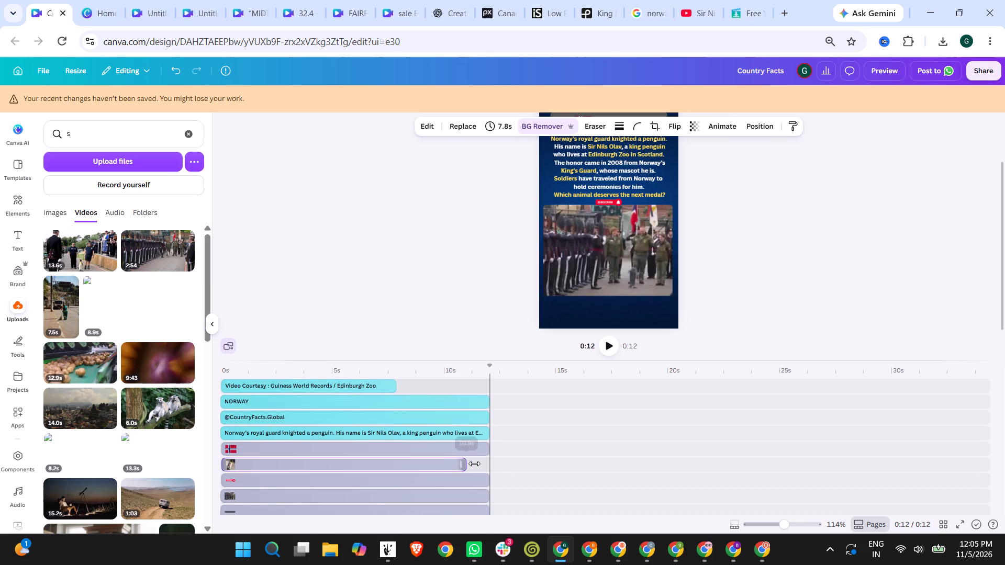
pyautogui.moveTo(474, 464); pyautogui.dragTo(487, 464)
pyautogui.moveTo(396, 389); pyautogui.dragTo(416, 388)
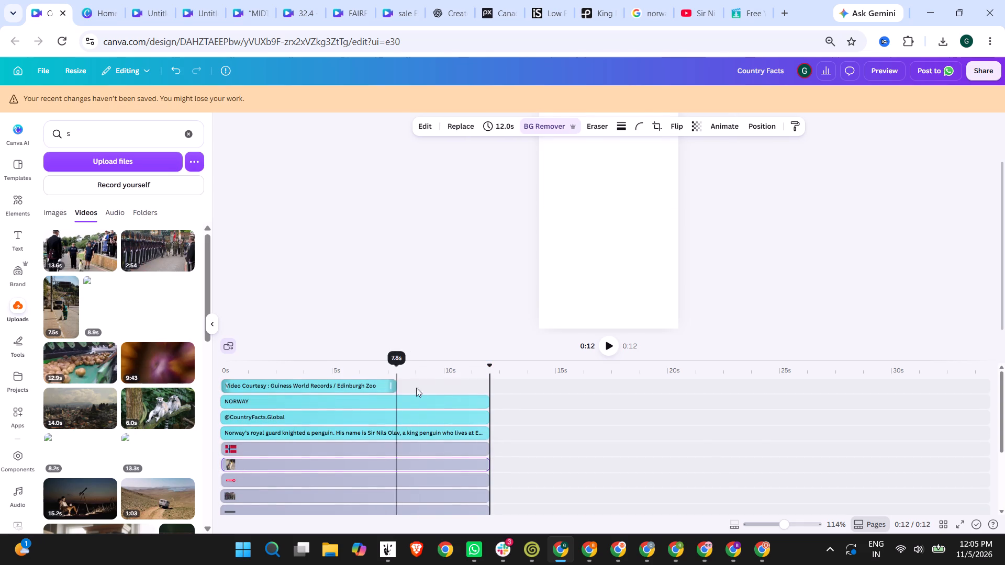
pyautogui.moveTo(416, 388); pyautogui.dragTo(489, 388)
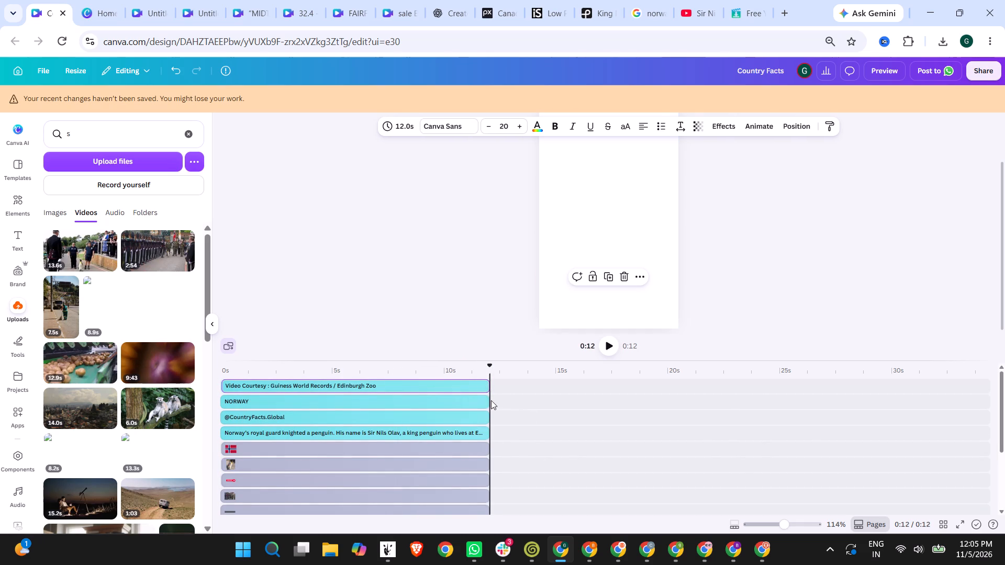
# Examine the Short's full layout and its timeline tracks for consistent clip lengths.
pyautogui.click(280, 459)
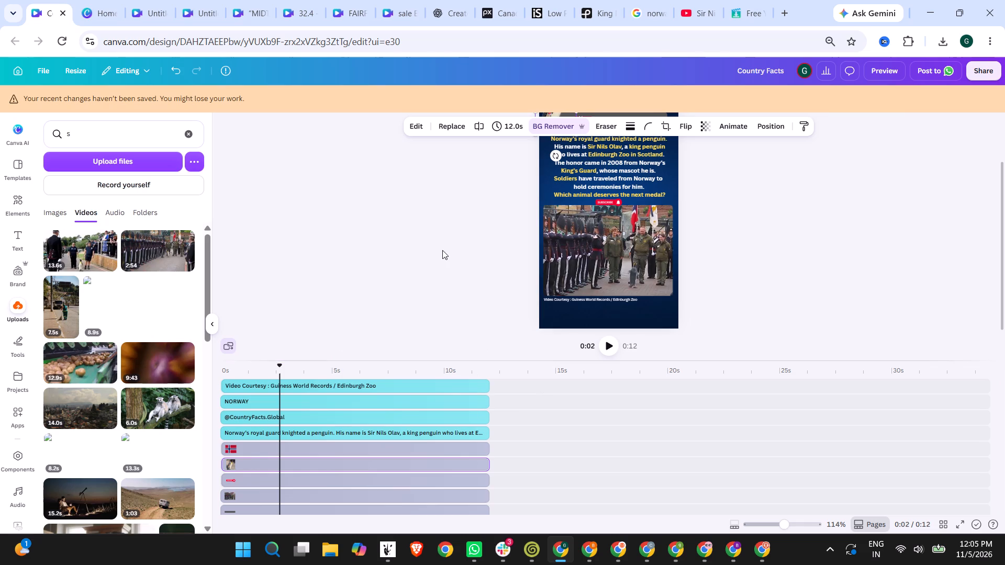
pyautogui.scroll(1, 442, 250)
pyautogui.click(773, 219)
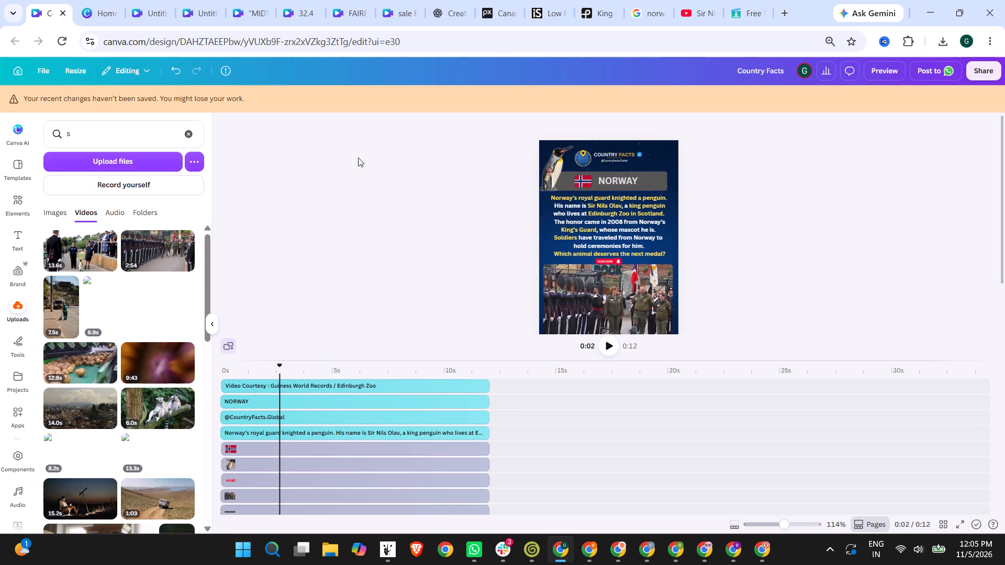
pyautogui.scroll(-3, 444, 310)
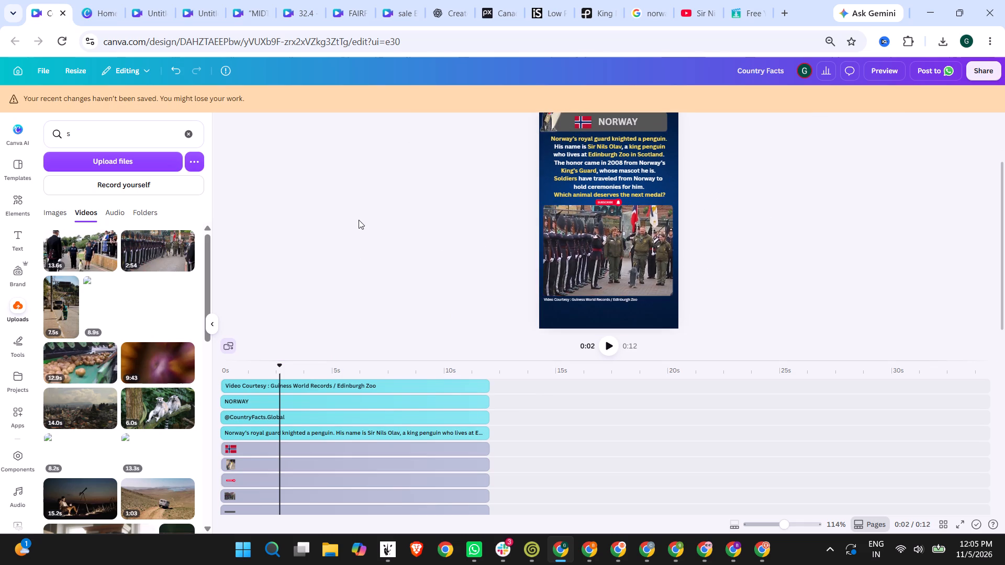
pyautogui.scroll(-4, 359, 220)
pyautogui.scroll(-5, 392, 462)
pyautogui.scroll(5, 438, 458)
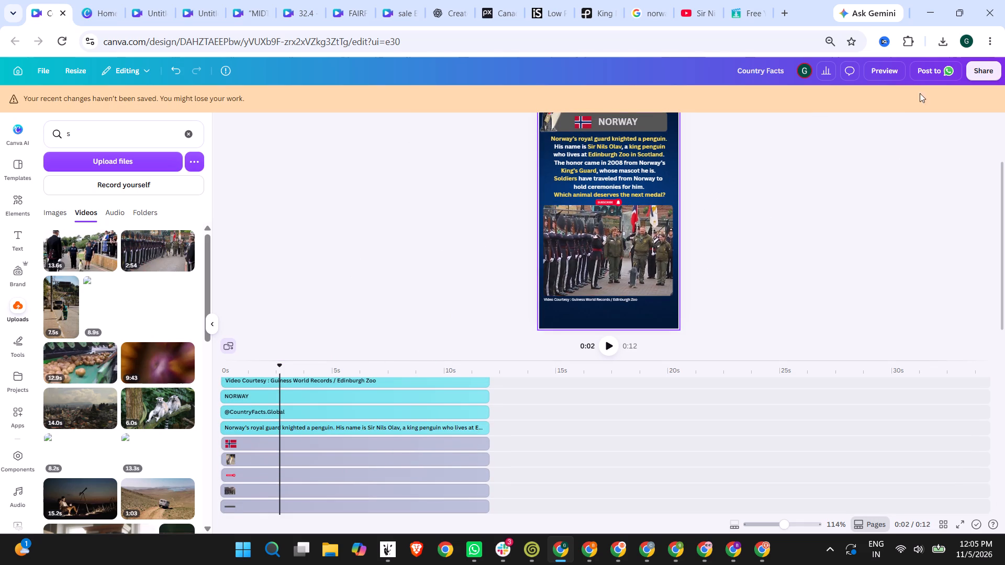
# Preview the Short repeatedly and compare the penguin picture's playback rendering with its appearance in the design.
pyautogui.click(891, 69)
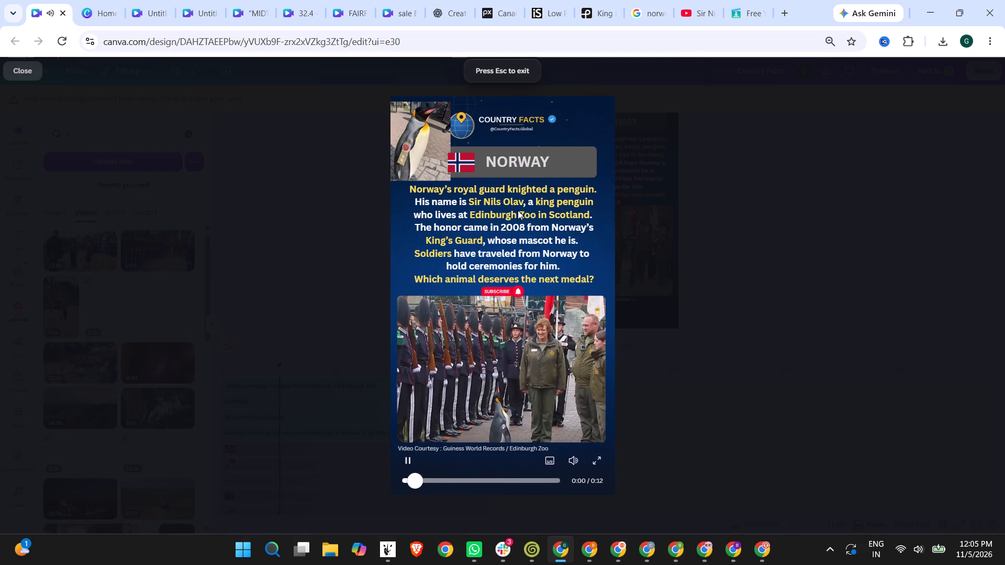
pyautogui.click(793, 221)
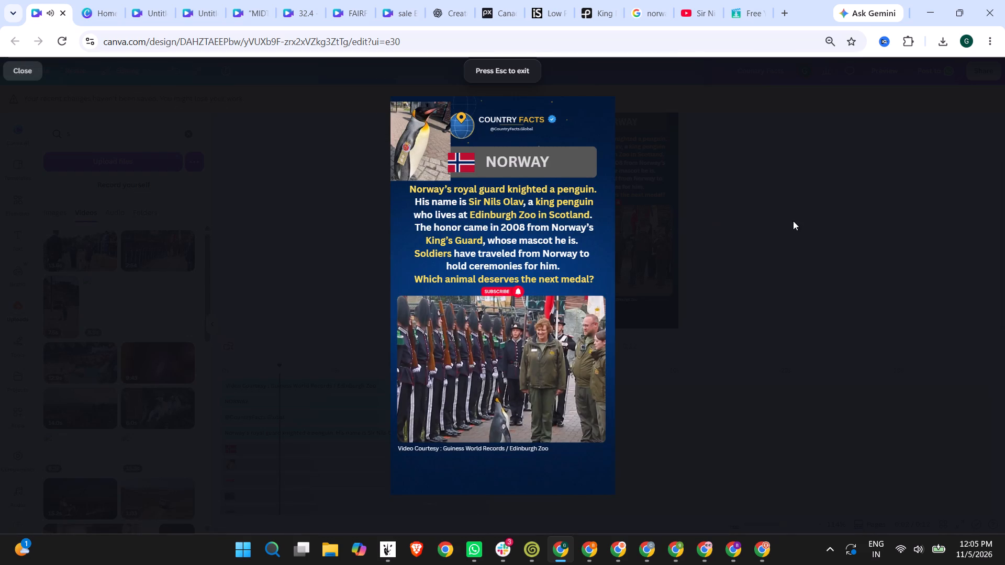
pyautogui.scroll(10, 383, 431)
pyautogui.click(269, 461)
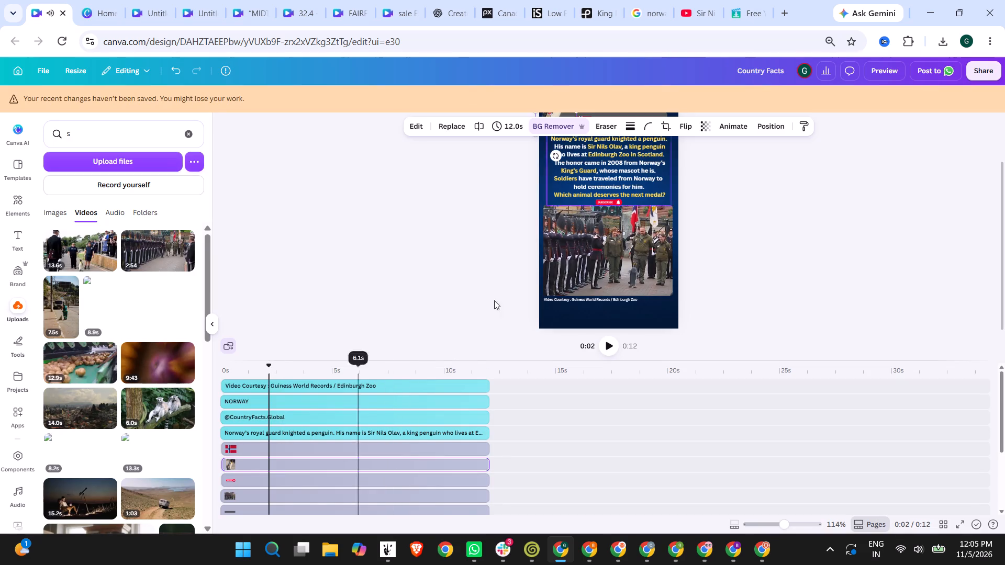
pyautogui.scroll(3, 479, 234)
pyautogui.scroll(4, 530, 227)
pyautogui.click(870, 230)
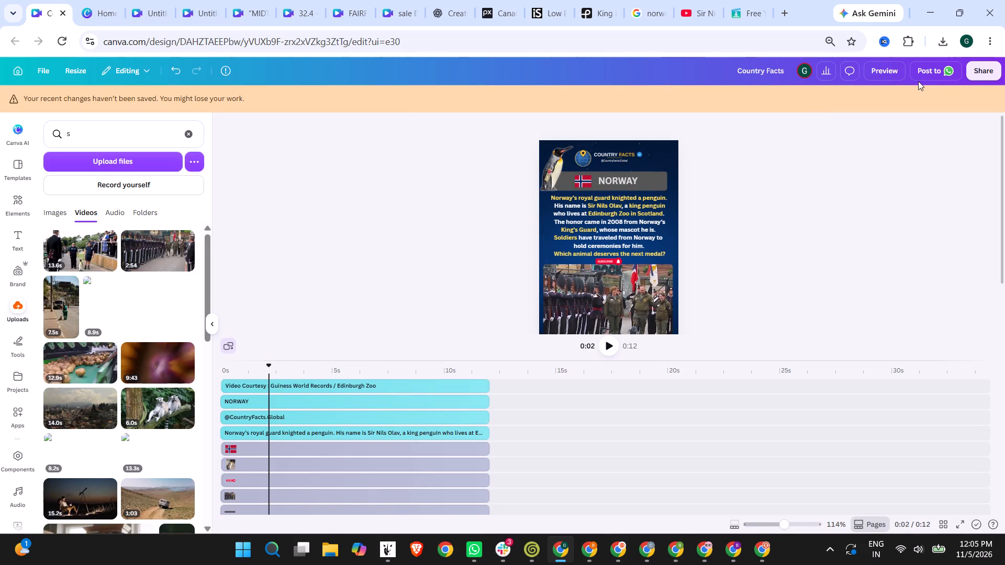
pyautogui.click(895, 69)
pyautogui.click(301, 272)
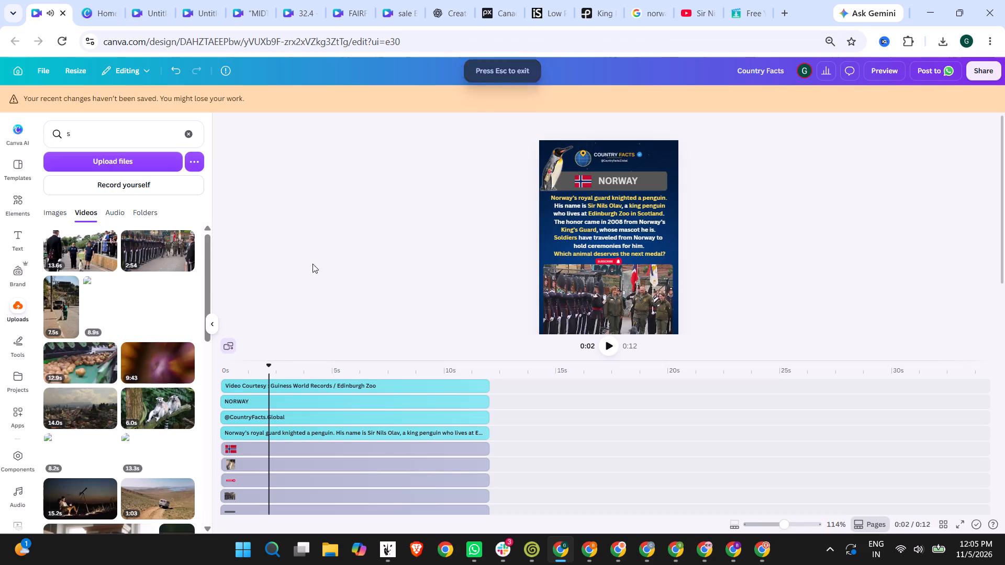
pyautogui.click(64, 45)
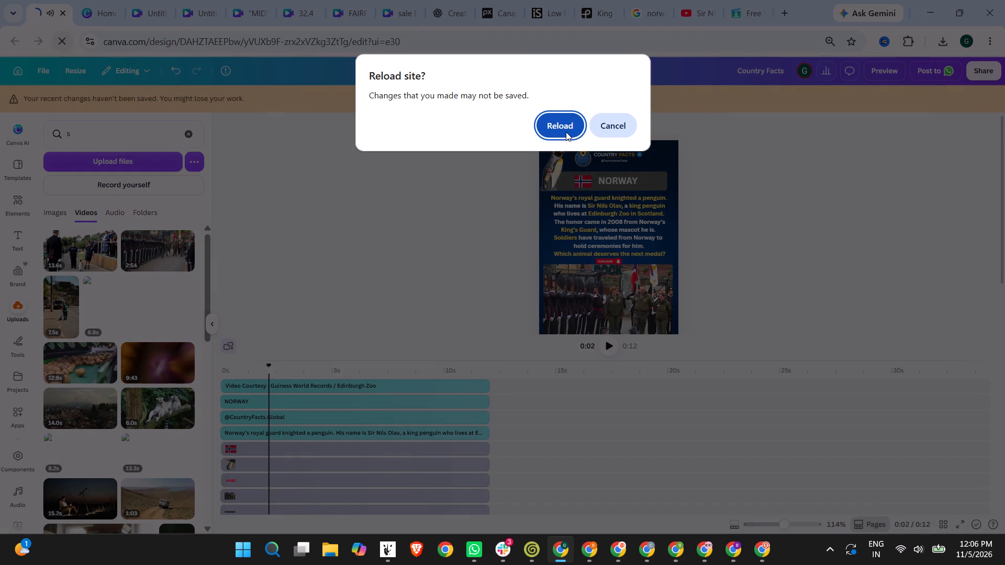
pyautogui.click(609, 129)
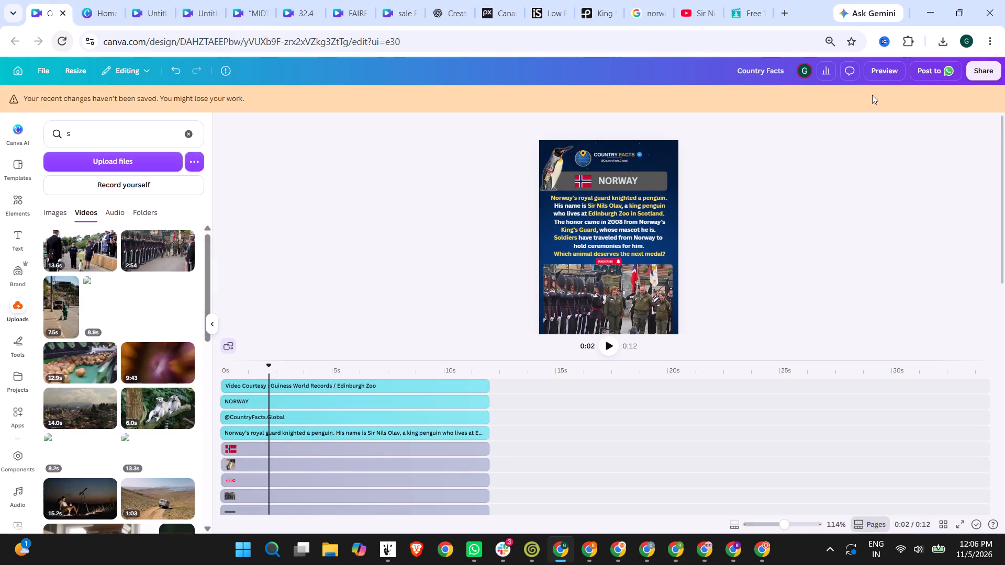
pyautogui.click(879, 76)
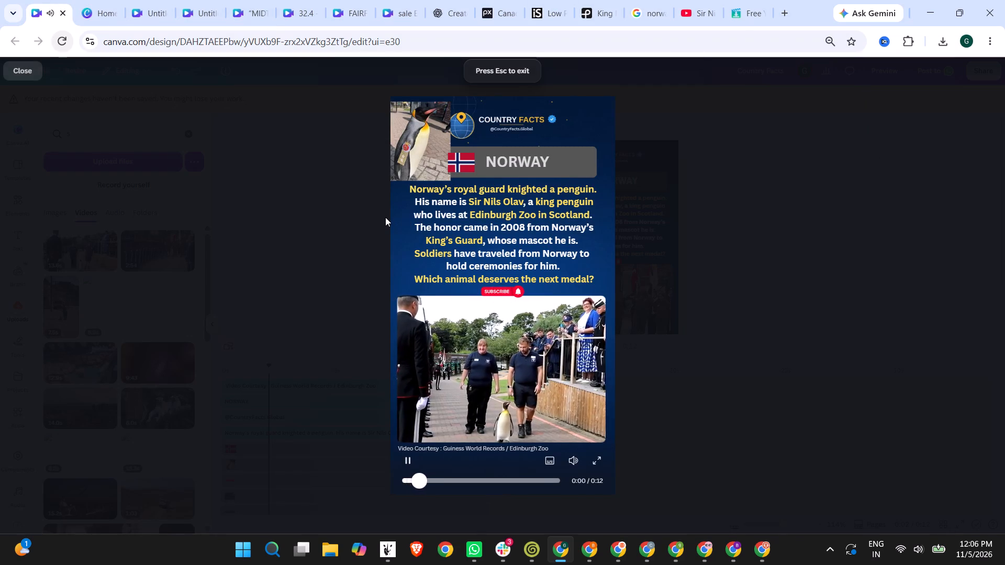
pyautogui.click(385, 217)
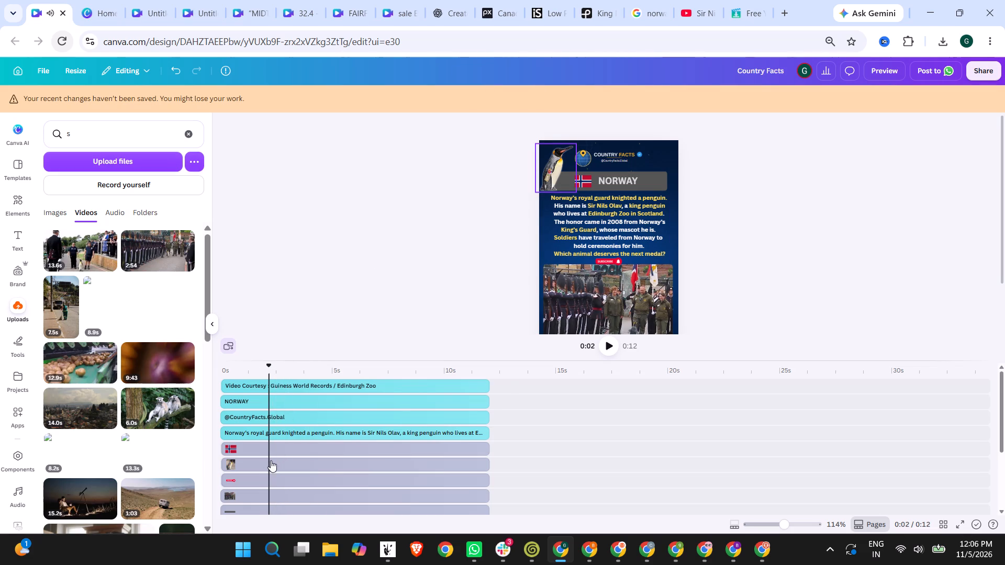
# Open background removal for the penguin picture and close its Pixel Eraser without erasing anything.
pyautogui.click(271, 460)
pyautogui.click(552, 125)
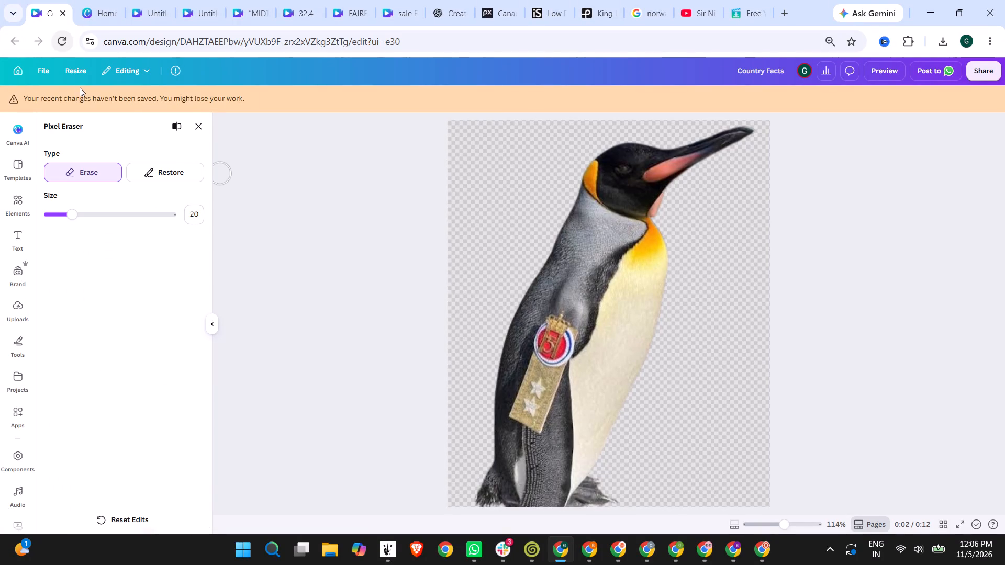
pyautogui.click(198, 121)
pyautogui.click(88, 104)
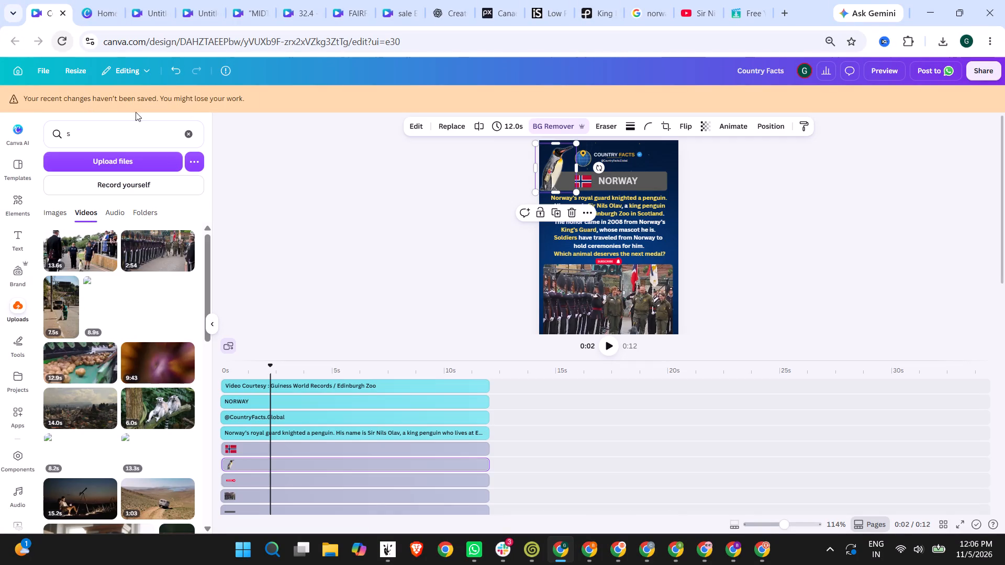
# Examine the timeline tracks down to the background page and audio for matching clip lengths.
pyautogui.click(320, 240)
pyautogui.scroll(-13, 403, 290)
pyautogui.scroll(-3, 434, 433)
pyautogui.scroll(1, 434, 435)
pyautogui.scroll(-1, 434, 436)
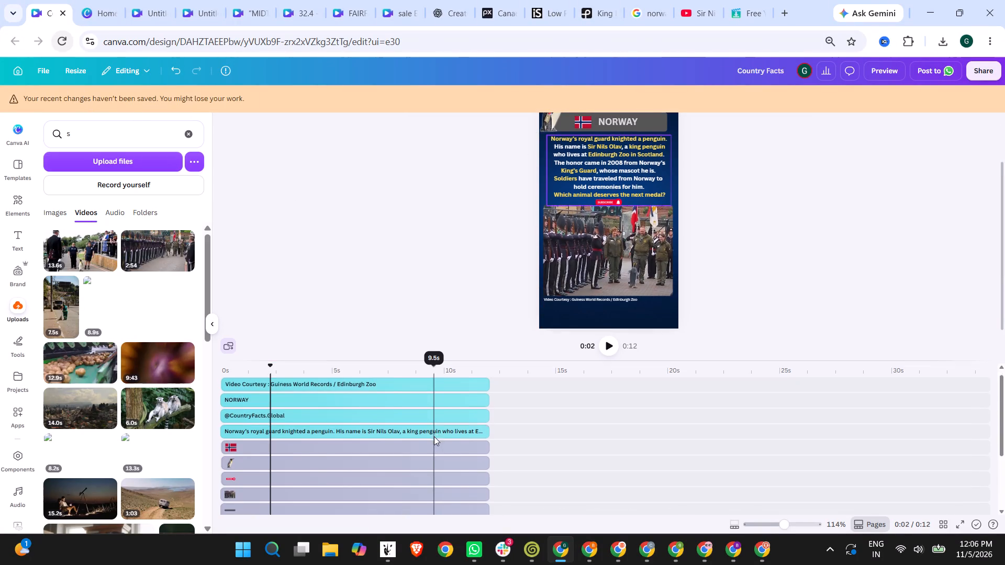
pyautogui.scroll(-1, 434, 436)
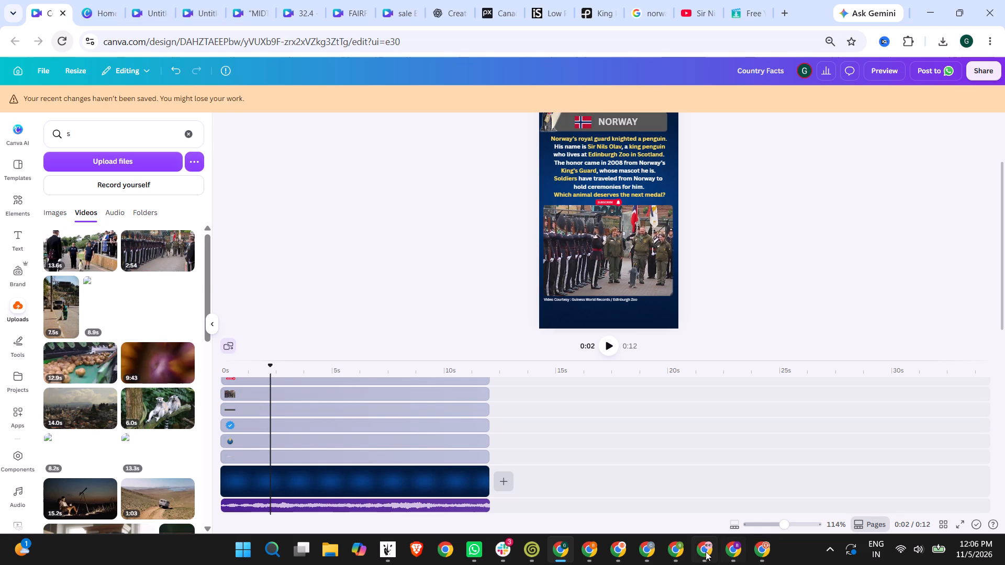
# Switch to YouTube Studio and refresh the Country Facts channel's realtime performance report.
pyautogui.click(647, 551)
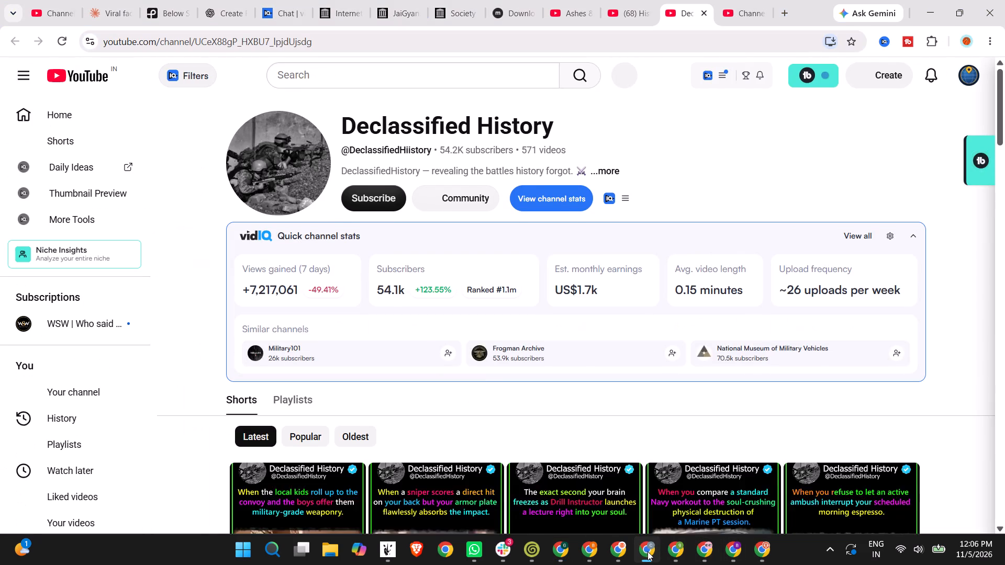
pyautogui.click(647, 551)
pyautogui.click(647, 551)
pyautogui.click(732, 0)
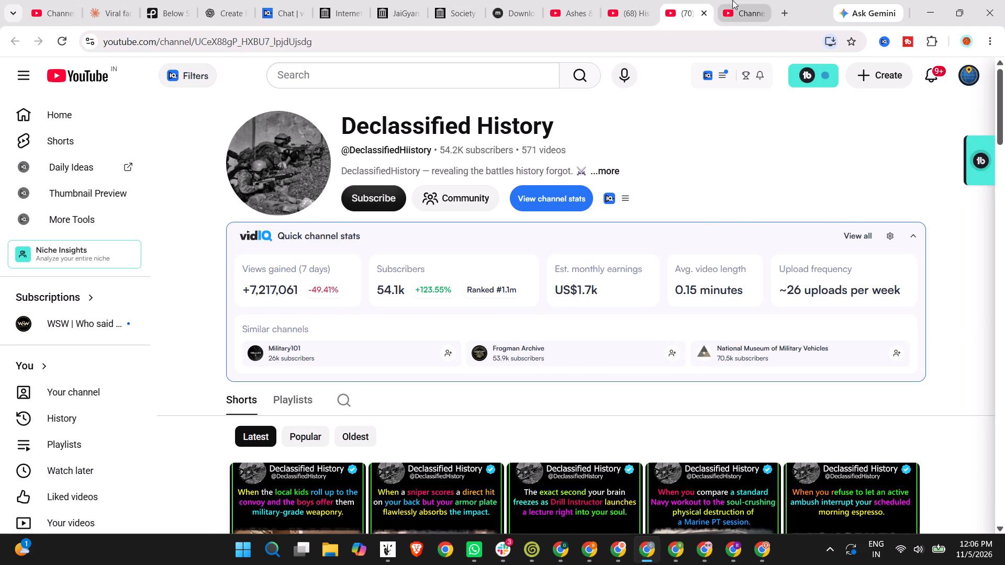
pyautogui.scroll(6, 698, 336)
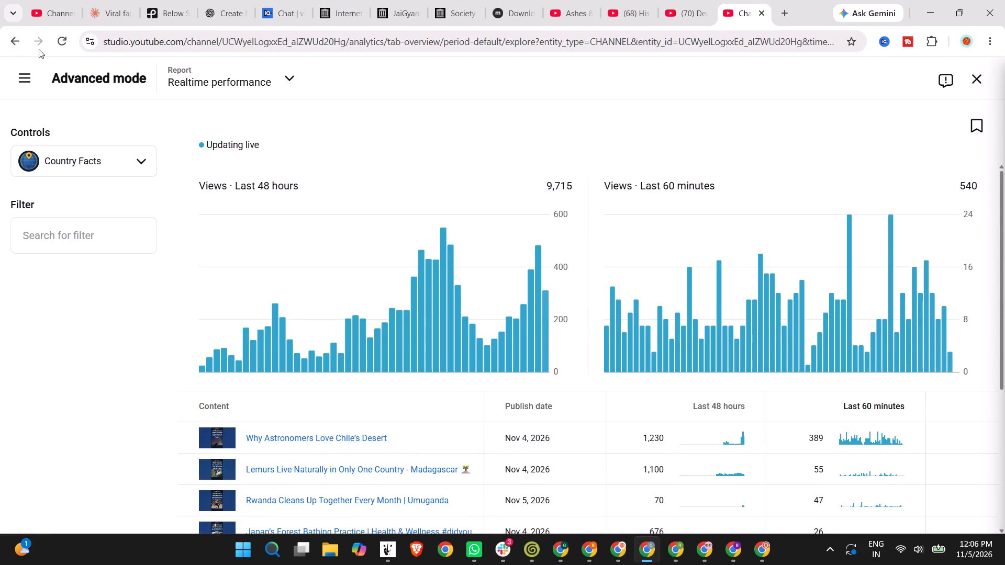
pyautogui.click(62, 43)
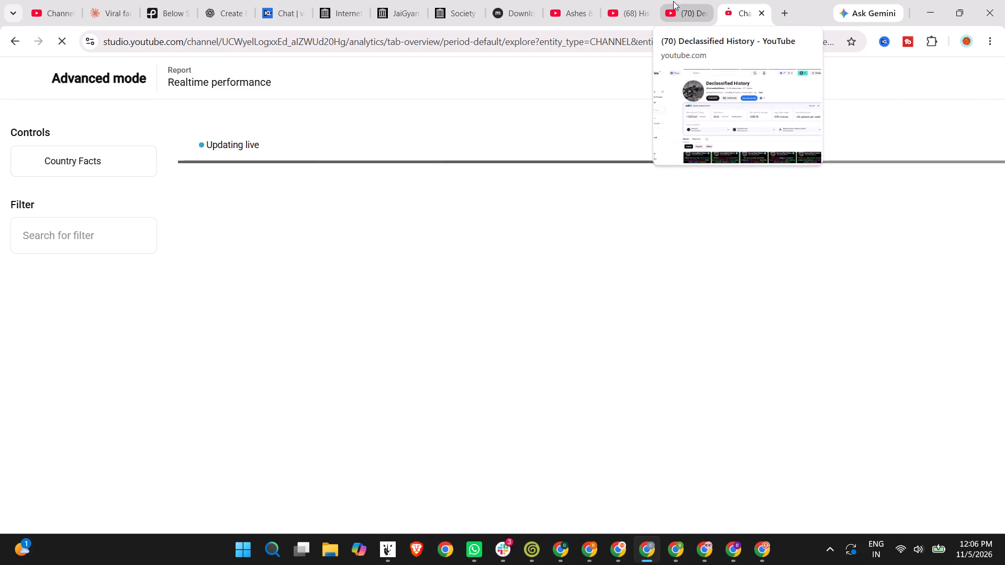
pyautogui.click(930, 2)
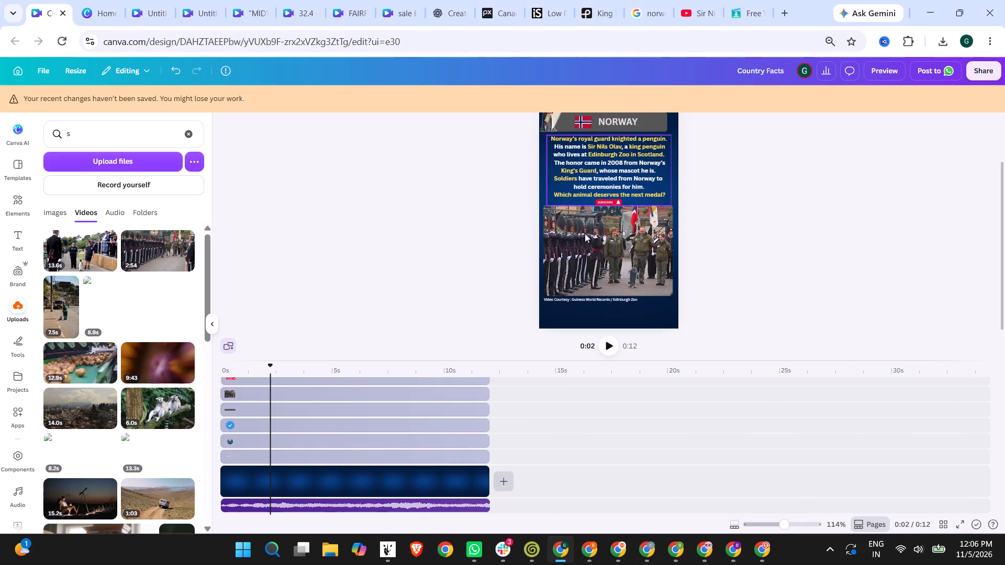
# Preview the full Short again to check the penguin picture and the Sir Nils Olav footage.
pyautogui.scroll(2, 497, 270)
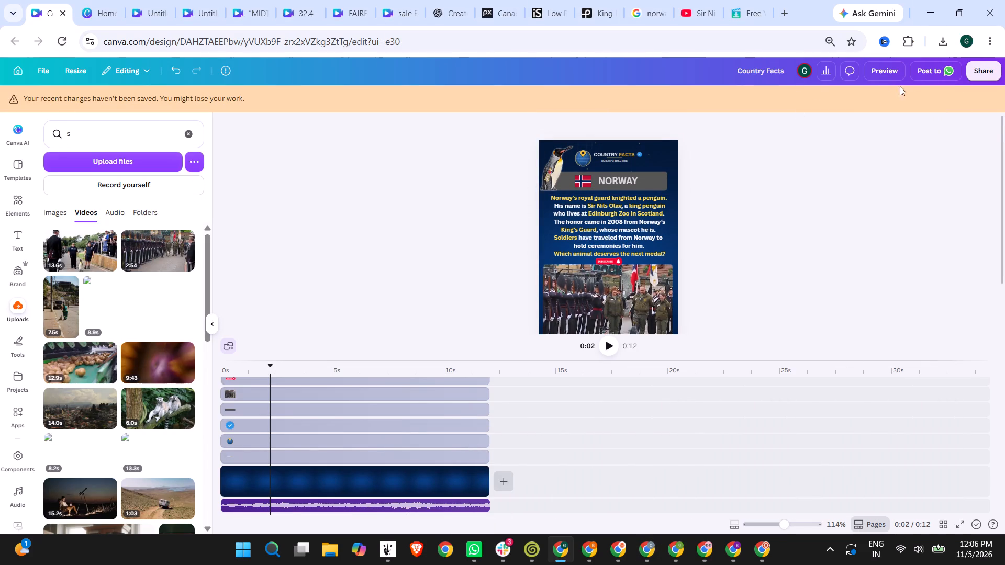
pyautogui.click(899, 74)
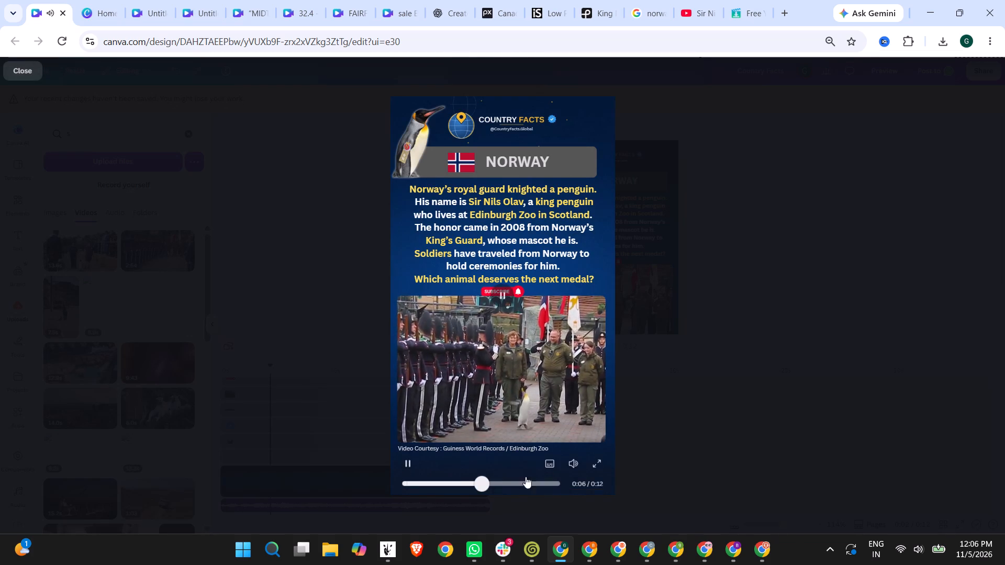
pyautogui.click(400, 462)
pyautogui.click(405, 462)
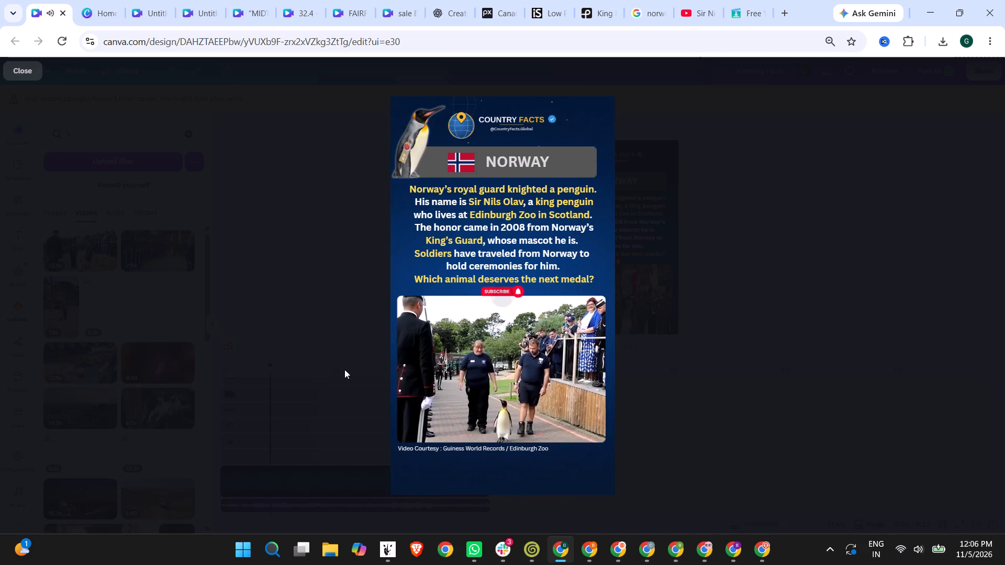
pyautogui.click(330, 355)
# Try to download the Short as a 1080p MP4 video and delete the improperly uploaded penguin picture from the design.
pyautogui.click(977, 61)
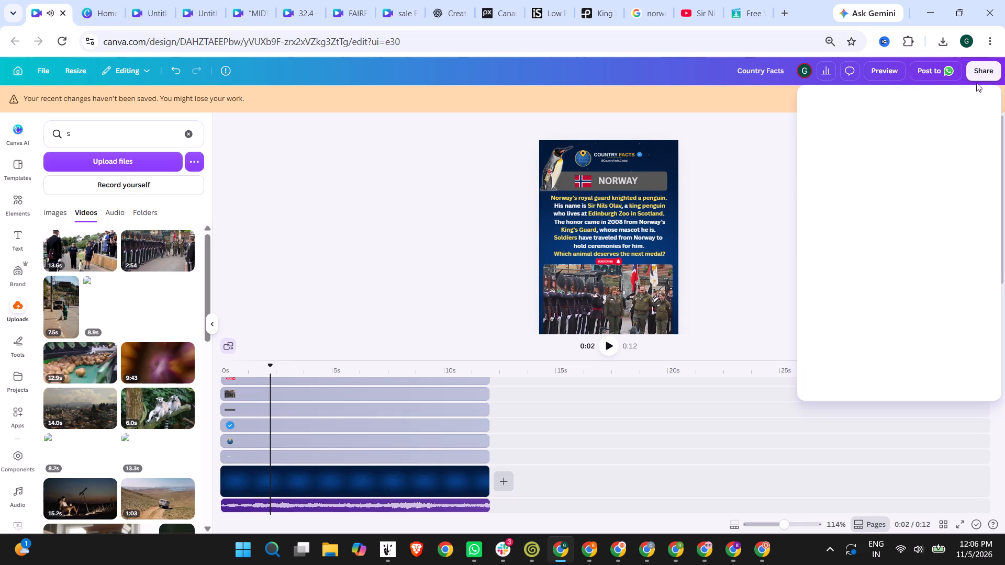
pyautogui.click(839, 299)
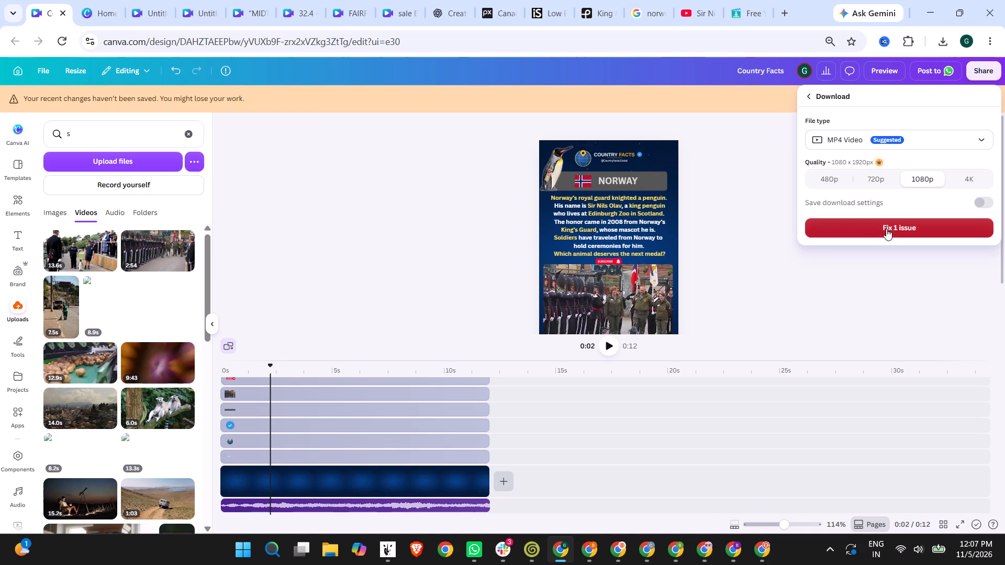
pyautogui.click(886, 229)
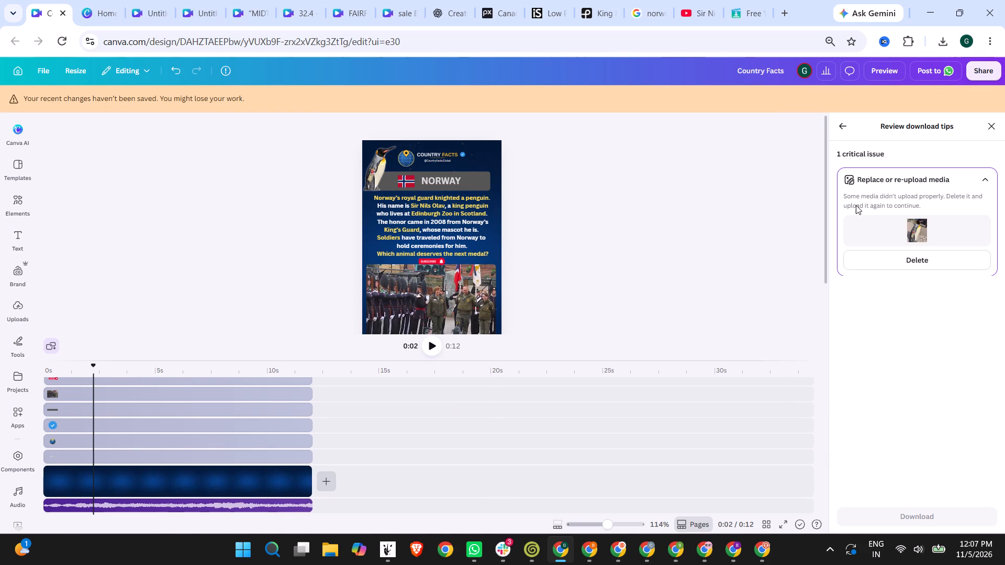
pyautogui.click(919, 256)
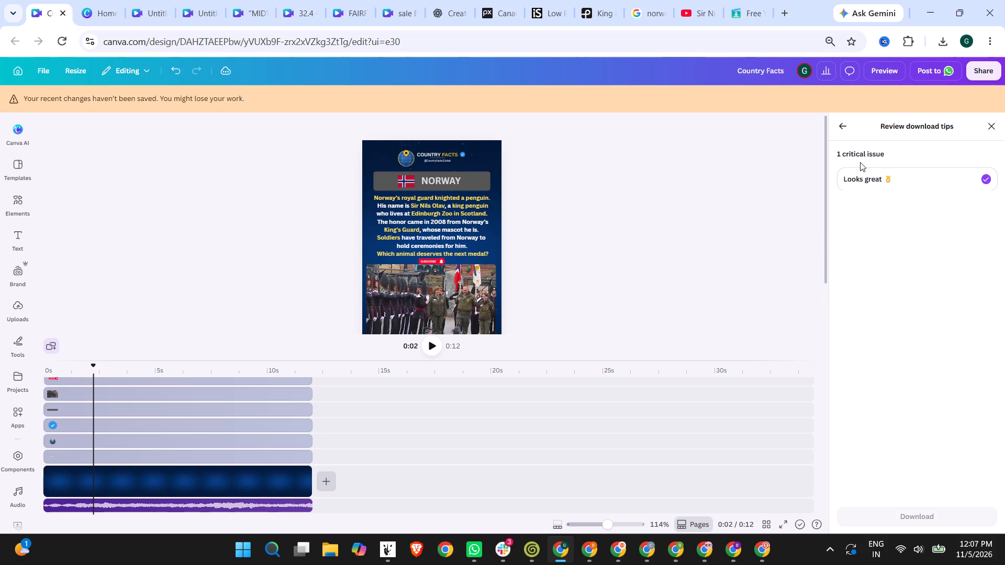
pyautogui.click(1001, 127)
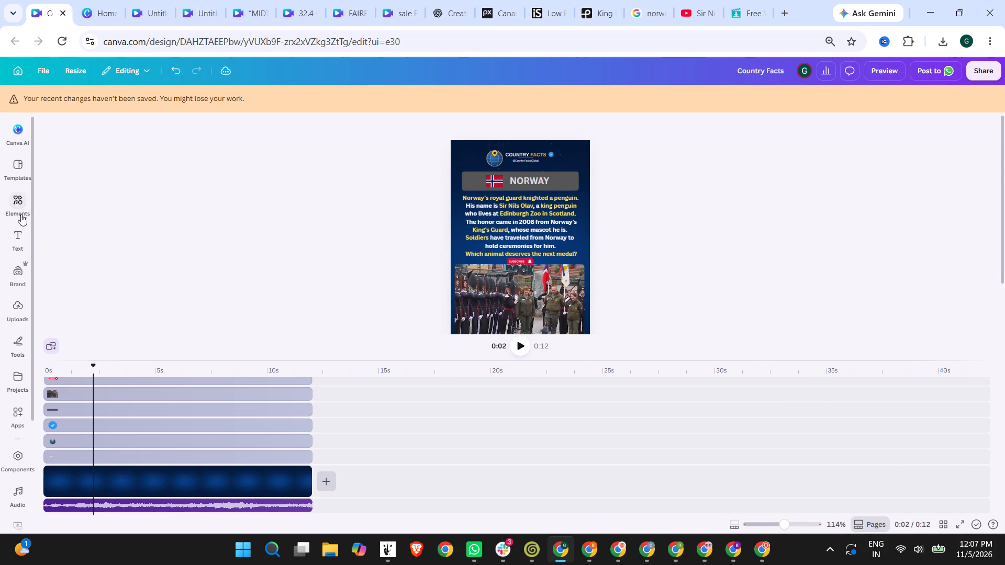
# Return to the Google Images results for "Sir Nils Olav, a king penguin" and examine penguin photos for a replacement picture.
pyautogui.click(14, 306)
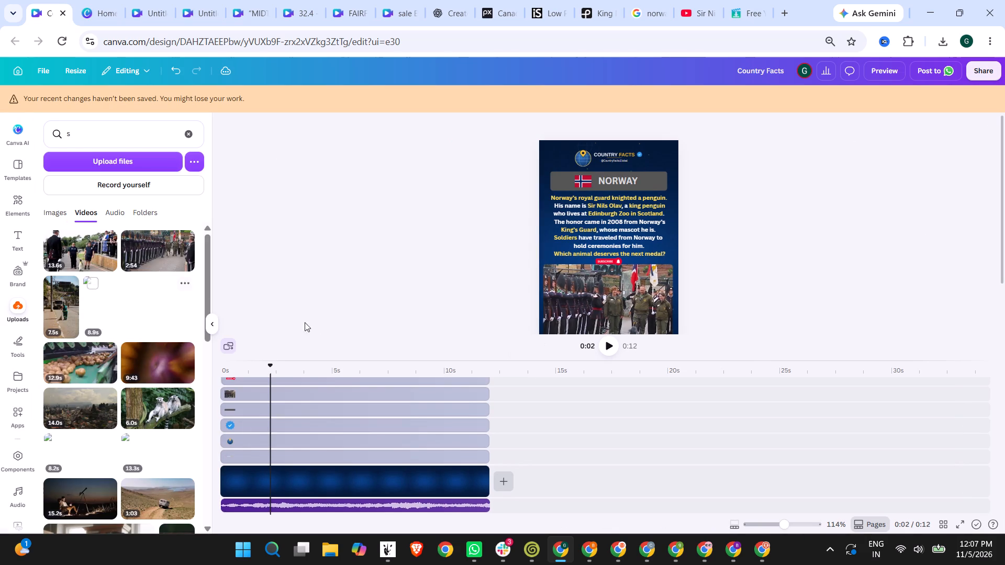
pyautogui.scroll(4, 304, 411)
pyautogui.click(652, 0)
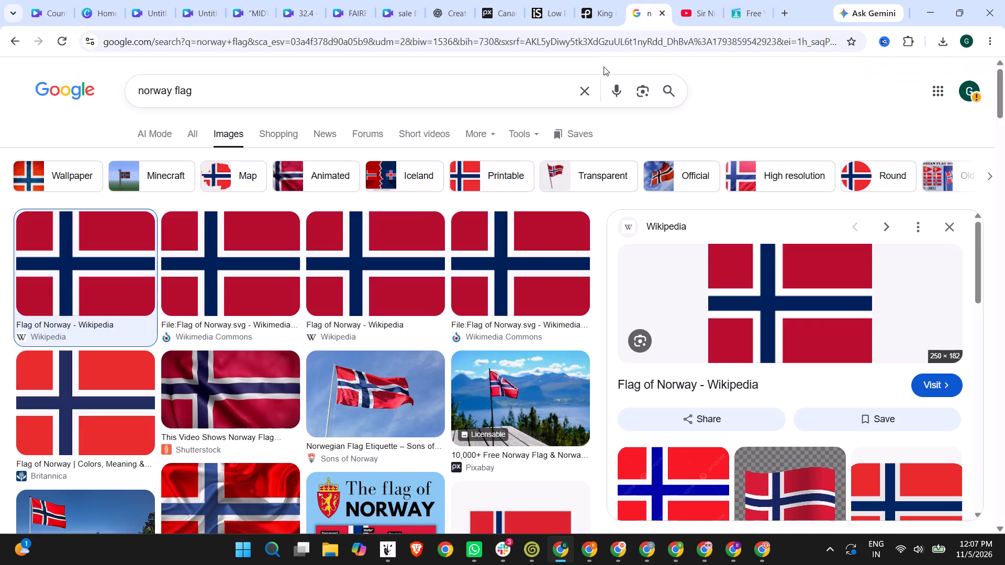
pyautogui.click(18, 34)
pyautogui.click(19, 35)
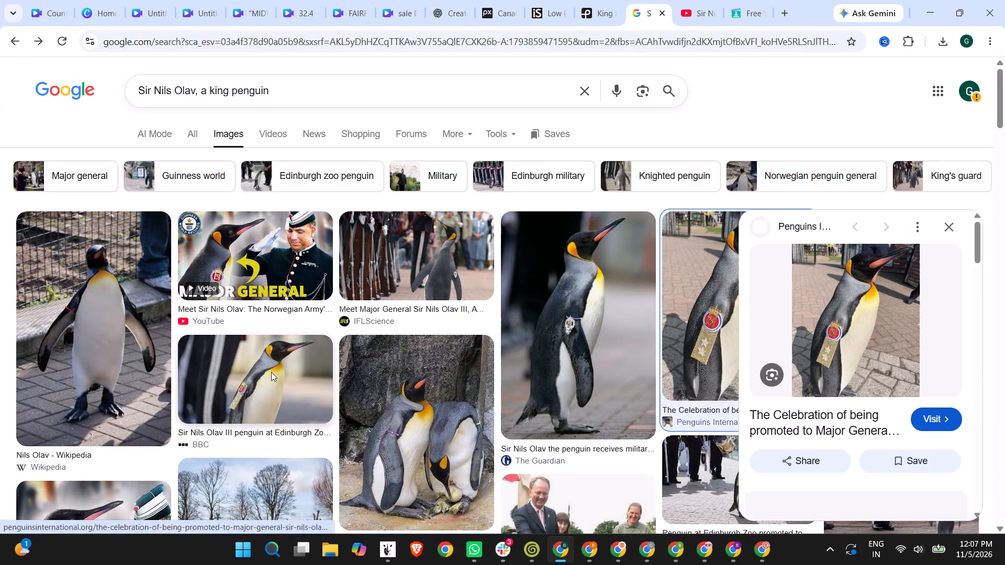
pyautogui.scroll(-3, 247, 246)
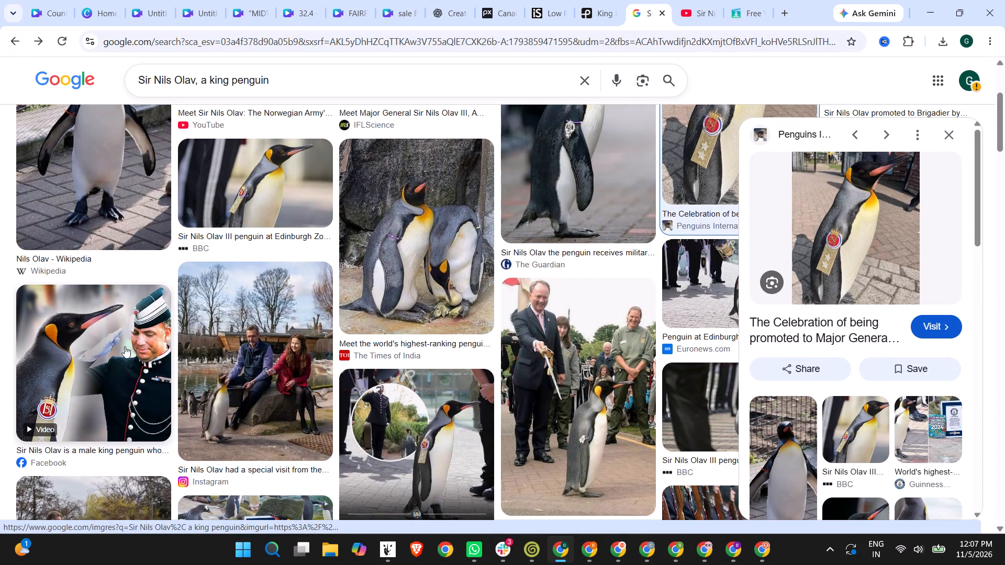
pyautogui.scroll(-4, 125, 346)
pyautogui.scroll(3, 451, 348)
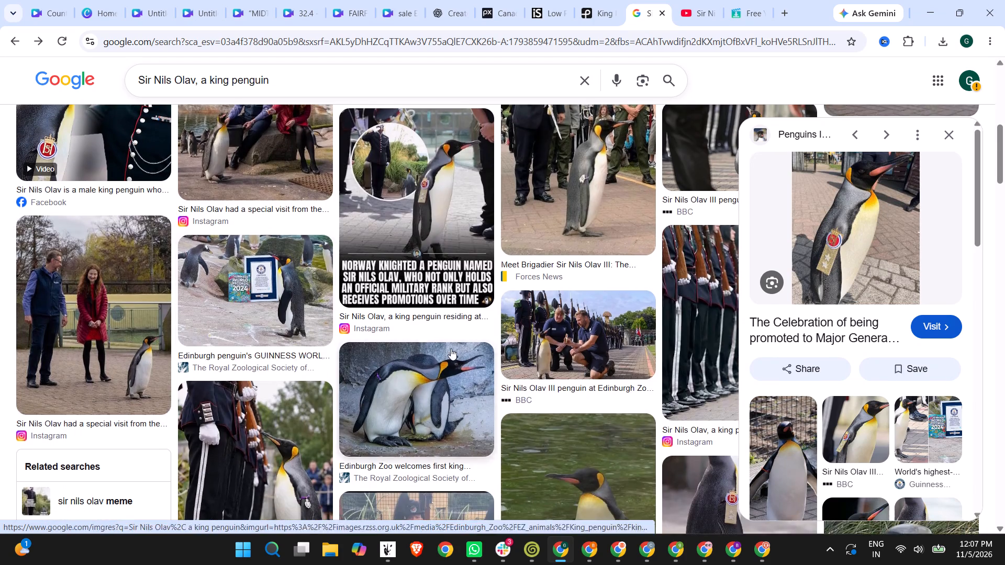
pyautogui.scroll(2, 451, 348)
pyautogui.scroll(1, 382, 339)
pyautogui.click(273, 321)
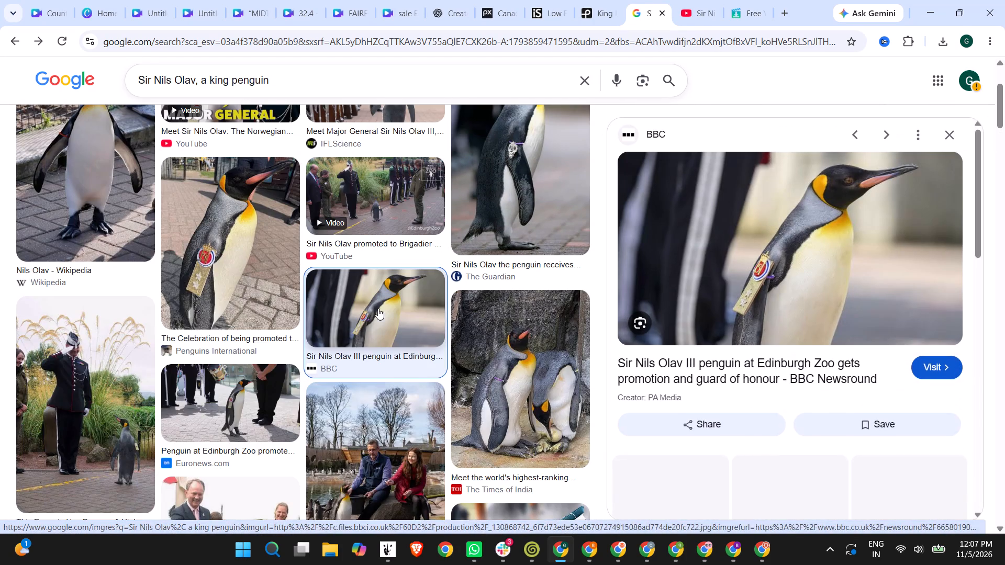
pyautogui.scroll(3, 502, 307)
pyautogui.click(497, 312)
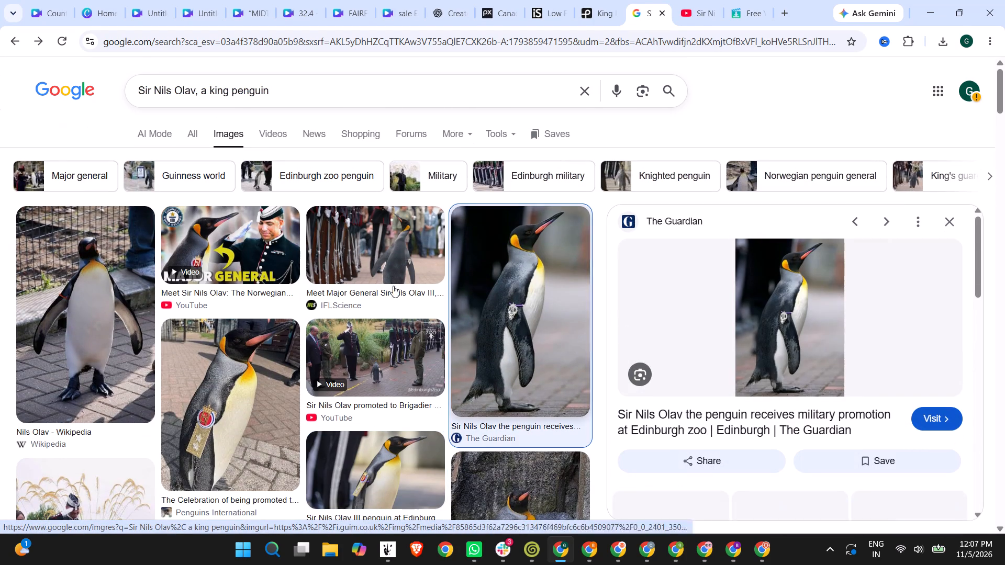
pyautogui.scroll(-4, 408, 334)
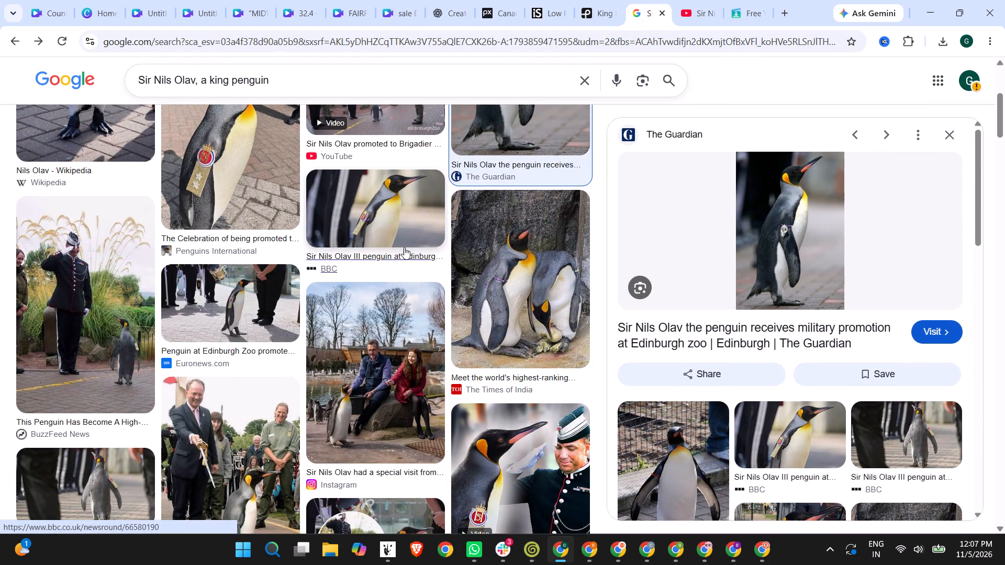
# Find the Penguins International close-up of the king penguin wearing its medal in the image results and copy the image.
pyautogui.scroll(-3, 846, 379)
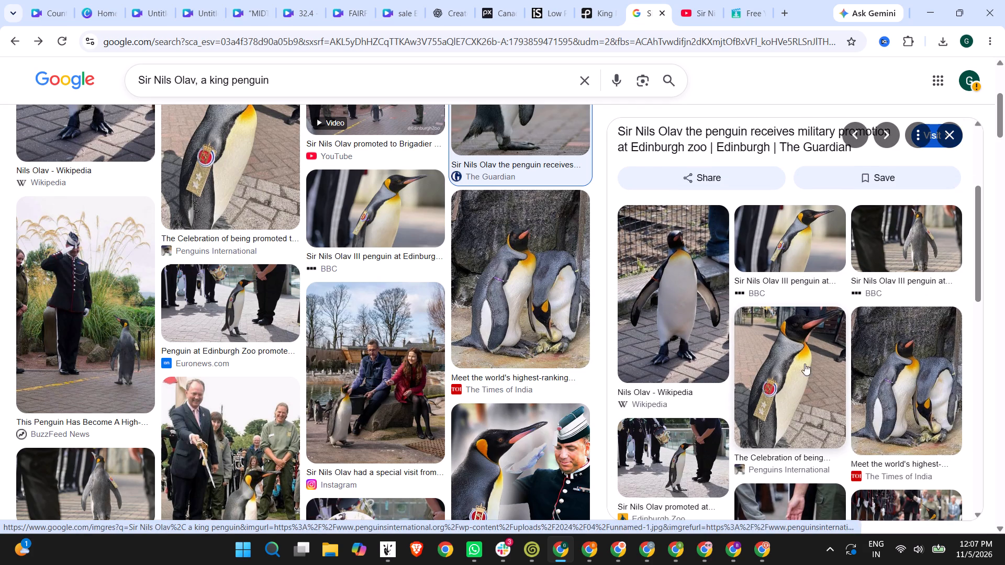
pyautogui.click(804, 372)
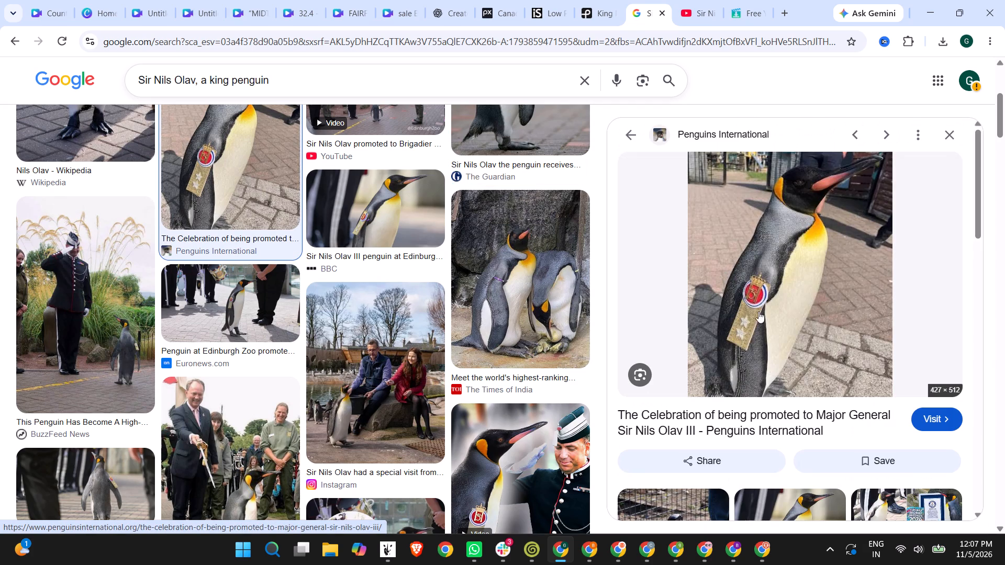
pyautogui.scroll(-4, 820, 343)
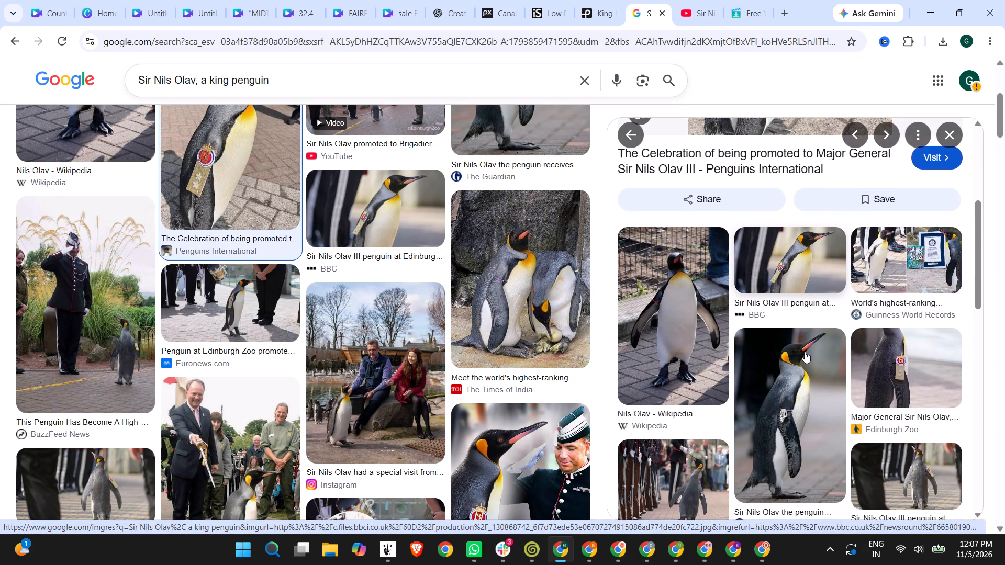
pyautogui.scroll(4, 805, 352)
pyautogui.rightClick(781, 267)
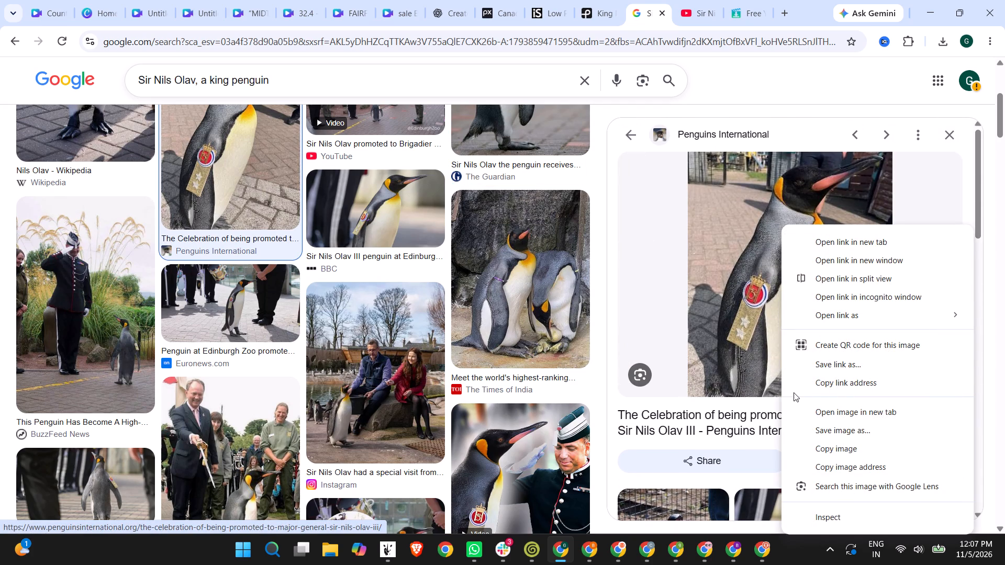
pyautogui.click(830, 450)
# Switch to the Country Facts design in Canva and paste the copied penguin picture onto the Norway page.
pyautogui.click(157, 0)
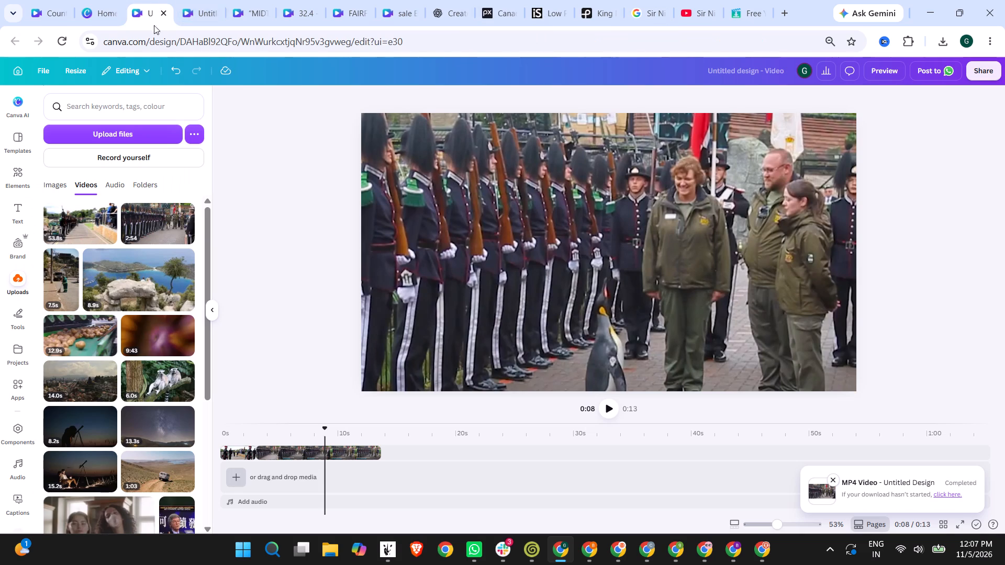
pyautogui.scroll(-3, 311, 435)
pyautogui.scroll(4, 348, 466)
pyautogui.click(106, 0)
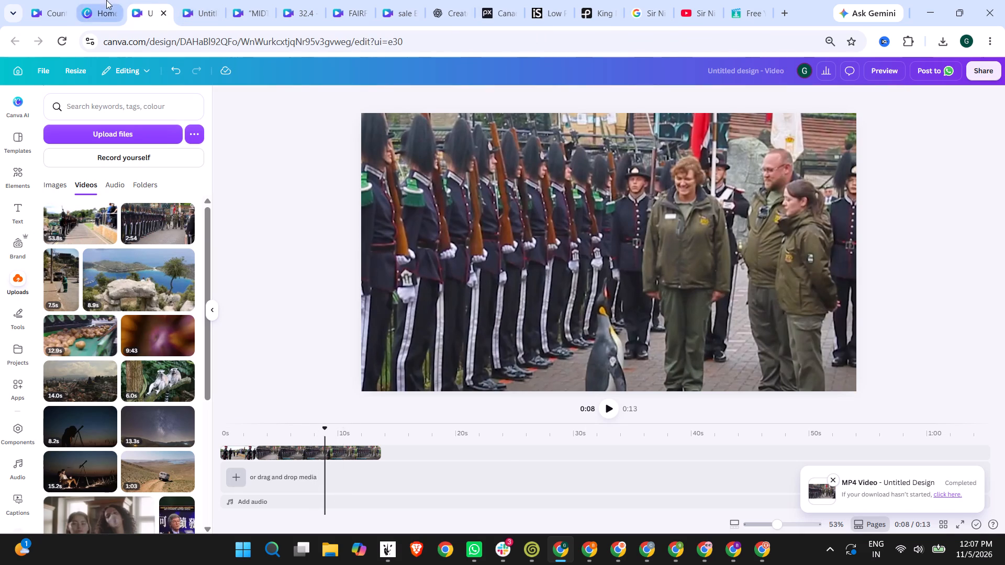
pyautogui.click(36, 1)
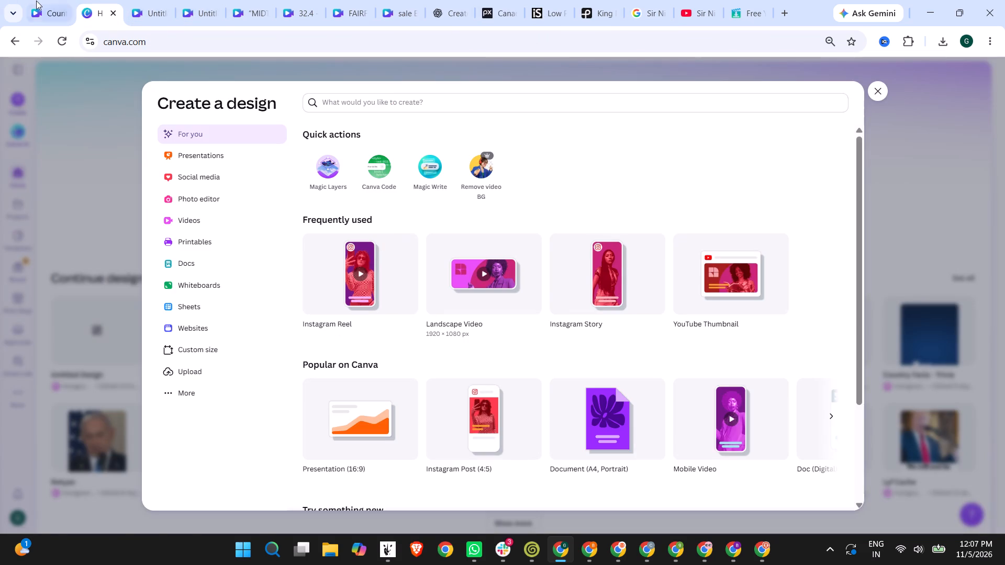
pyautogui.scroll(4, 299, 419)
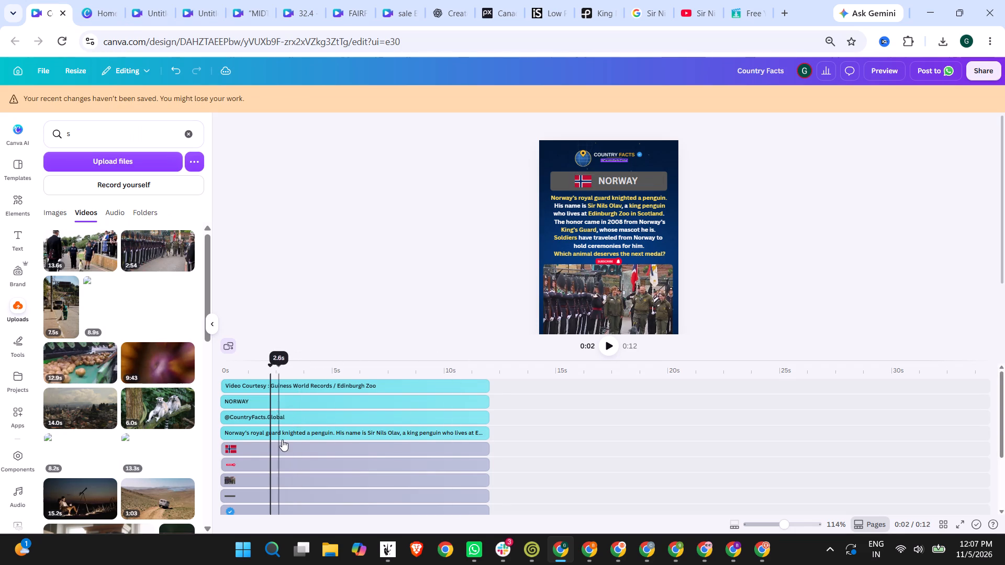
pyautogui.click(286, 455)
pyautogui.hotkey('ctrl', 'v')
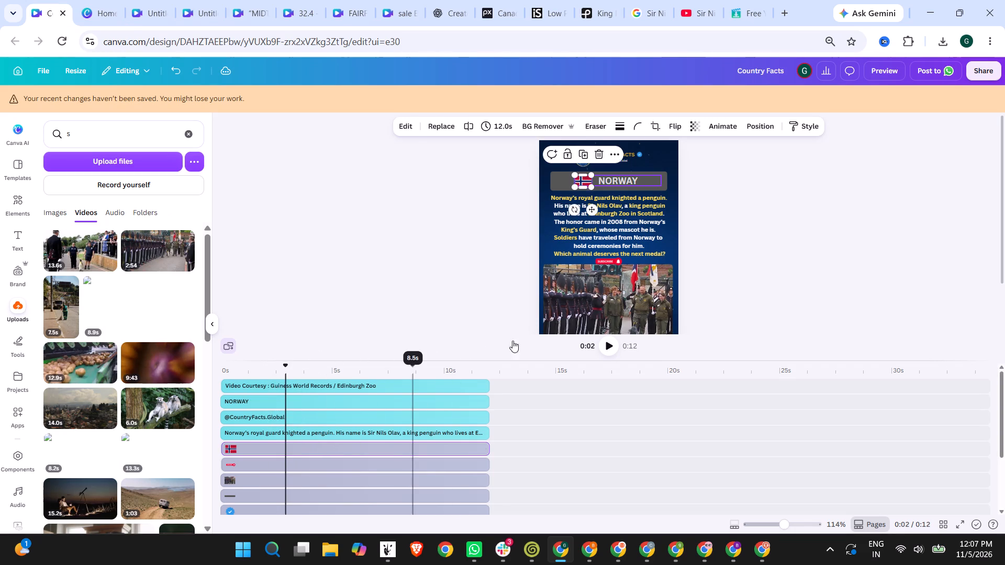
# Shrink the pasted penguin picture and place it in the page's upper-left corner, beside the Country Facts logo.
pyautogui.scroll(2, 733, 288)
pyautogui.moveTo(619, 280); pyautogui.dragTo(569, 191)
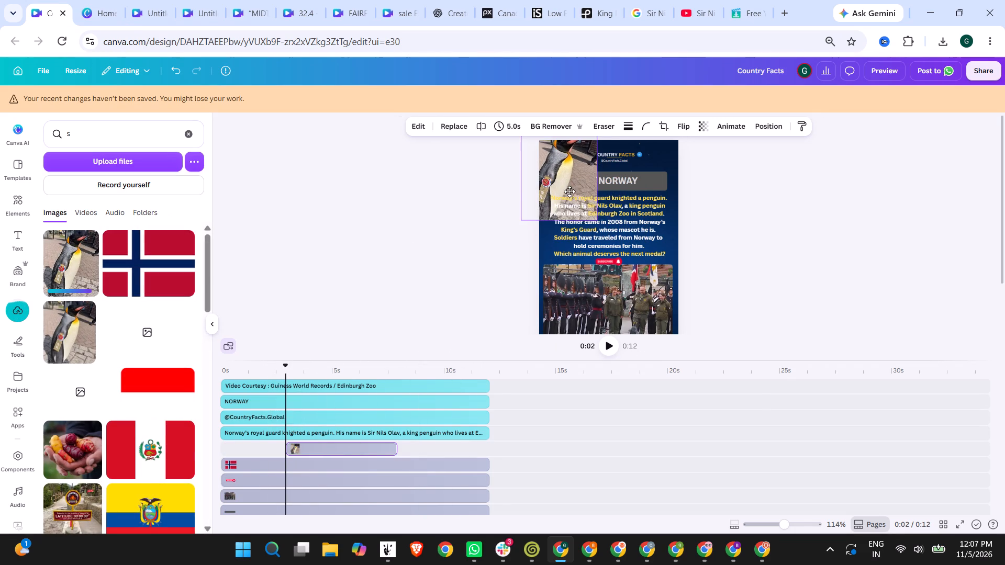
pyautogui.moveTo(569, 191); pyautogui.dragTo(570, 191)
pyautogui.moveTo(598, 221); pyautogui.dragTo(557, 175)
pyautogui.scroll(3, 791, 254)
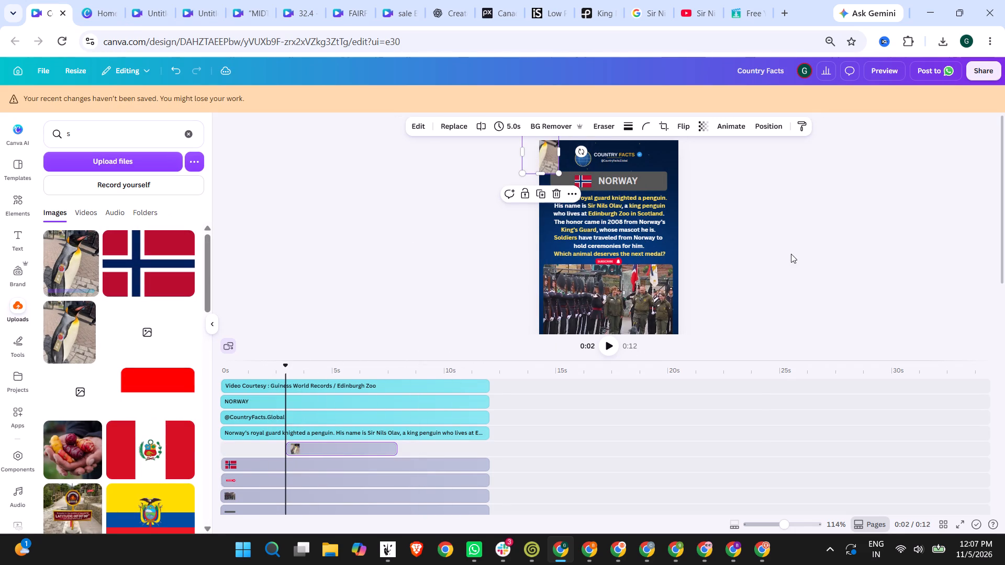
pyautogui.moveTo(551, 159); pyautogui.dragTo(569, 172)
# Apply the BG Remover to the penguin picture in the page's upper-left corner.
pyautogui.keyDown('ctrl'); pyautogui.scroll(9, 631, 210); pyautogui.keyUp('ctrl')
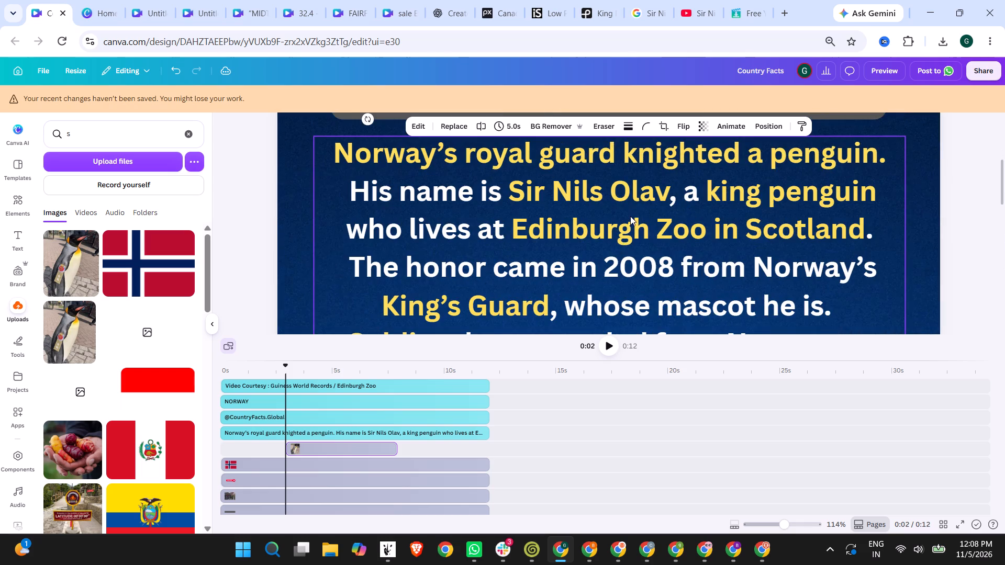
pyautogui.keyDown('ctrl'); pyautogui.scroll(-4, 621, 231); pyautogui.keyUp('ctrl')
pyautogui.scroll(4, 550, 217)
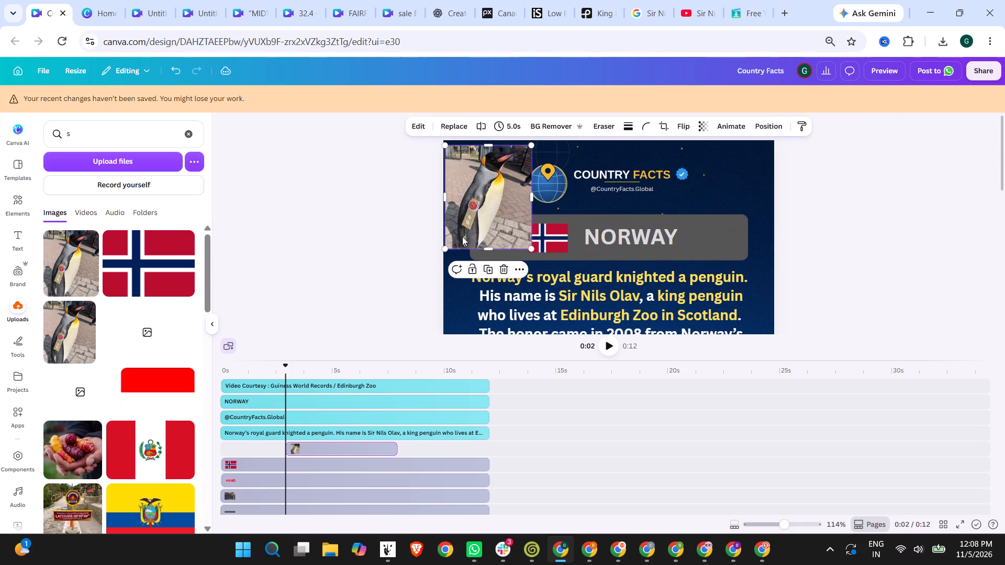
pyautogui.click(551, 123)
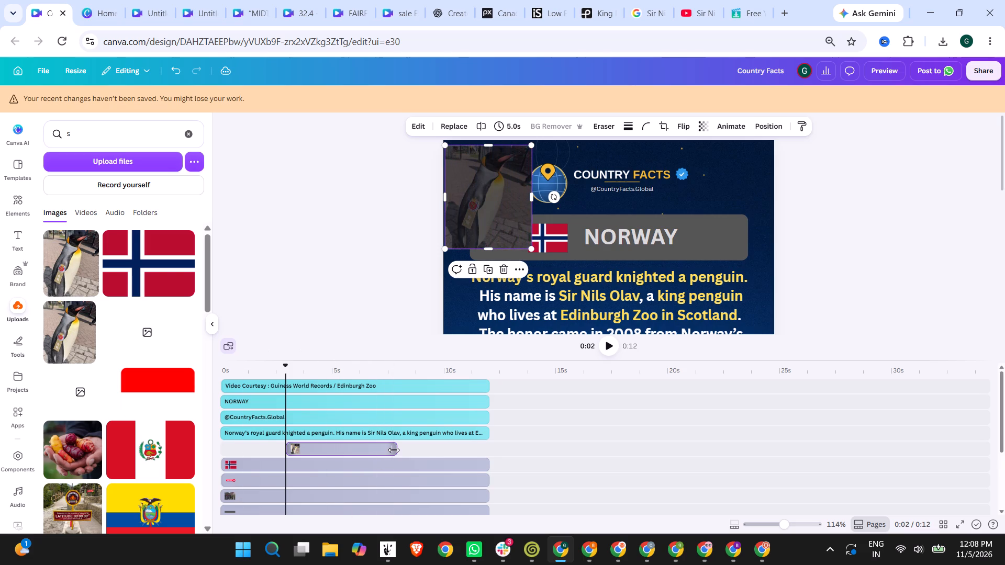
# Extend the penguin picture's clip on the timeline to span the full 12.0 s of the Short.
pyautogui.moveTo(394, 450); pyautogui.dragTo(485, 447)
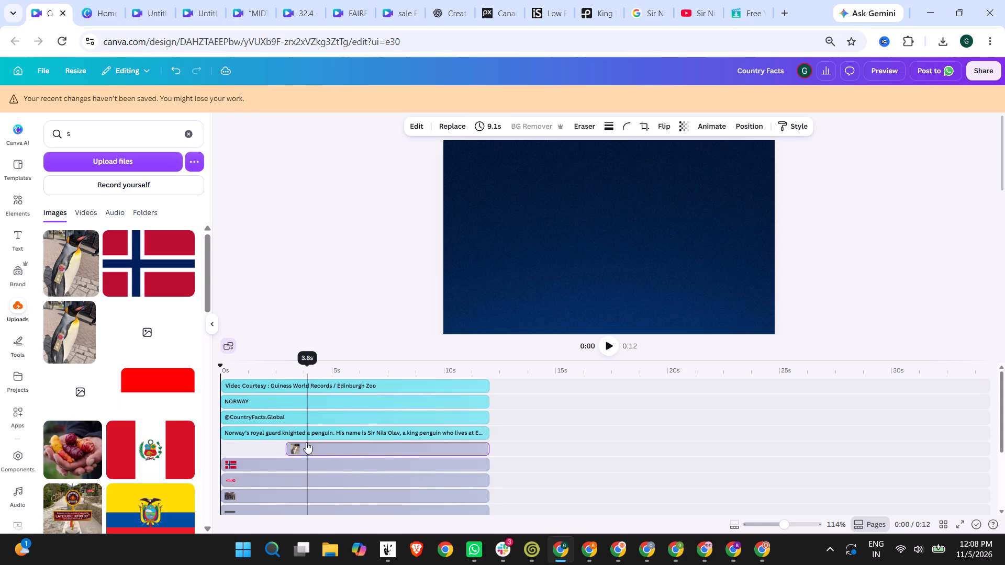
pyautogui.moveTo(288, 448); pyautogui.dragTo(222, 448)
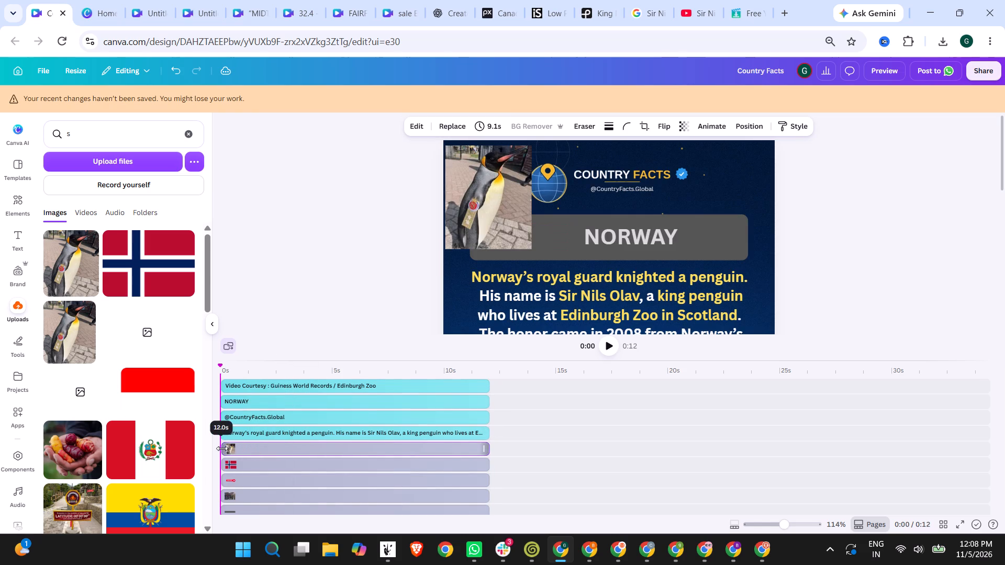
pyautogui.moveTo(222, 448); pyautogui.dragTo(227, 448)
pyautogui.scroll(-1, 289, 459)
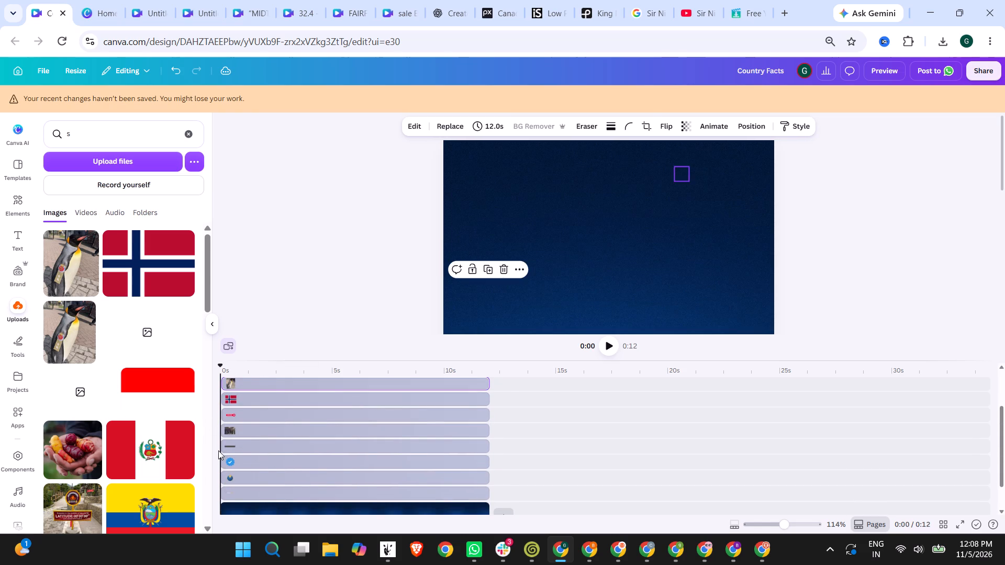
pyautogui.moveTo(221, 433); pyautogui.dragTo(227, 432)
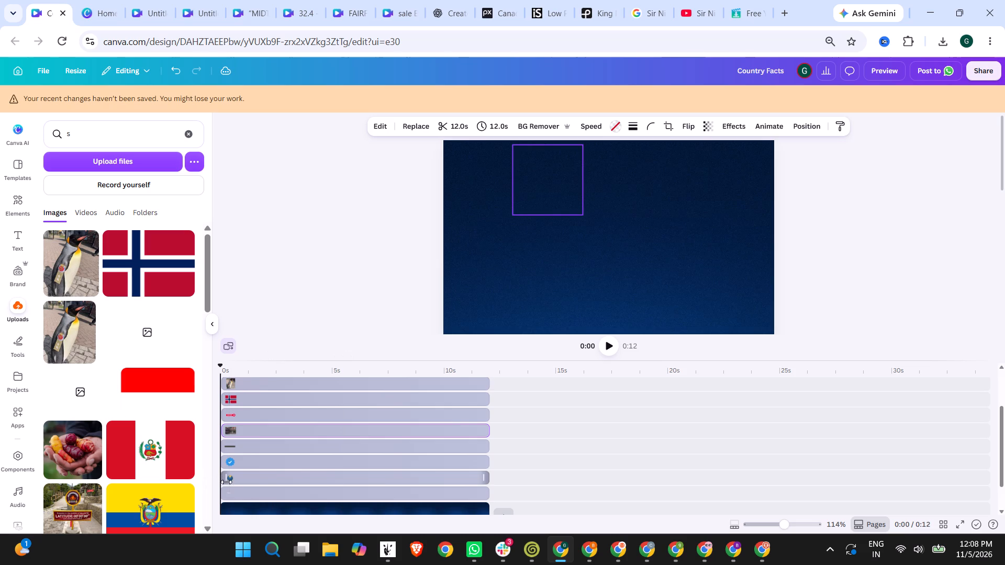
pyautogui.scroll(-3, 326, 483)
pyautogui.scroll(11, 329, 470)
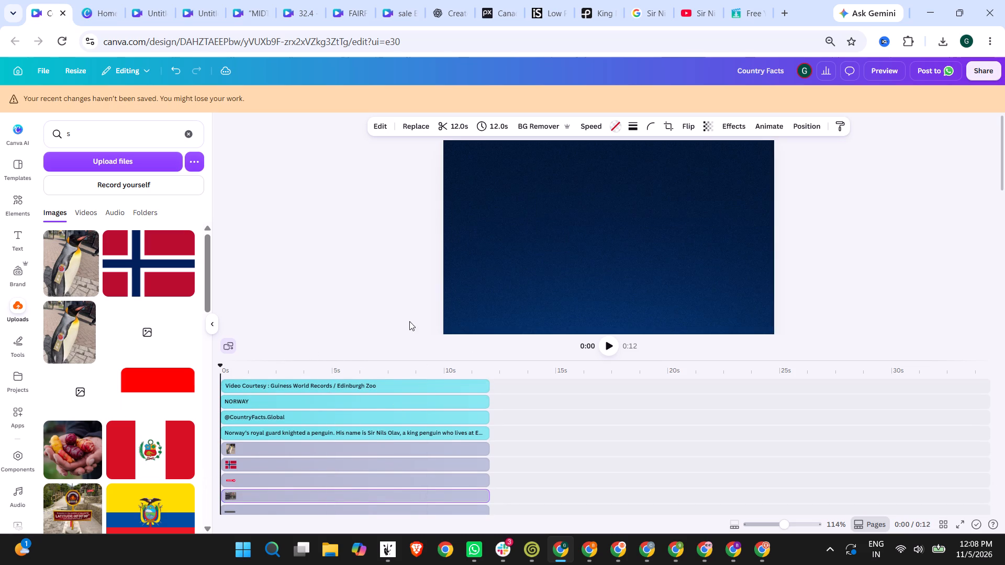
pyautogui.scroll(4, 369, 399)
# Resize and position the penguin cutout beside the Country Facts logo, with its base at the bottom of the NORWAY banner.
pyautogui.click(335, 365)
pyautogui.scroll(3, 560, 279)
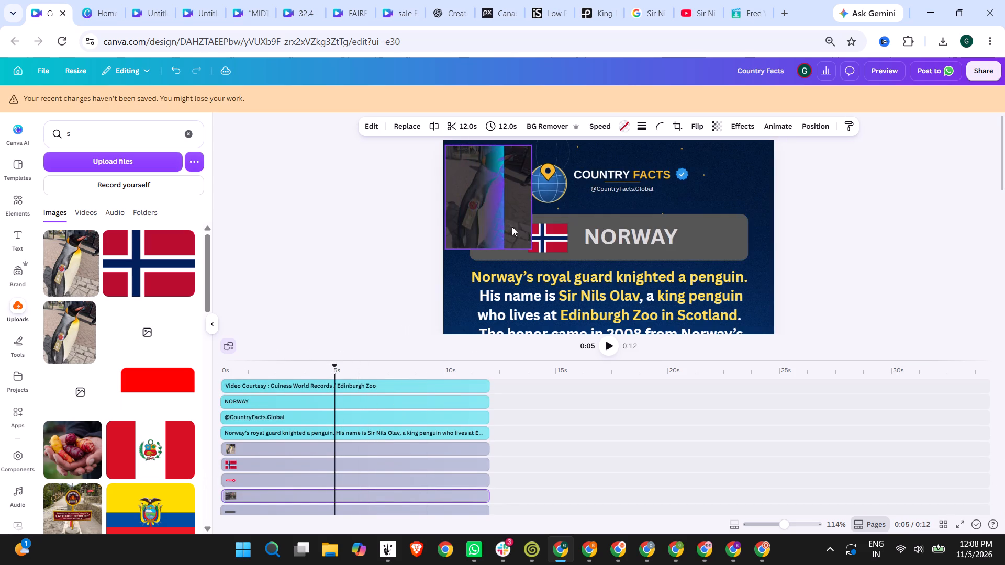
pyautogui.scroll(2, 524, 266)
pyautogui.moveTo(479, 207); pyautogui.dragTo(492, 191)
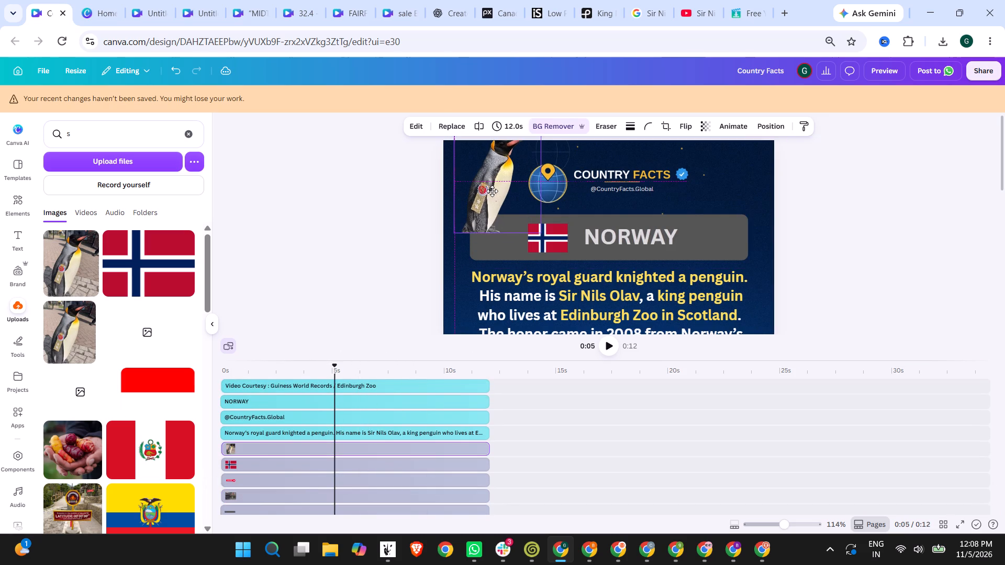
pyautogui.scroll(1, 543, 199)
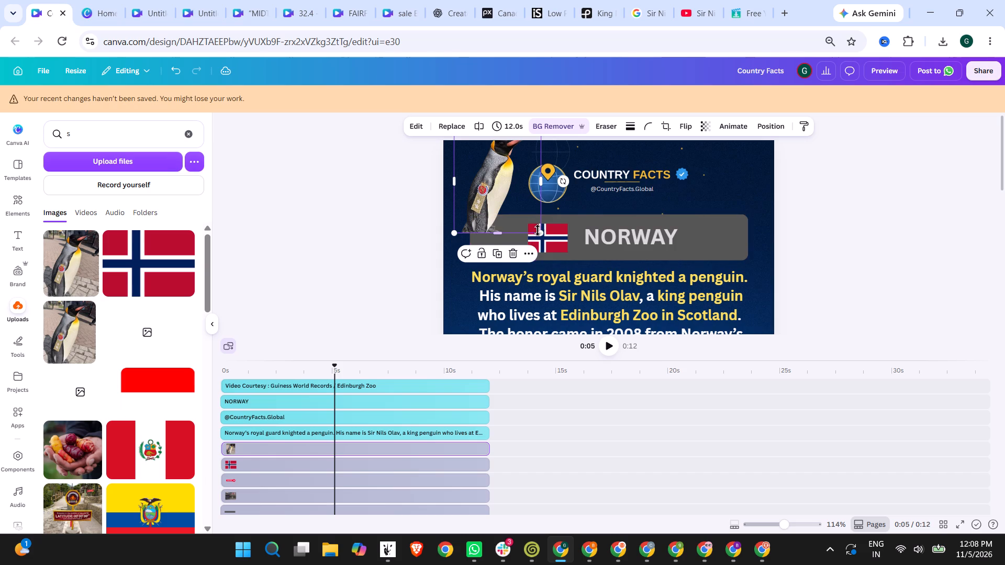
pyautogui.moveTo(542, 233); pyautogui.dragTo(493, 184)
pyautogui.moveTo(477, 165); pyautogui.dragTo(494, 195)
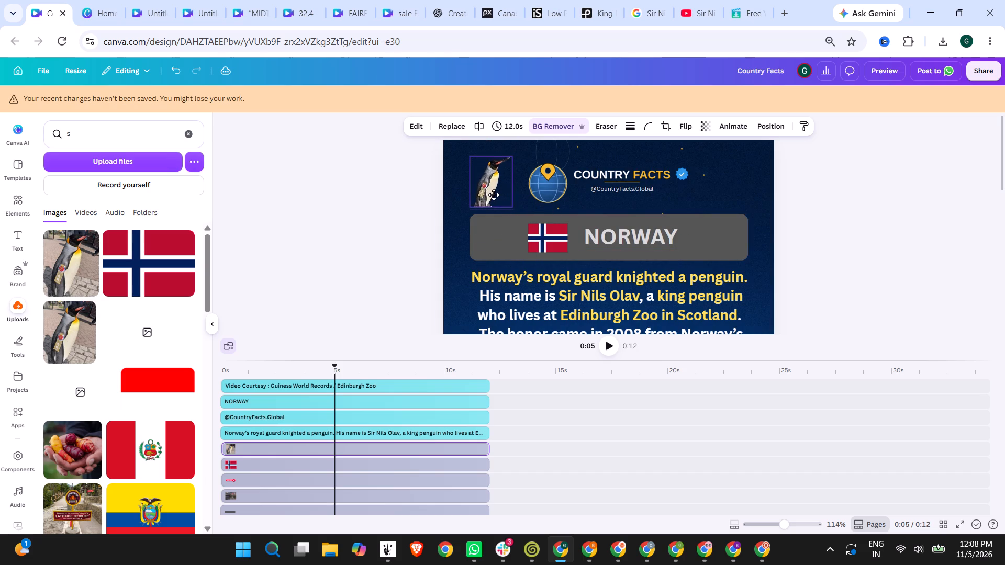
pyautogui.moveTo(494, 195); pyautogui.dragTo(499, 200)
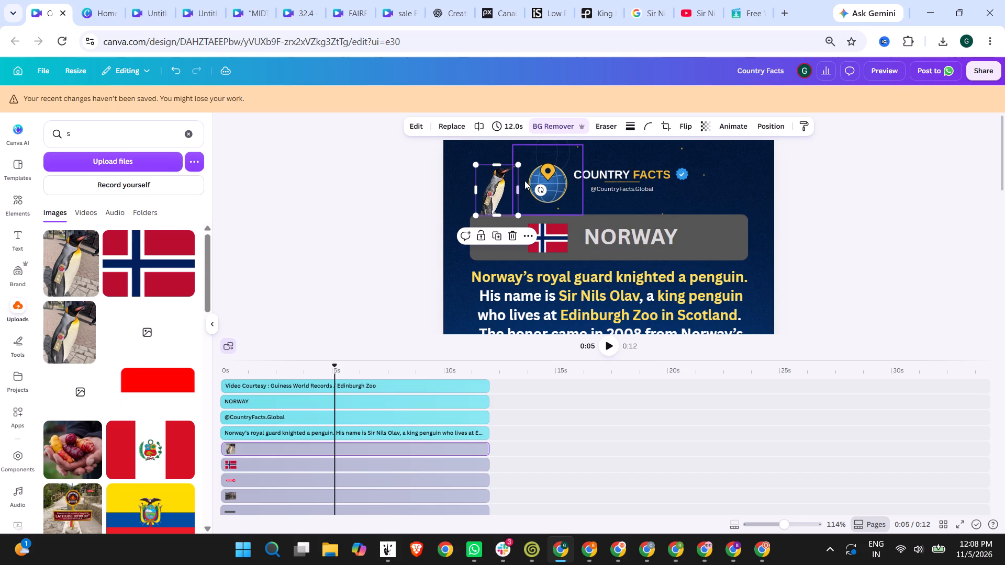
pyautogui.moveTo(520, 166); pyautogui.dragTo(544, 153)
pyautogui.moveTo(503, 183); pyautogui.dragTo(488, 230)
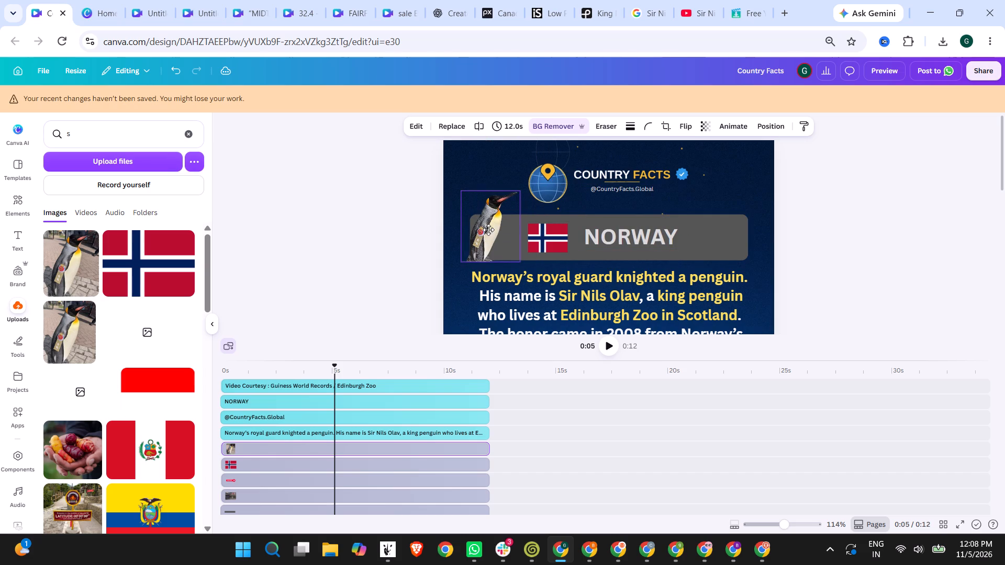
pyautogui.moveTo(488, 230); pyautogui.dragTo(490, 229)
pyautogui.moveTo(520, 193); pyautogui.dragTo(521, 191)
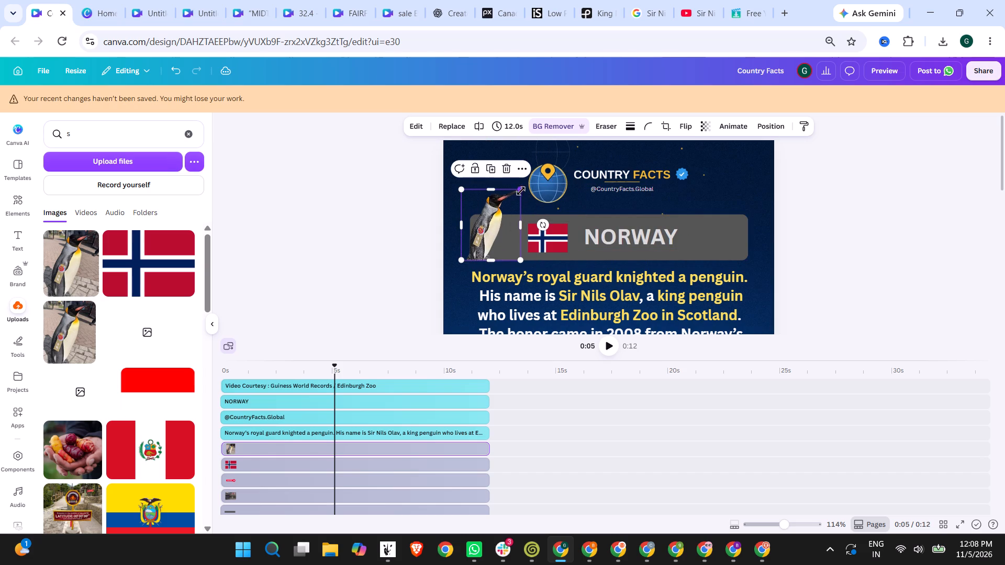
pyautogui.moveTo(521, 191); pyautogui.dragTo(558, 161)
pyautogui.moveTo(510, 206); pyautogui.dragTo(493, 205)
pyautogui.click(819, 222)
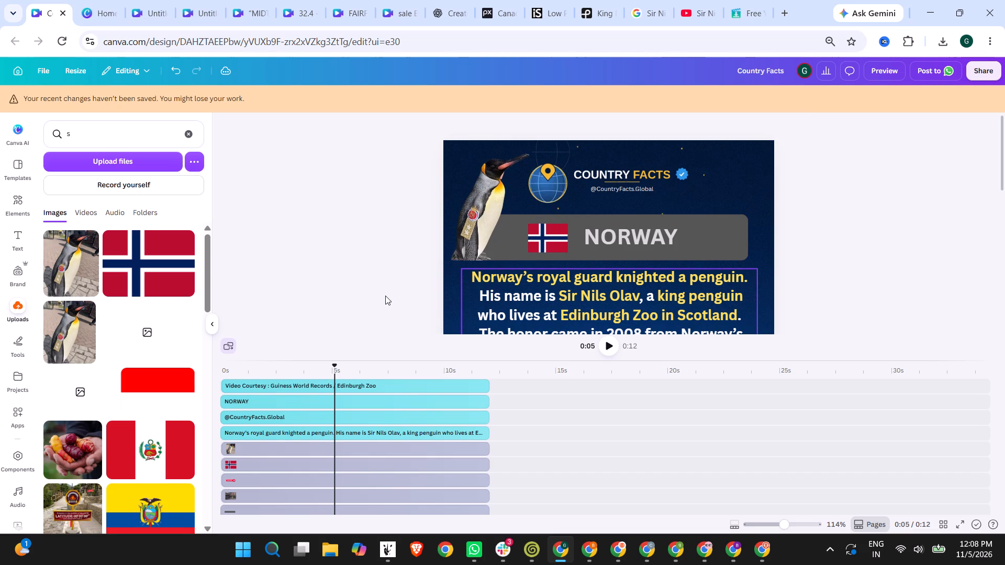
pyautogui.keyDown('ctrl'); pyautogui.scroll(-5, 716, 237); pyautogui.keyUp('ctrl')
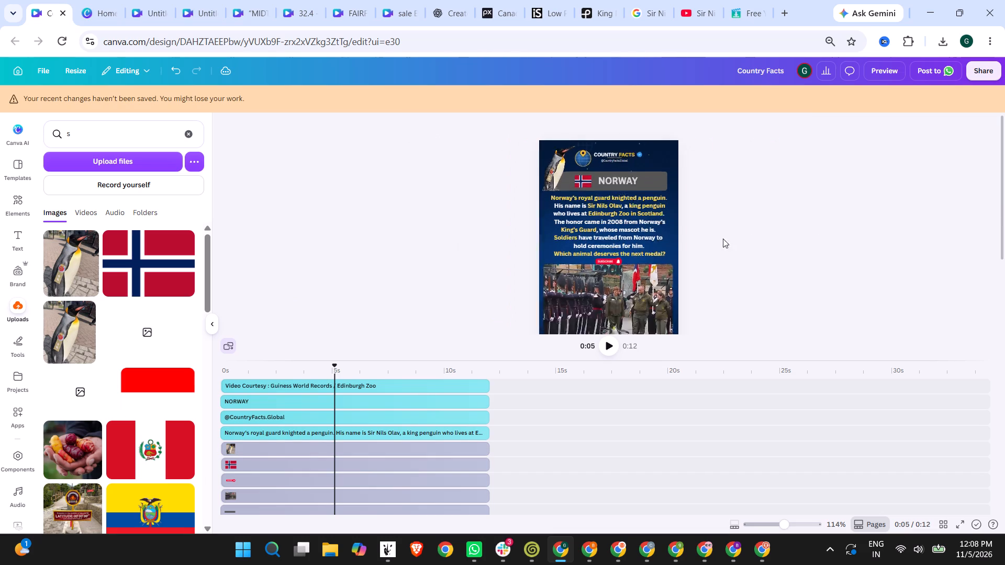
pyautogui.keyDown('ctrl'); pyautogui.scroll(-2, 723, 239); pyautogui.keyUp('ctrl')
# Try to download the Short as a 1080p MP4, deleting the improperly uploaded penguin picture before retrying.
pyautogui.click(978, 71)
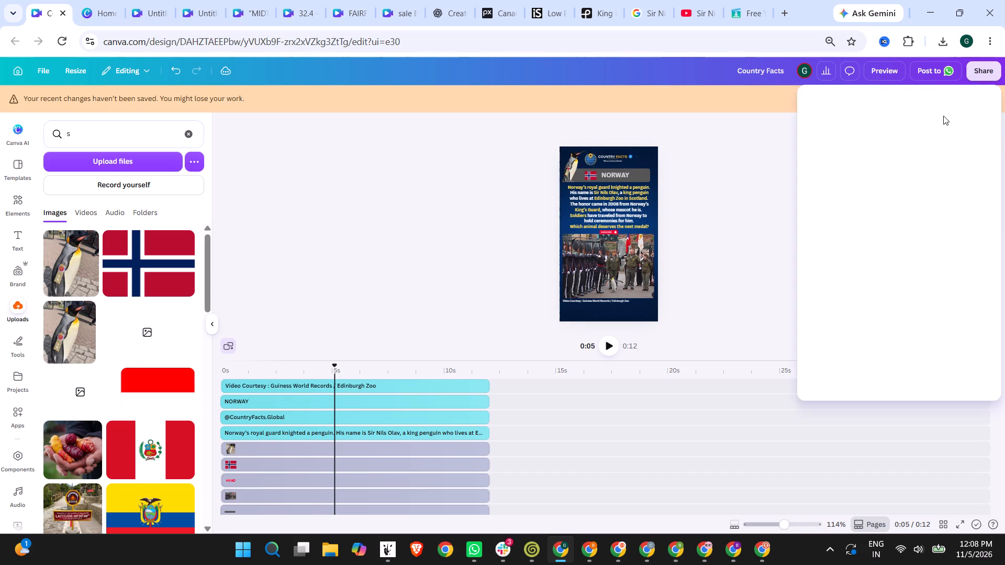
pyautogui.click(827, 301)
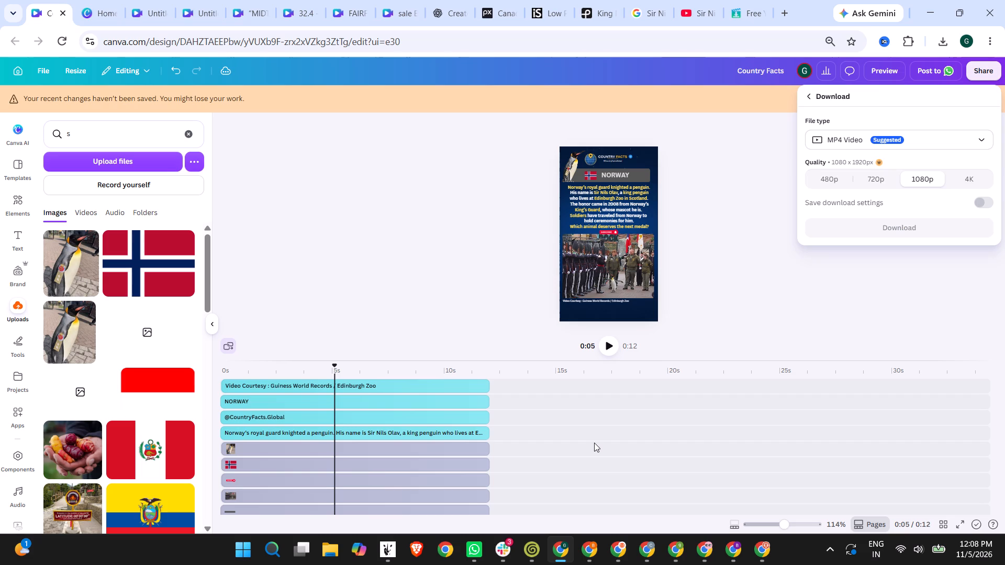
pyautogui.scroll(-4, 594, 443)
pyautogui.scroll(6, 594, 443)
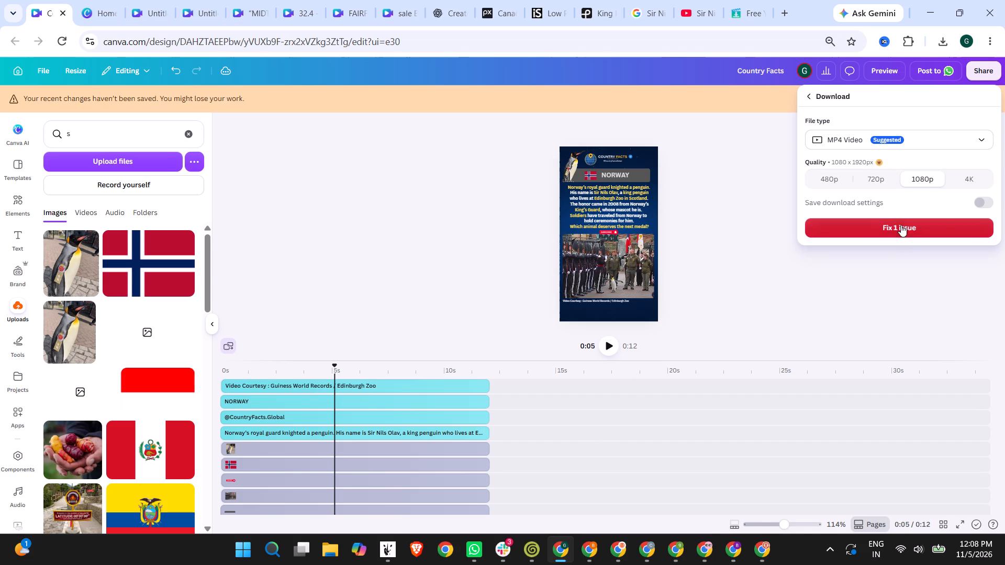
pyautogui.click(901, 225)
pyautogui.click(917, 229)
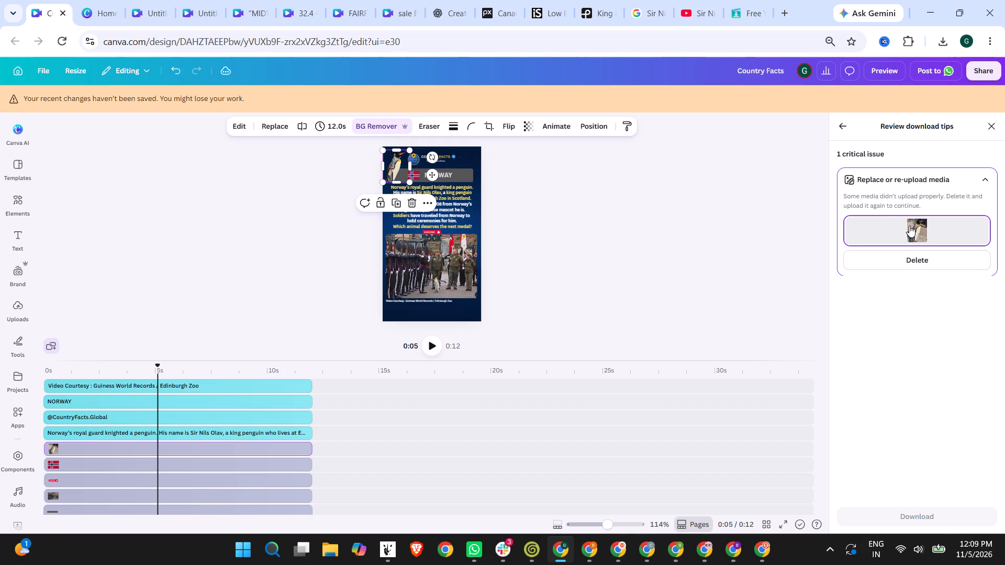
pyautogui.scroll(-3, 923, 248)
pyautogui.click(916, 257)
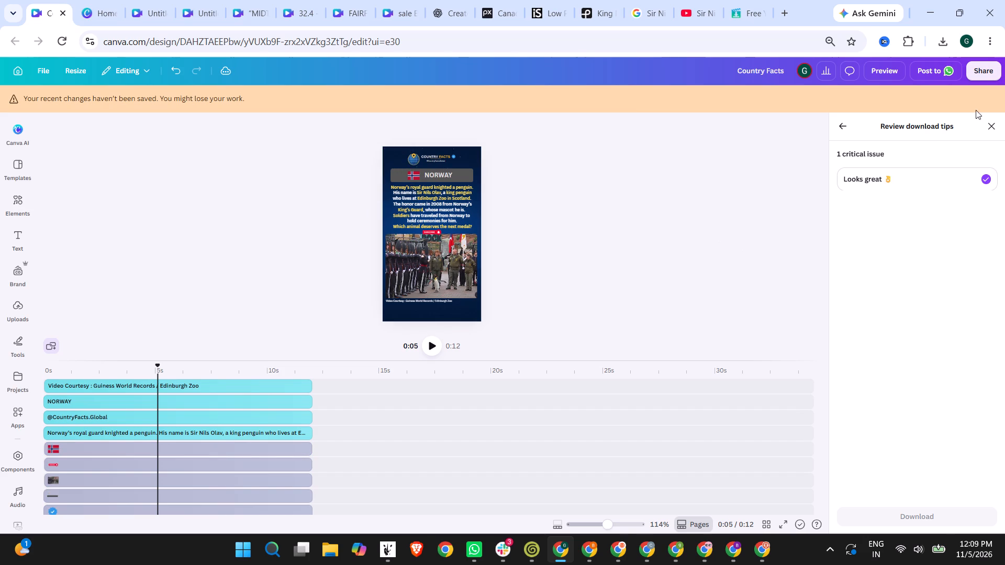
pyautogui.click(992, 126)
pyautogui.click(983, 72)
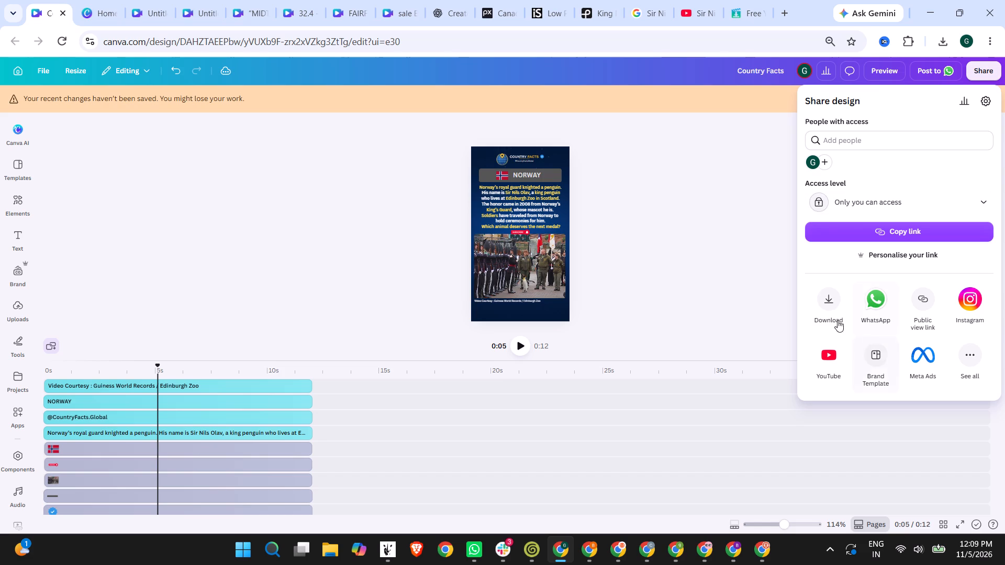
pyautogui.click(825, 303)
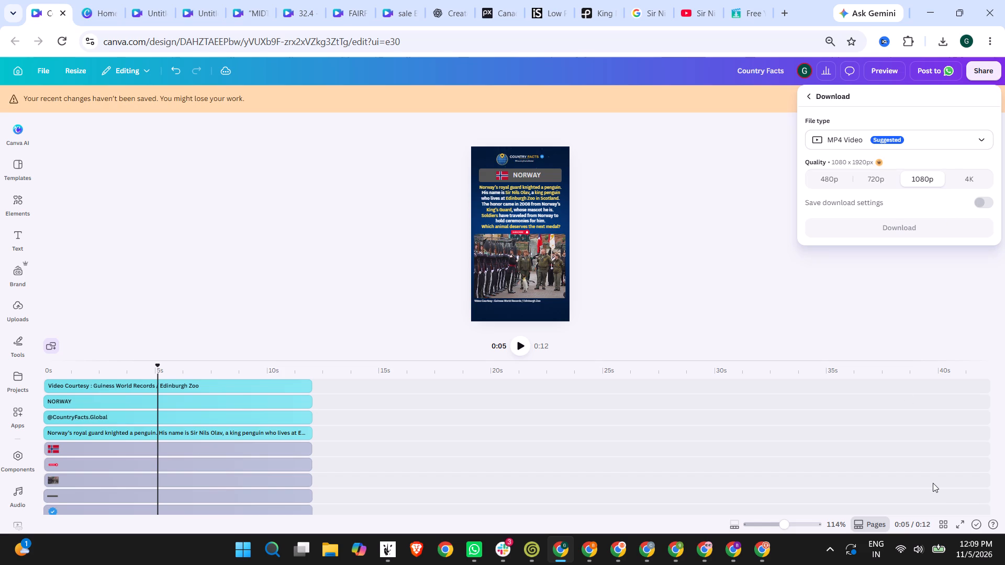
# Close the YouTube tab with the Edinburgh Zoo video.
pyautogui.click(699, 0)
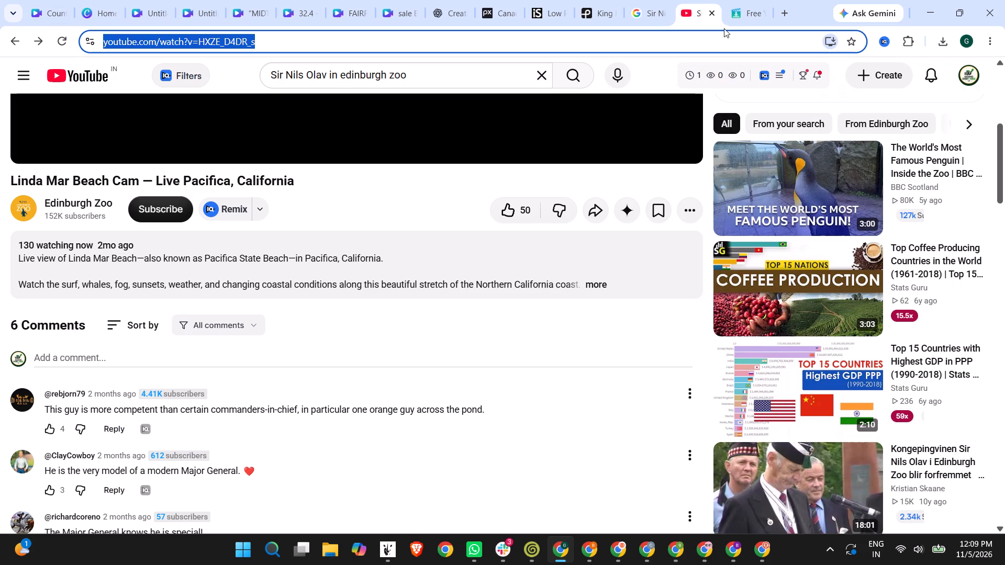
pyautogui.click(712, 15)
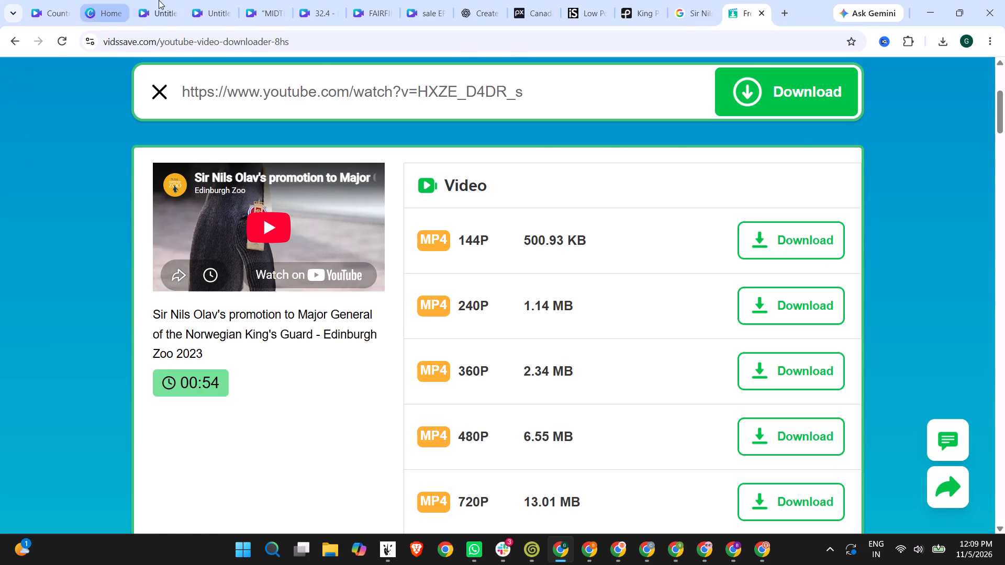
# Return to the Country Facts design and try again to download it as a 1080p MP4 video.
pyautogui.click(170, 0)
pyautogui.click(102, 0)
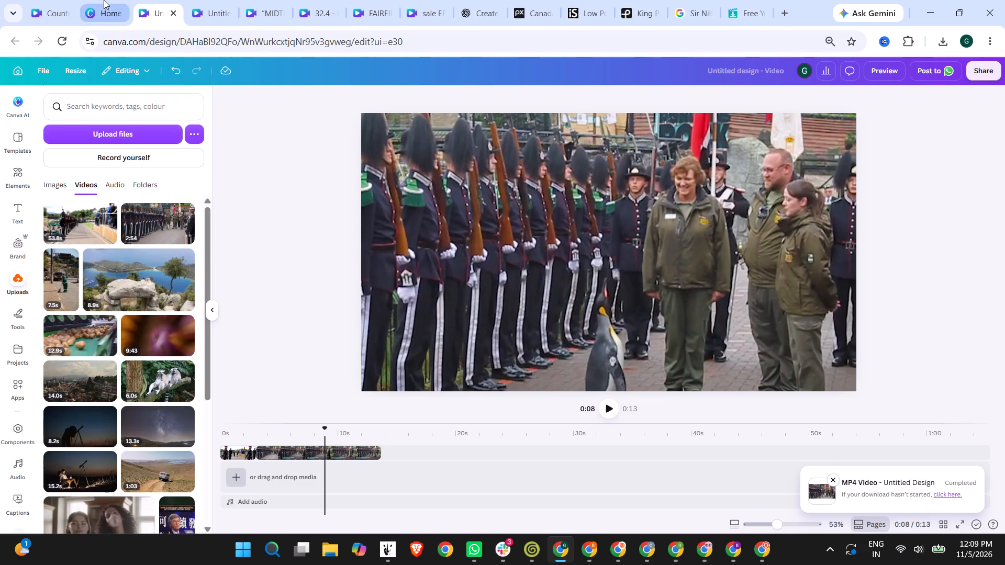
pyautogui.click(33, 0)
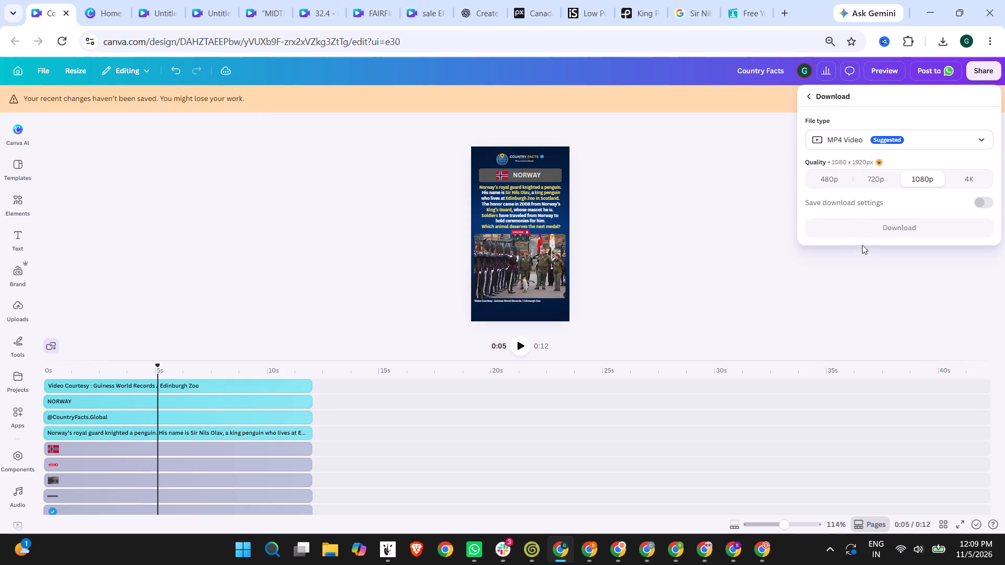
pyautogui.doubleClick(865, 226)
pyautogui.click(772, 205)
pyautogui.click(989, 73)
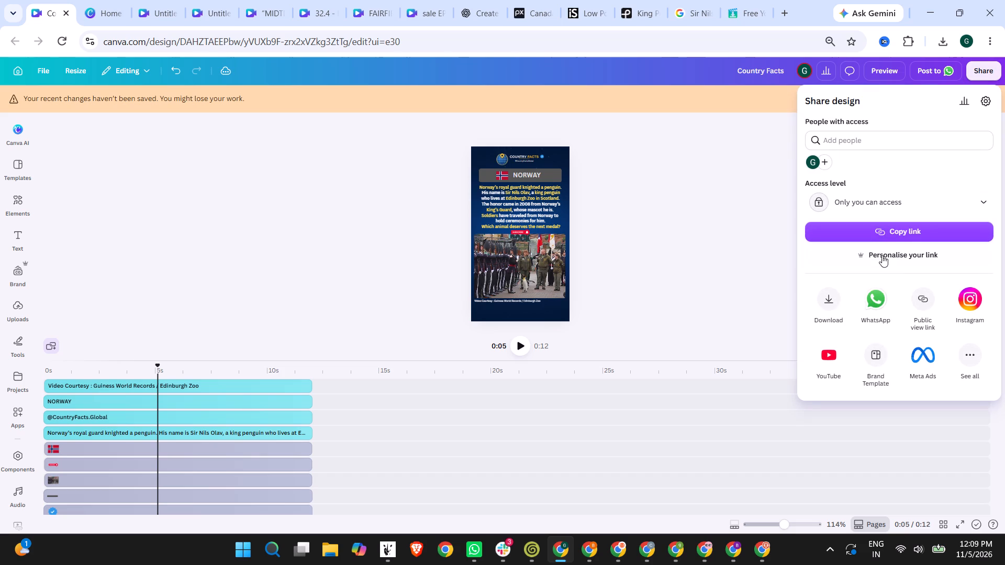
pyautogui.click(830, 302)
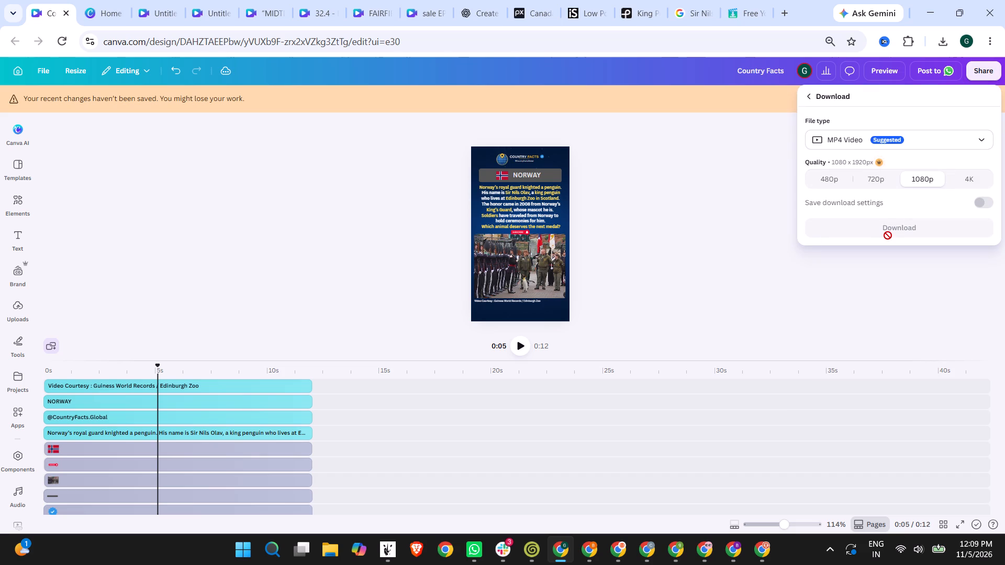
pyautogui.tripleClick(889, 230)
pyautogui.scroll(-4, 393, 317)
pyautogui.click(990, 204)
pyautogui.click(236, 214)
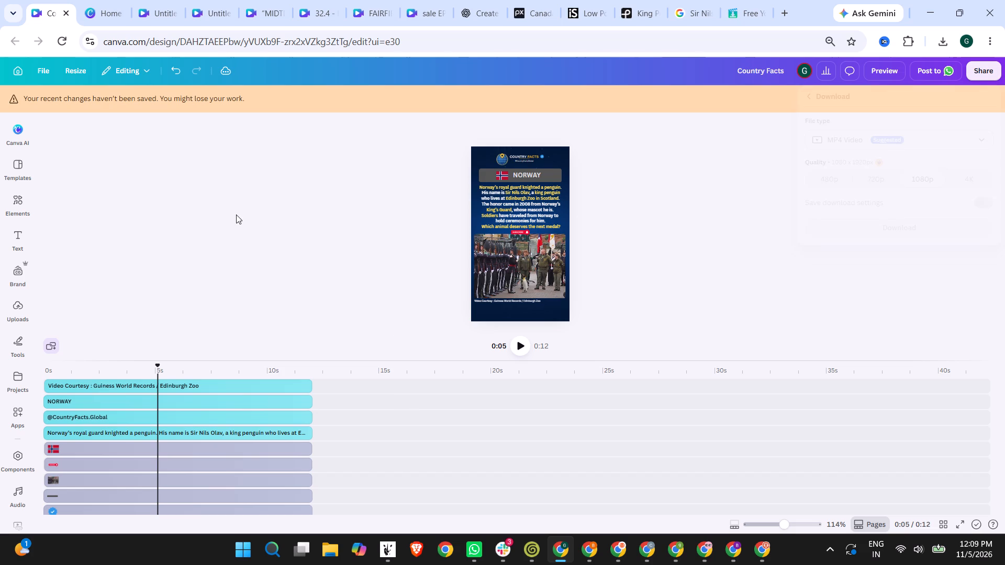
# Reload the Country Facts design page in the browser.
pyautogui.click(65, 39)
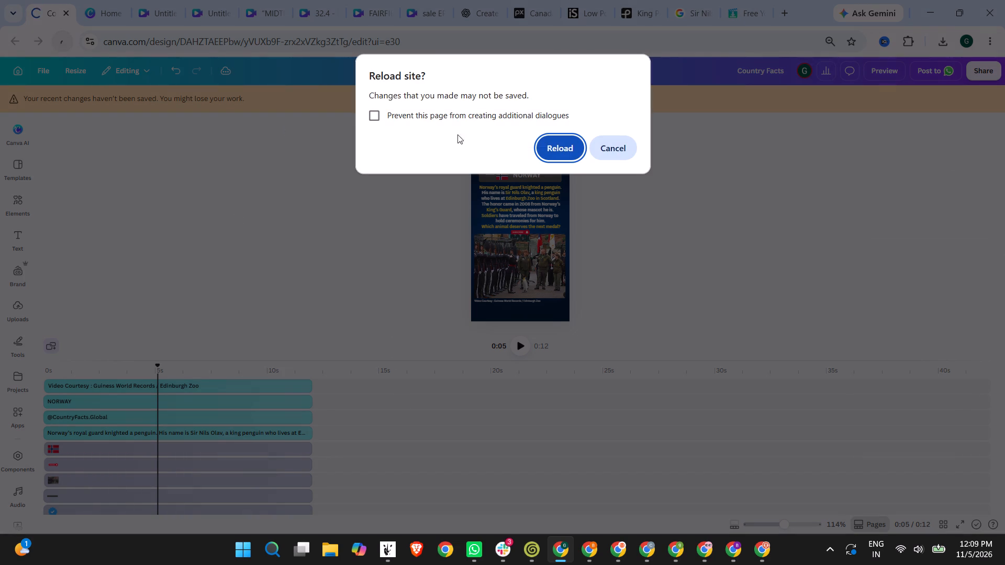
# Reload the Country Facts design page, discarding its unsaved changes.
pyautogui.click(545, 142)
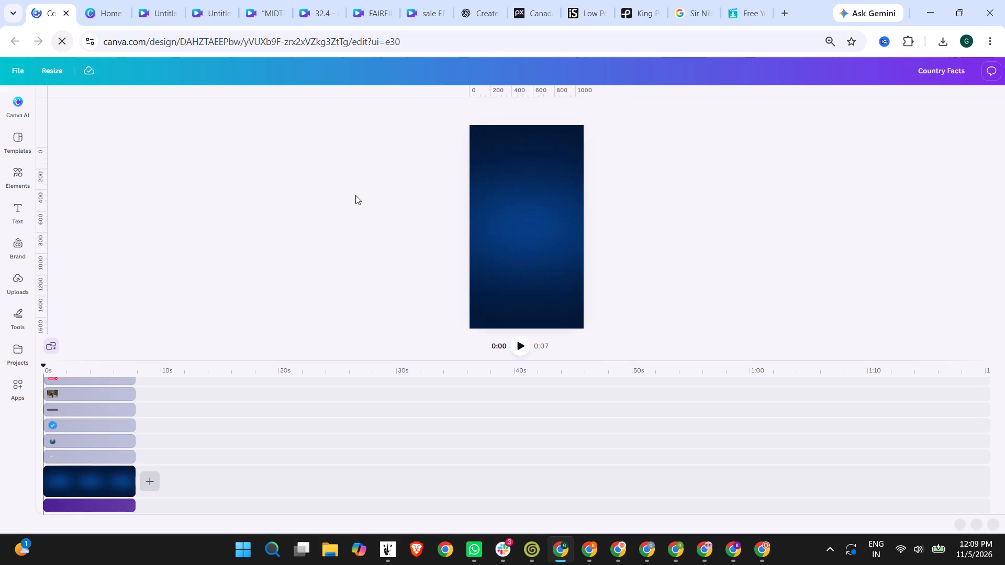
# Change the Rwanda design's country title to NORWAY and delete the word IN before the flag.
pyautogui.click(86, 371)
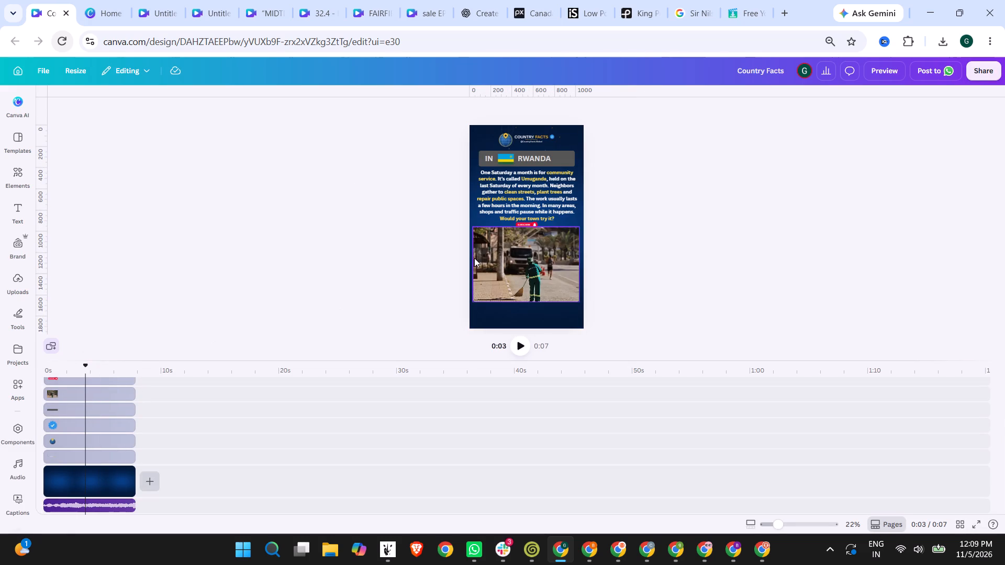
pyautogui.click(539, 160)
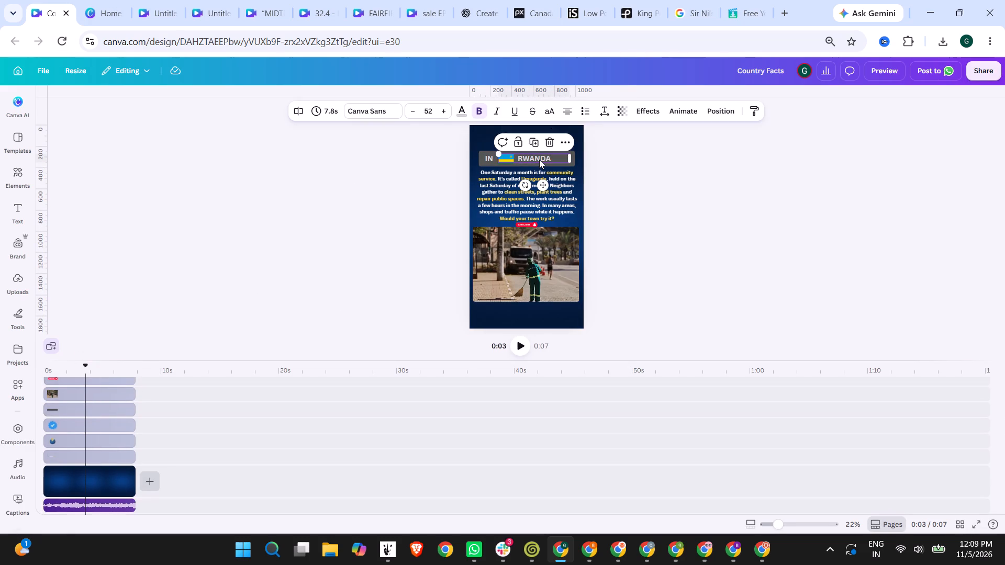
pyautogui.doubleClick(539, 160)
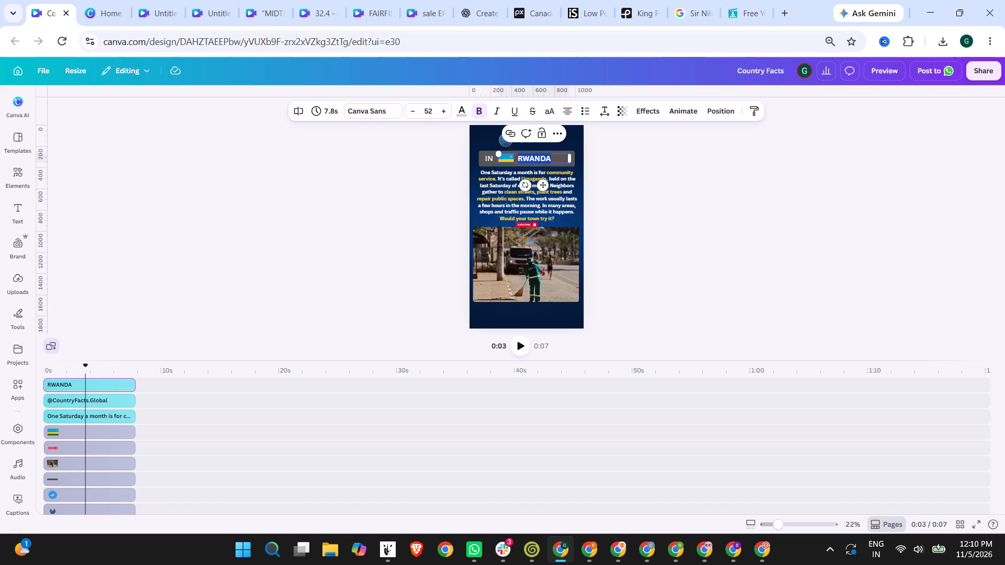
pyautogui.write('NORWAY')
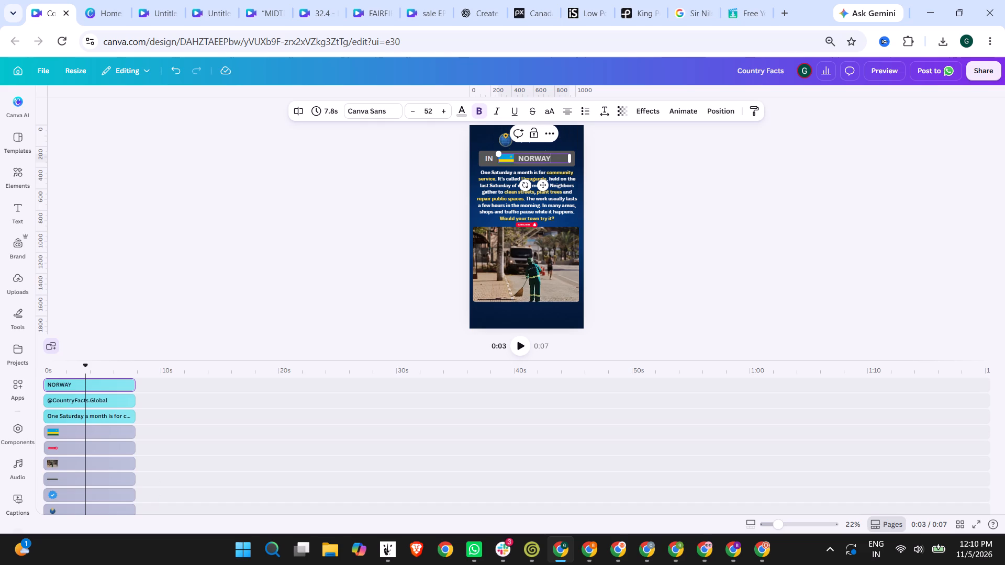
pyautogui.click(651, 179)
pyautogui.click(491, 161)
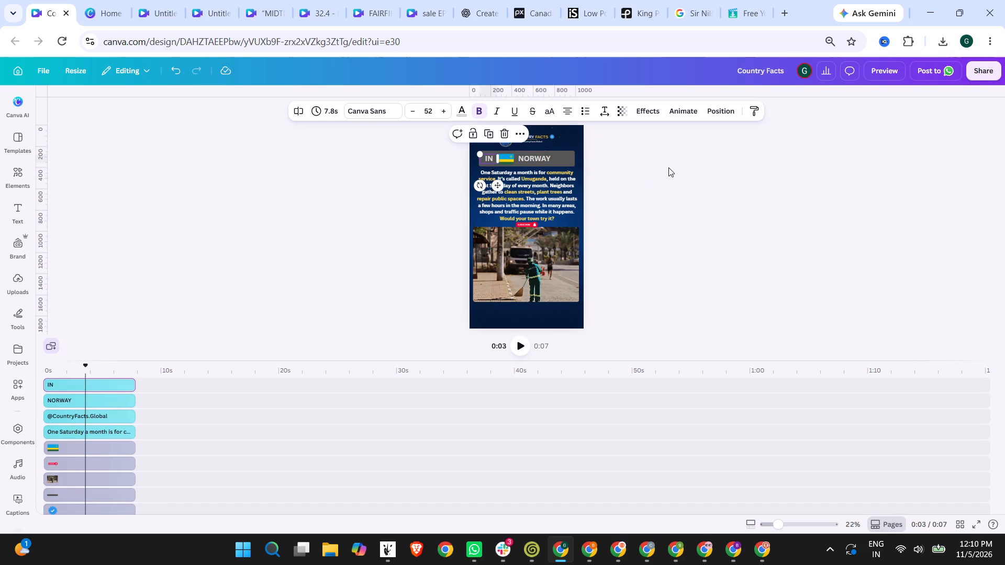
pyautogui.press('Delete')
pyautogui.click(703, 168)
# Copy the Penguins International photo of Sir Nils Olav from Google Images and paste it into the Canva design.
pyautogui.keyDown('ctrl'); pyautogui.scroll(3, 528, 241); pyautogui.keyUp('ctrl')
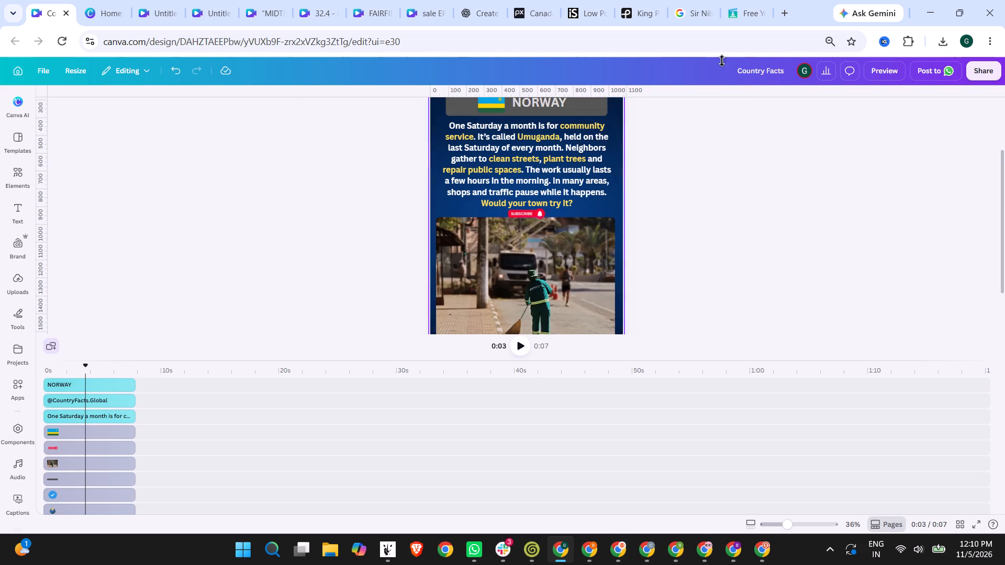
pyautogui.click(701, 0)
pyautogui.rightClick(765, 277)
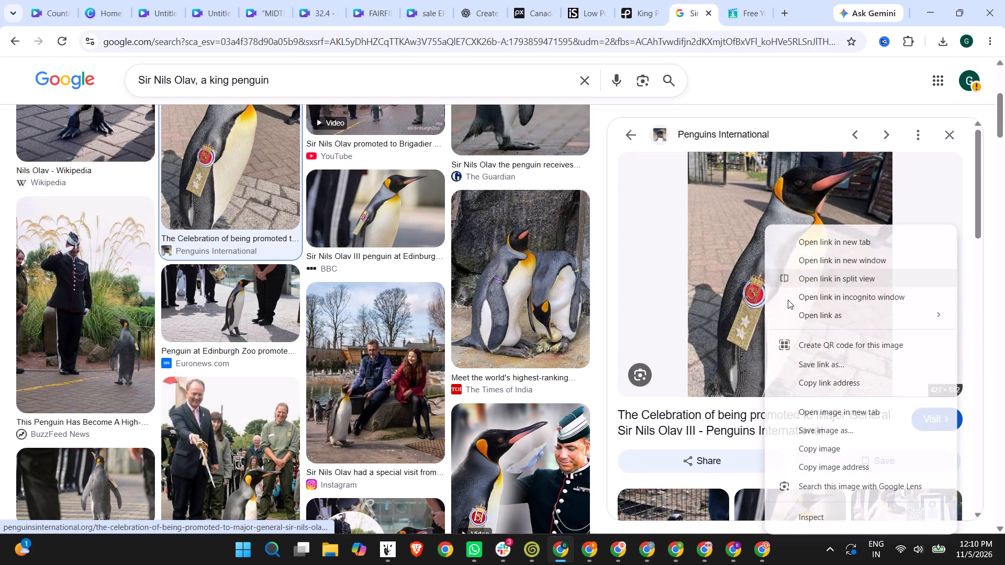
pyautogui.click(820, 450)
pyautogui.click(59, 0)
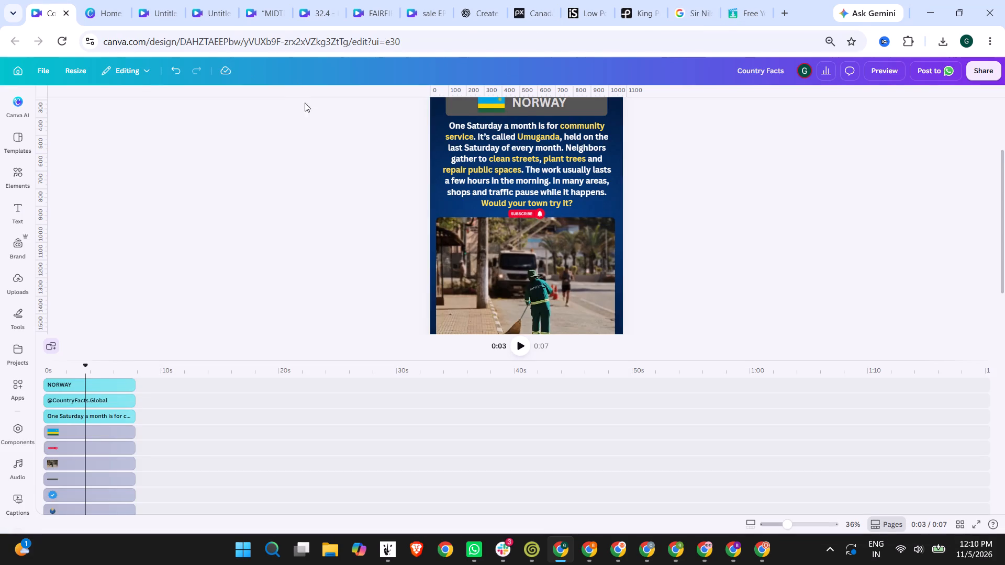
pyautogui.scroll(3, 529, 299)
pyautogui.hotkey('ctrl', 'v')
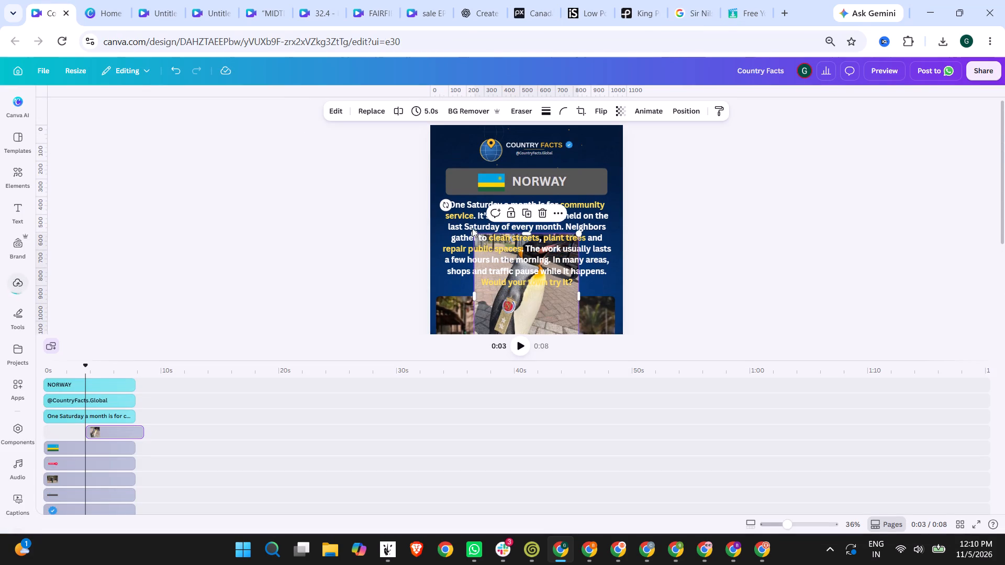
# Shrink the penguin photo into the design's upper-left corner beside the logo and remove its background.
pyautogui.moveTo(534, 313); pyautogui.dragTo(475, 217)
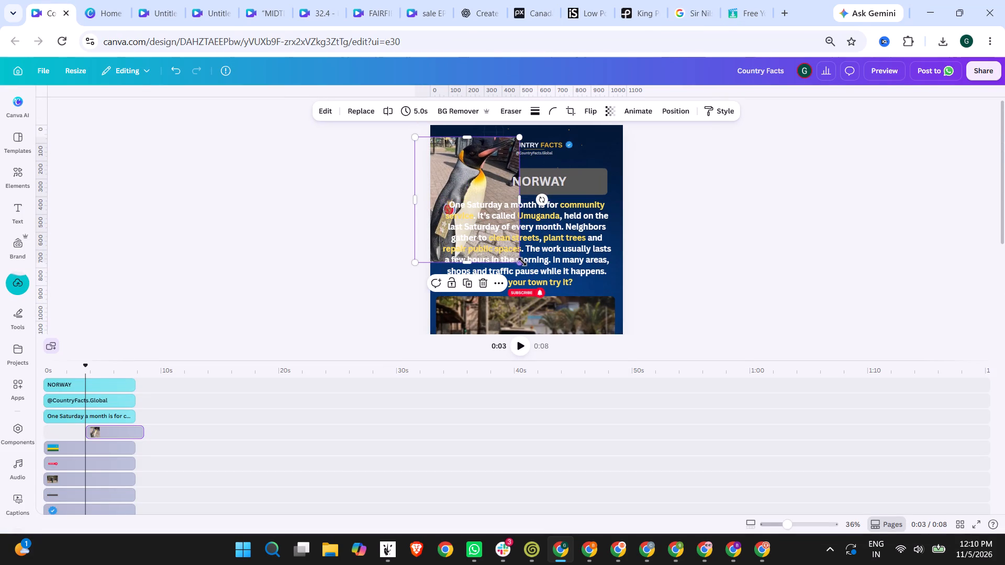
pyautogui.moveTo(521, 261); pyautogui.dragTo(441, 195)
pyautogui.moveTo(441, 171); pyautogui.dragTo(457, 184)
pyautogui.moveTo(471, 153); pyautogui.dragTo(487, 131)
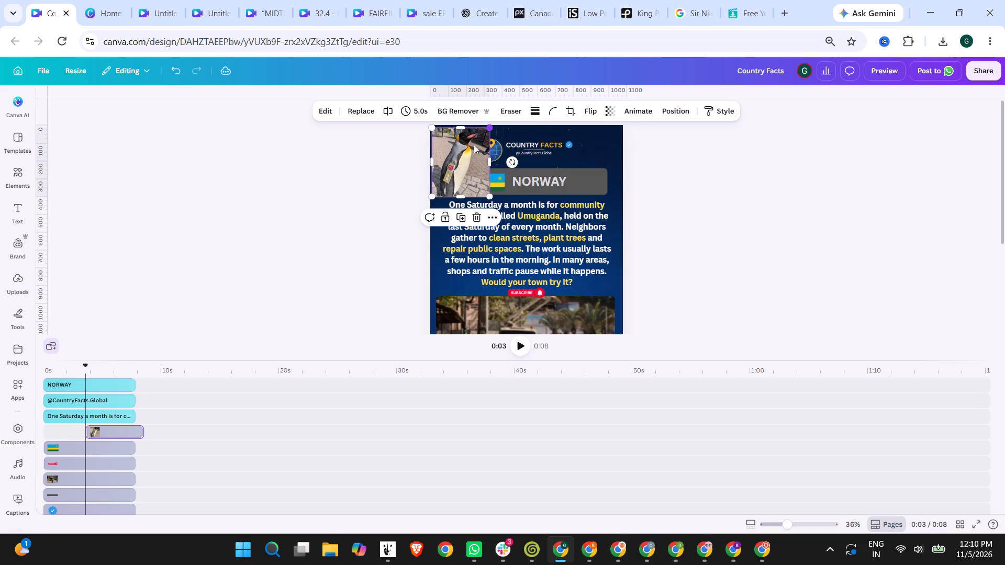
pyautogui.click(449, 116)
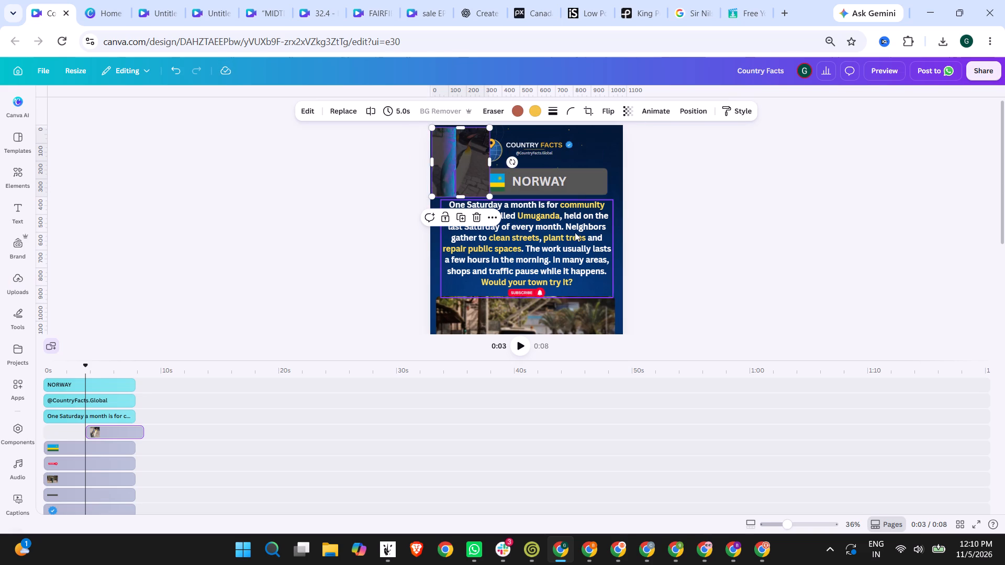
# Resize the penguin cutout beside the Country Facts logo to about 301 × 361.
pyautogui.click(23, 287)
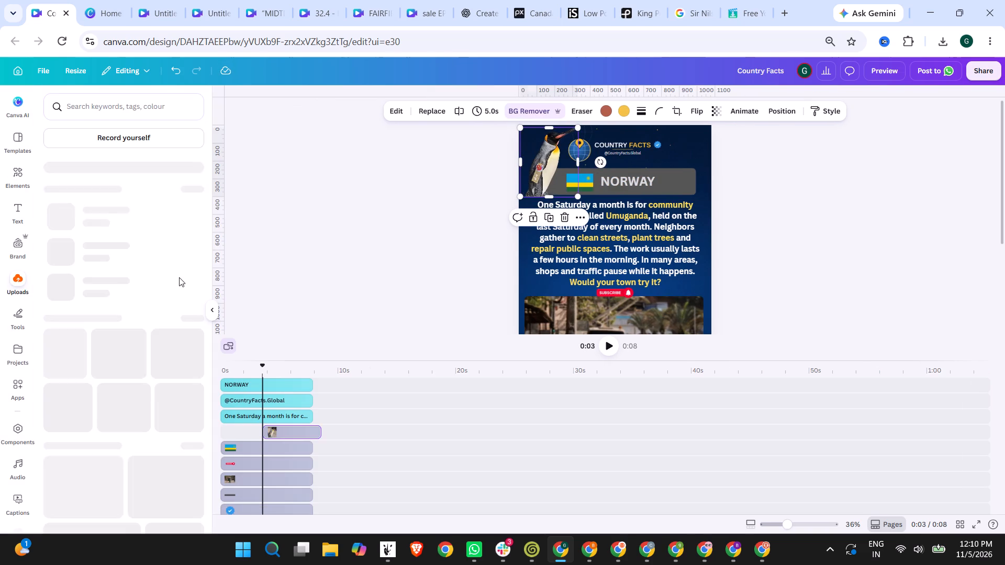
pyautogui.moveTo(521, 195); pyautogui.dragTo(527, 193)
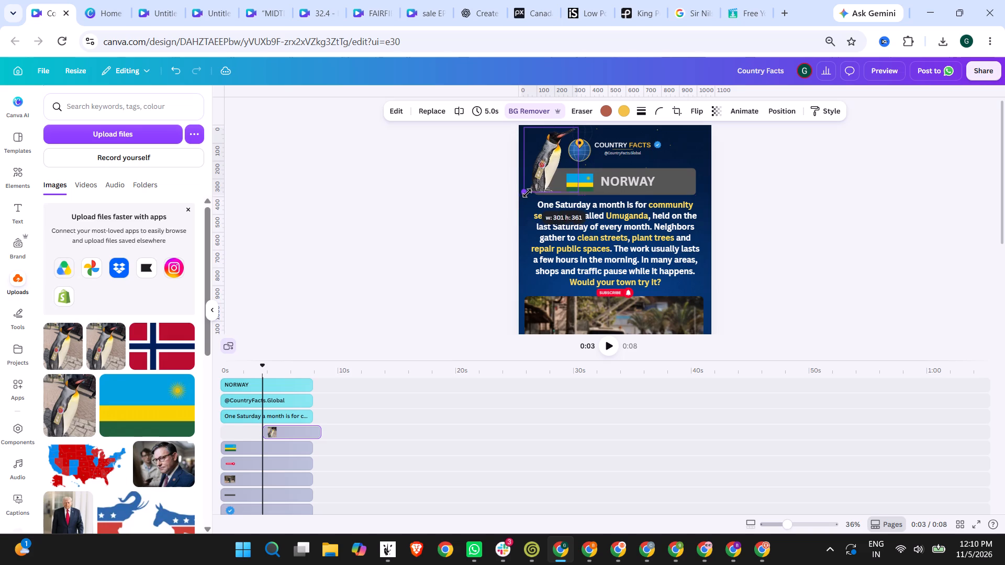
pyautogui.moveTo(527, 193); pyautogui.dragTo(530, 192)
pyautogui.click(549, 166)
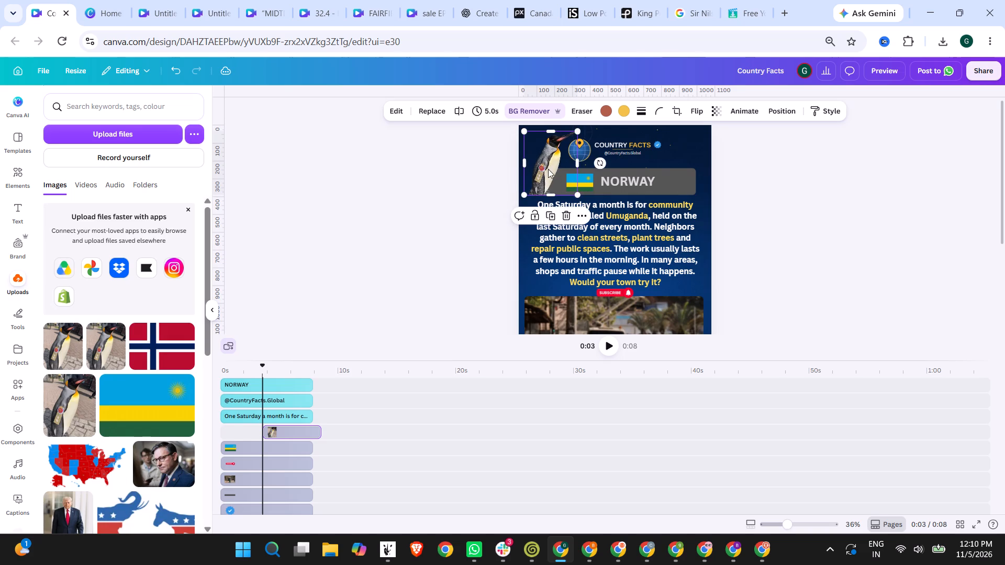
pyautogui.click(804, 169)
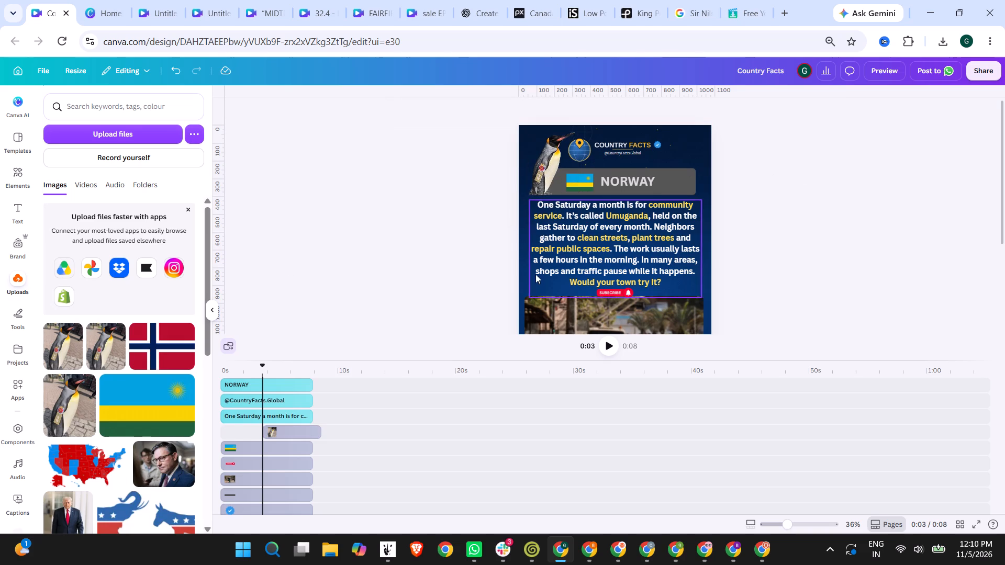
# Search Google Images for "norway flag" and copy Wikipedia's Flag of Norway image.
pyautogui.click(703, 0)
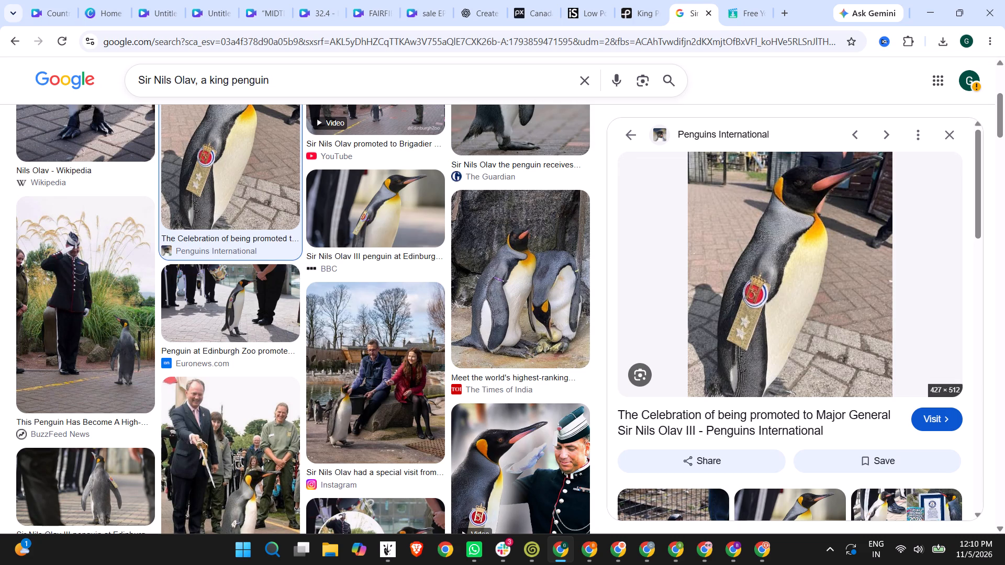
pyautogui.moveTo(277, 74); pyautogui.dragTo(0, 85)
pyautogui.write('norway flag')
pyautogui.press('Return')
pyautogui.click(109, 255)
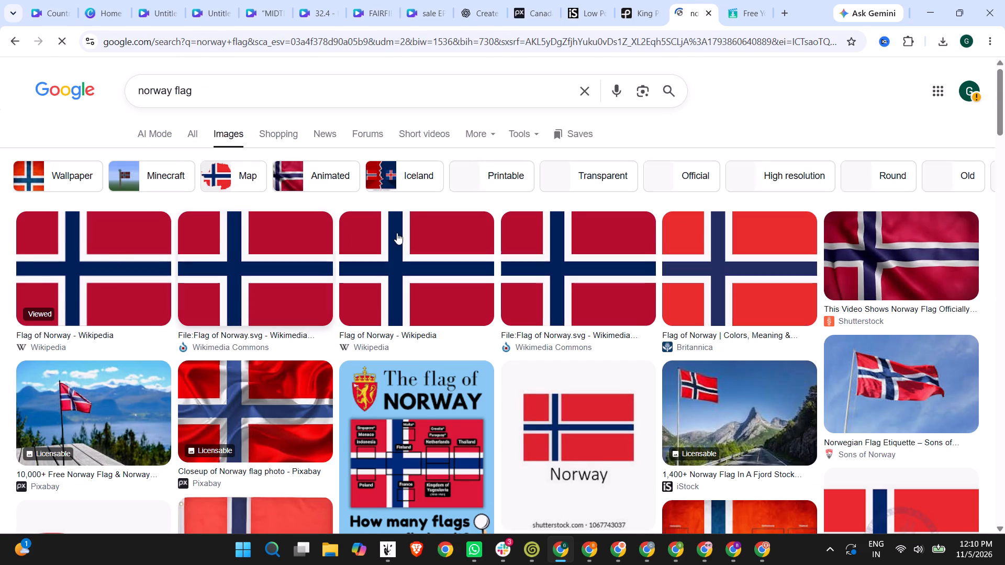
pyautogui.rightClick(779, 311)
pyautogui.rightClick(733, 322)
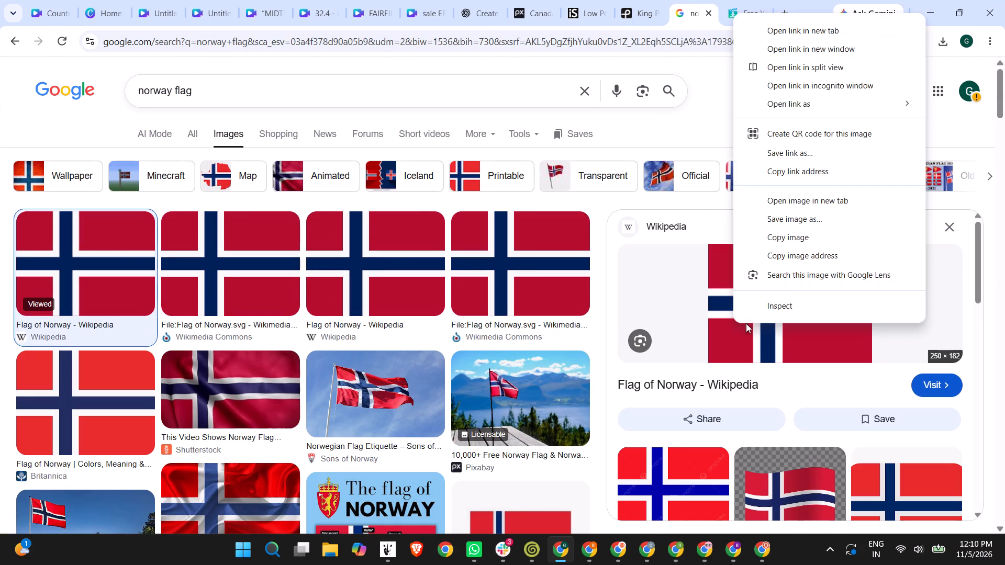
pyautogui.click(777, 243)
# Paste the copied flag into the Country Facts design and shrink it onto the grey title bar beside NORWAY.
pyautogui.click(62, 0)
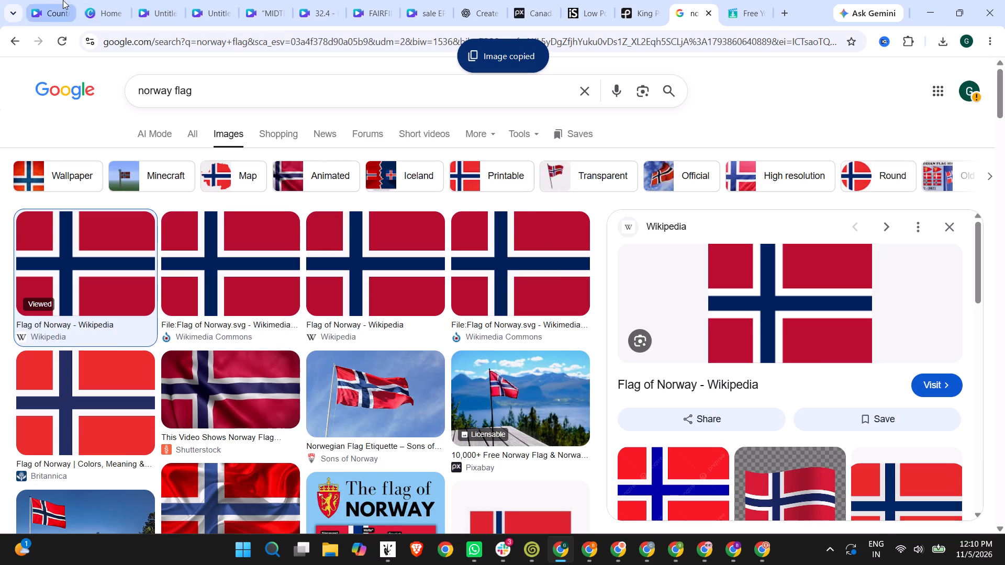
pyautogui.click(583, 184)
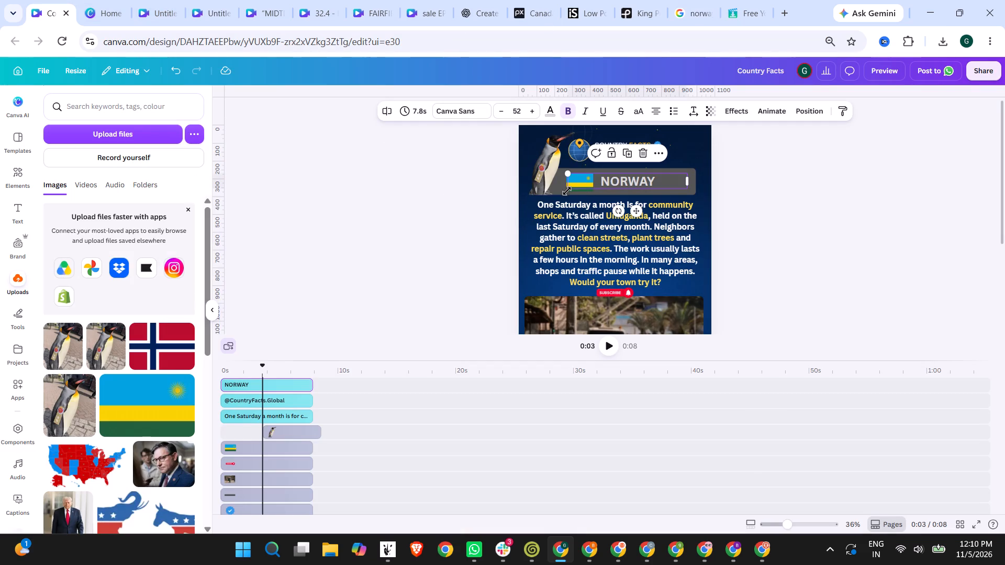
pyautogui.click(250, 444)
pyautogui.hotkey('ctrl', 'v')
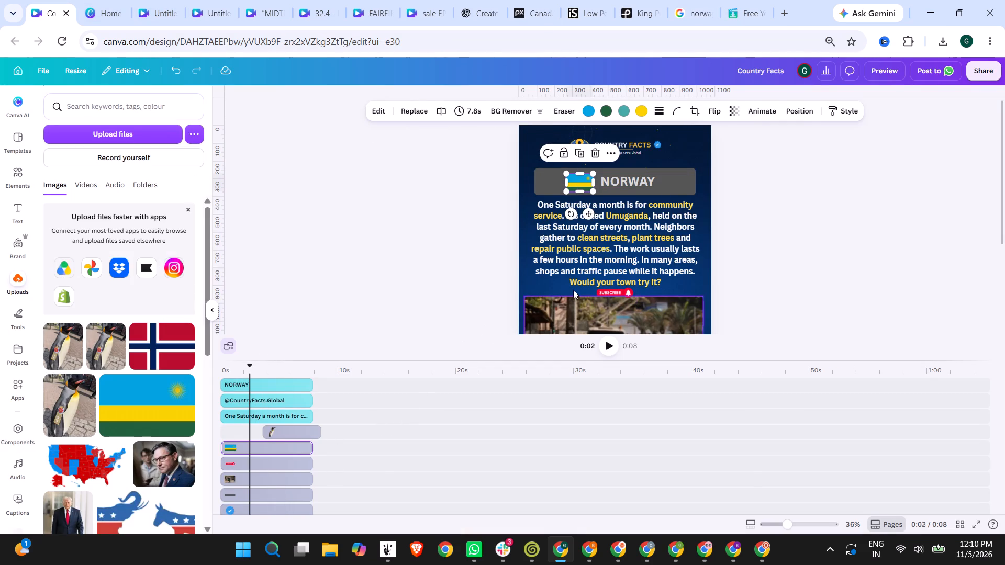
pyautogui.moveTo(631, 314); pyautogui.dragTo(626, 223)
pyautogui.moveTo(657, 238); pyautogui.dragTo(616, 208)
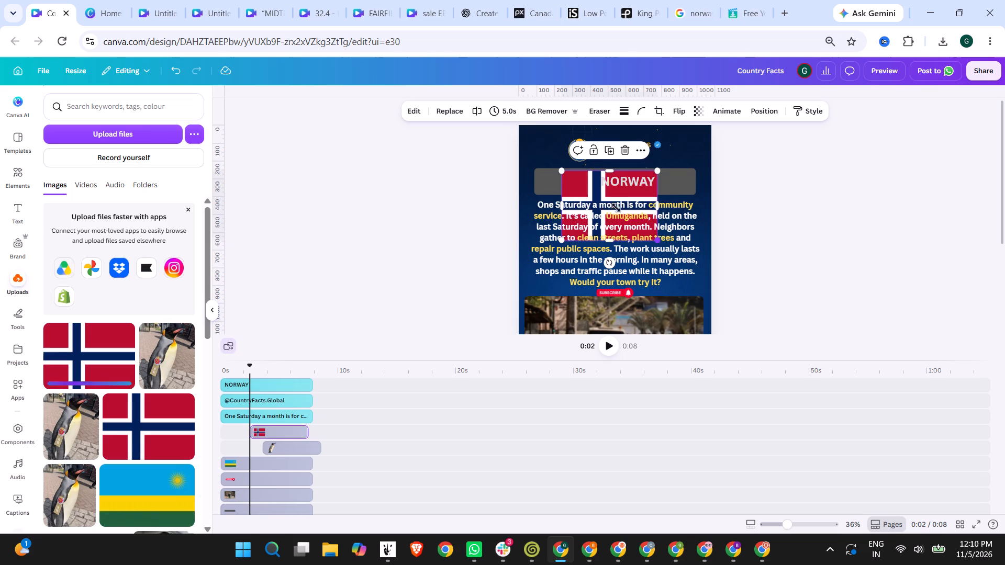
pyautogui.moveTo(616, 208); pyautogui.dragTo(586, 188)
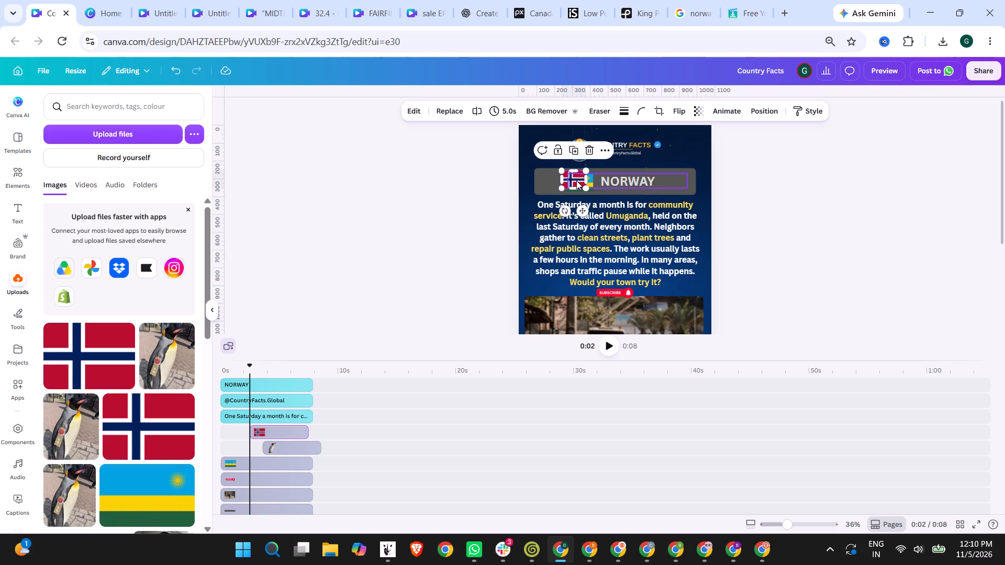
# Resize the Norway flag to about 150 × 109 and position it over the Rwanda flag next to the title.
pyautogui.click(576, 180)
pyautogui.click(566, 180)
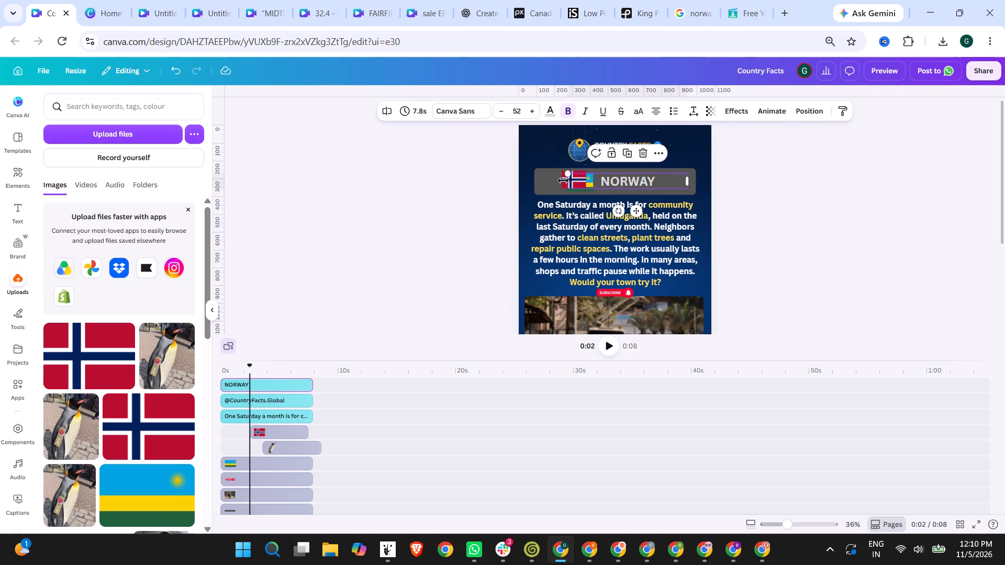
pyautogui.click(563, 180)
pyautogui.click(552, 182)
pyautogui.click(504, 162)
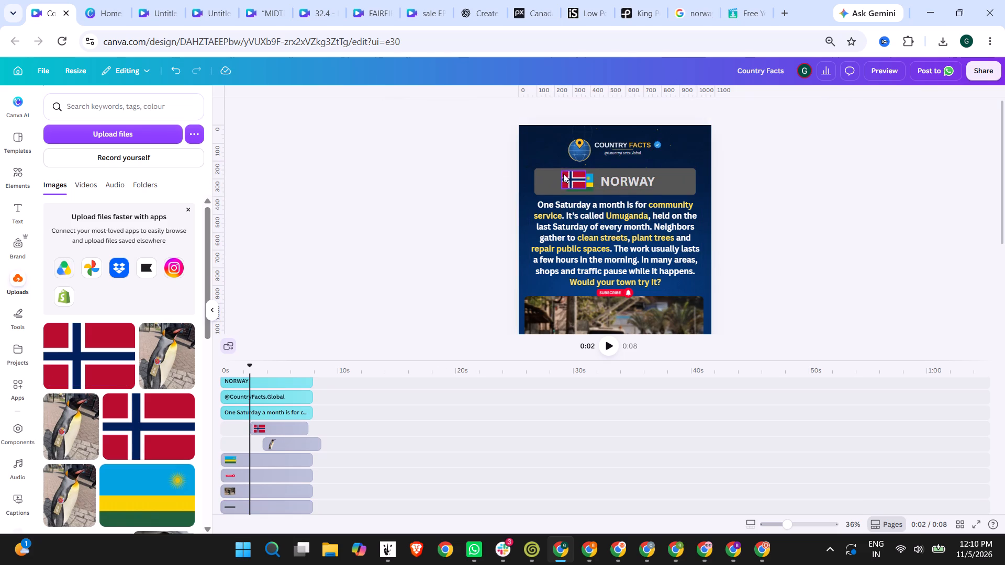
pyautogui.moveTo(563, 174); pyautogui.dragTo(570, 174)
pyautogui.click(570, 186)
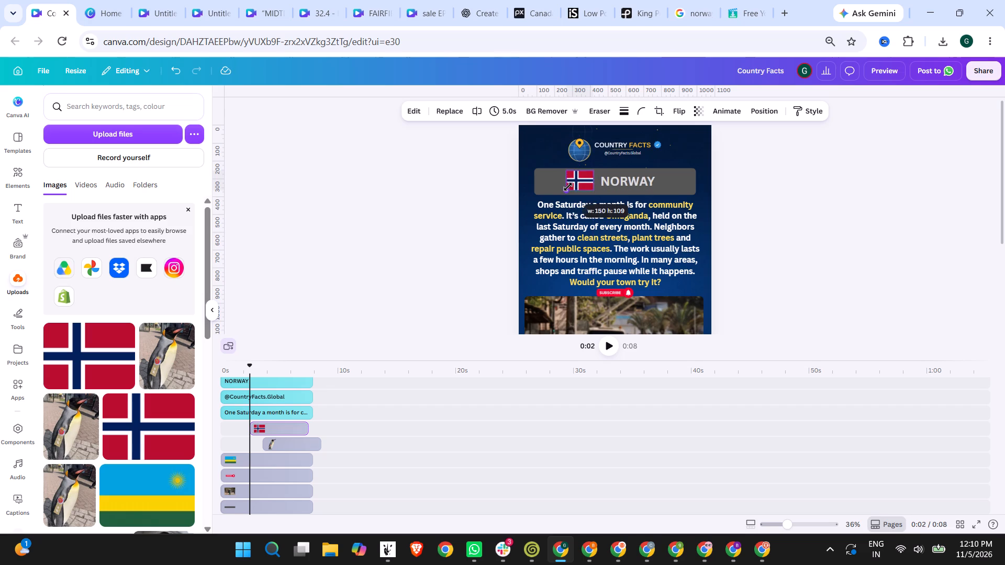
pyautogui.click(580, 179)
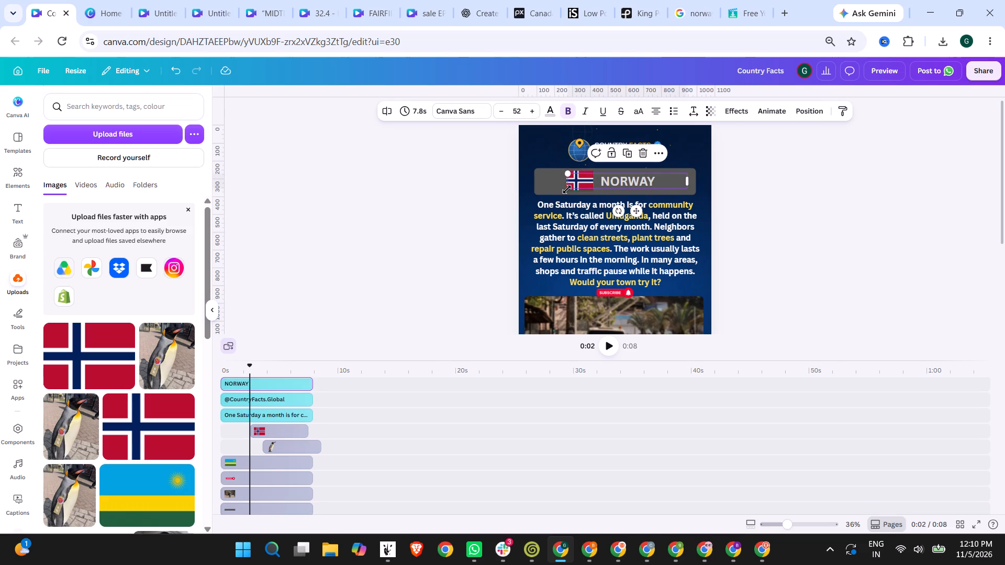
pyautogui.click(566, 191)
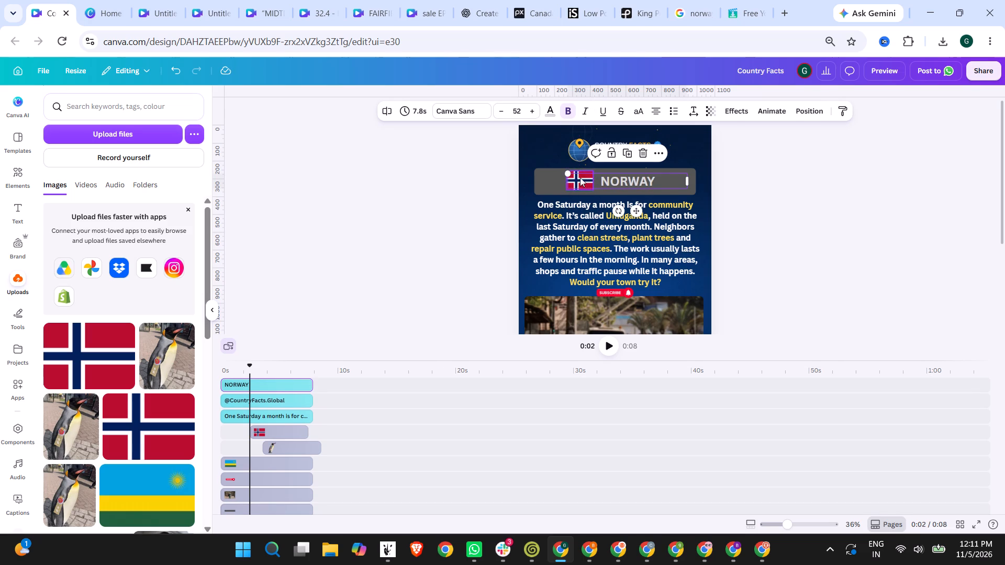
pyautogui.click(288, 431)
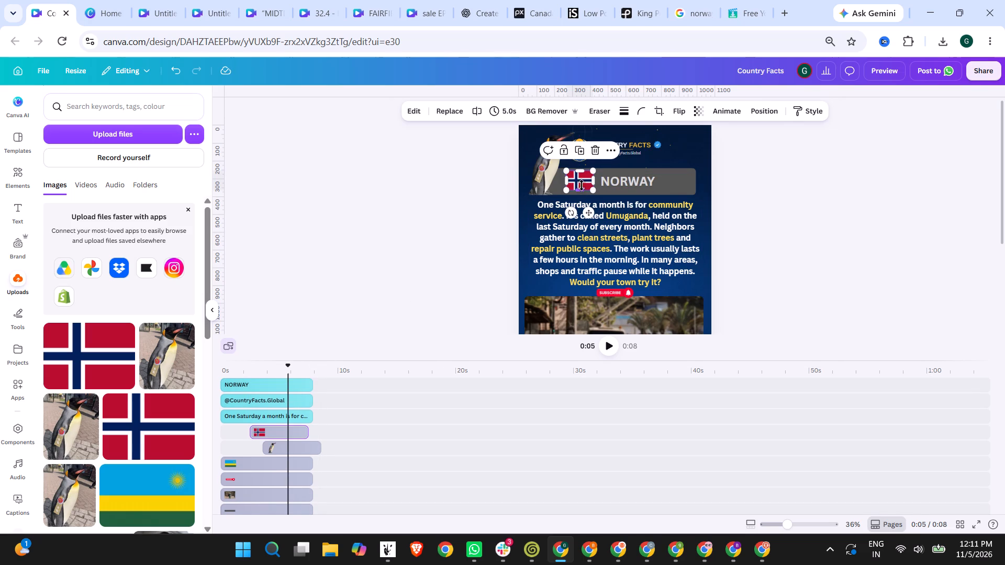
pyautogui.click(588, 211)
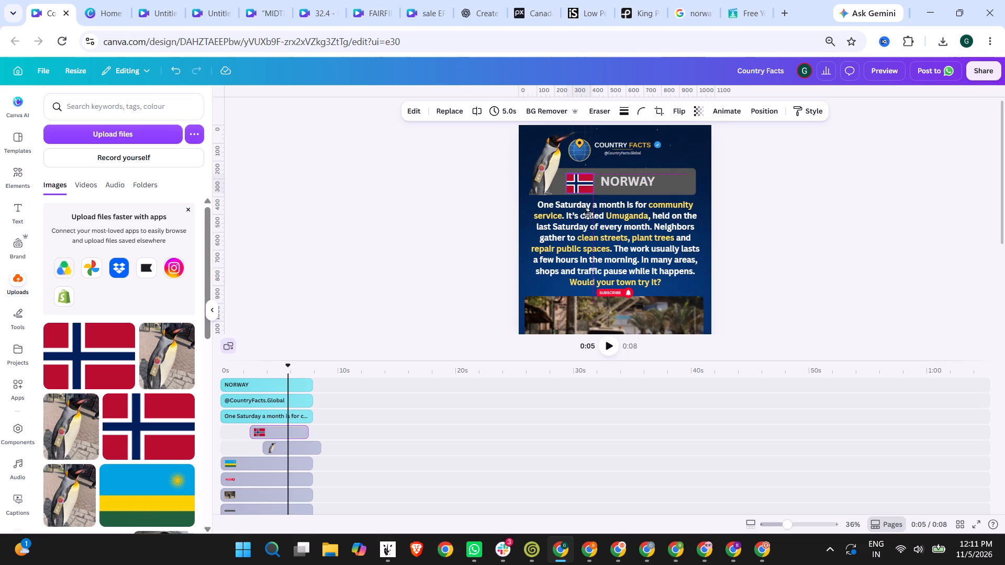
pyautogui.click(829, 166)
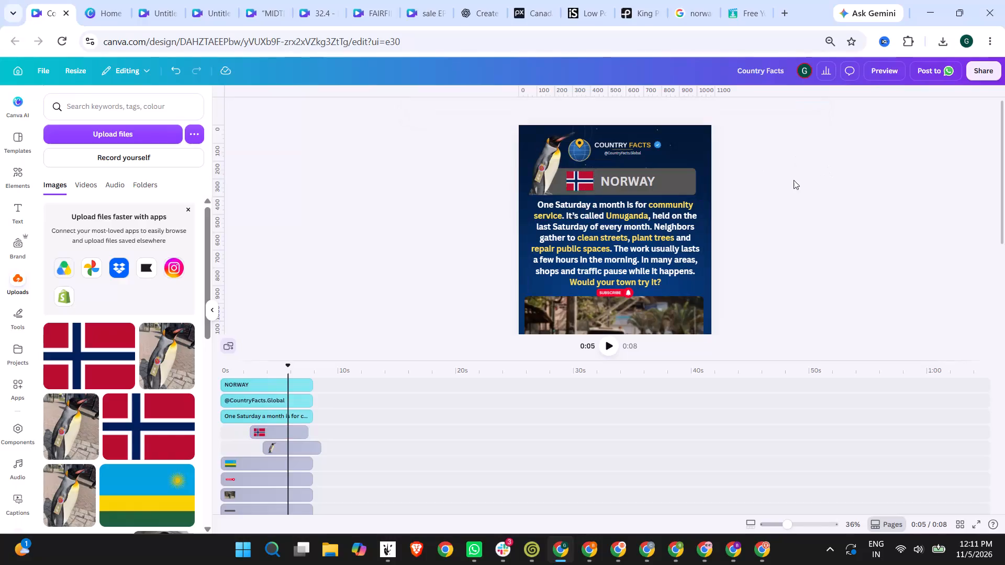
# Delete the Rwanda flag from the design's timeline.
pyautogui.click(266, 460)
pyautogui.press('Delete')
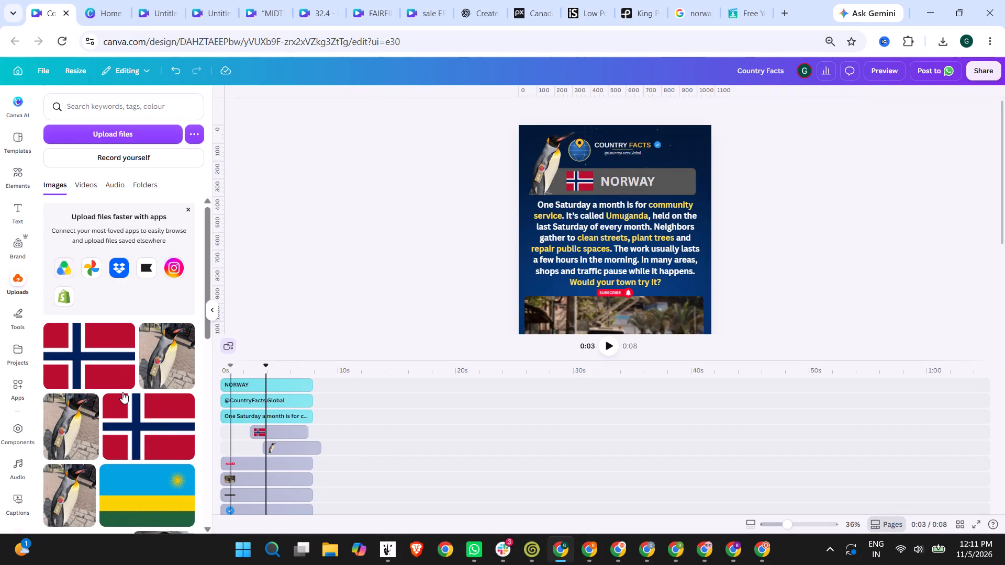
# Add the uploaded 13.6 s parade video to the timeline, starting at 0 s.
pyautogui.click(82, 187)
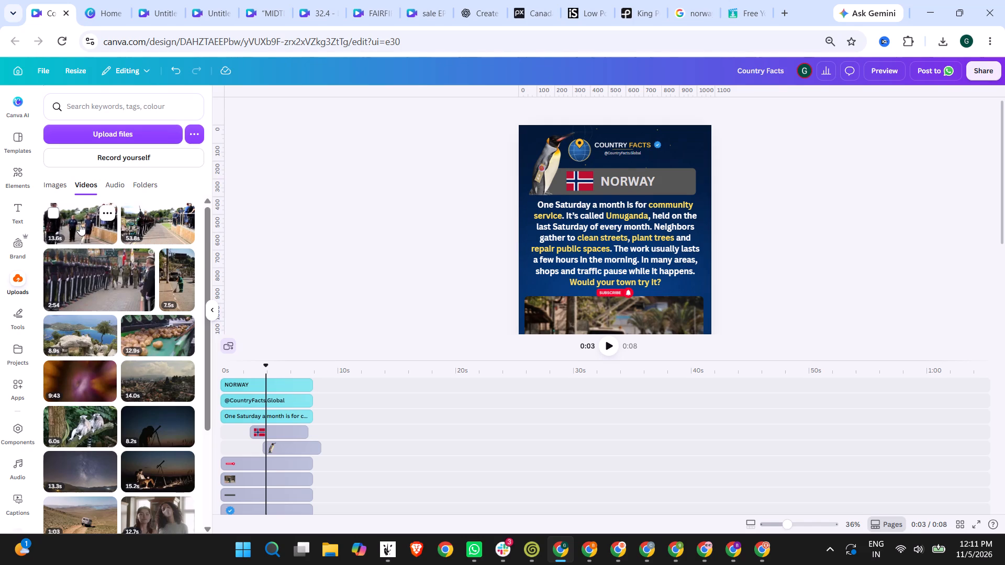
pyautogui.moveTo(80, 224); pyautogui.dragTo(277, 476)
pyautogui.moveTo(348, 478); pyautogui.dragTo(337, 479)
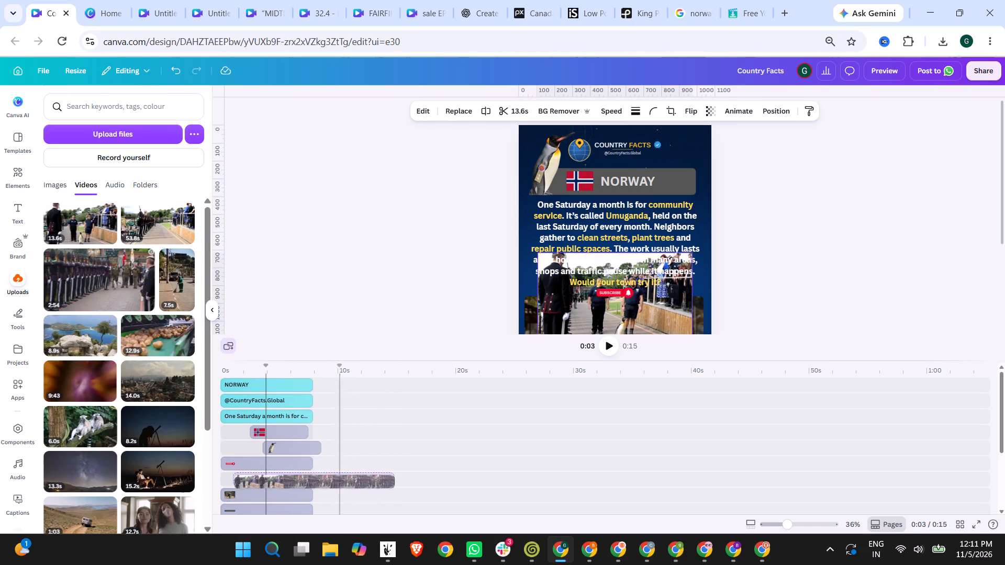
pyautogui.moveTo(337, 479); pyautogui.dragTo(330, 474)
# Extend the blue background page to match the end of the 13.6 s parade video.
pyautogui.scroll(-1, 355, 426)
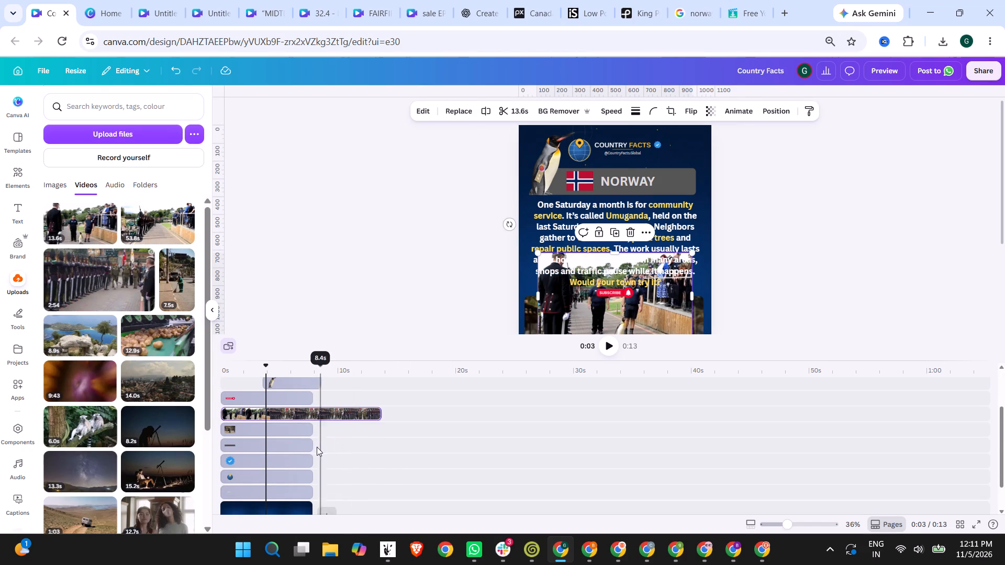
pyautogui.moveTo(308, 430); pyautogui.dragTo(360, 429)
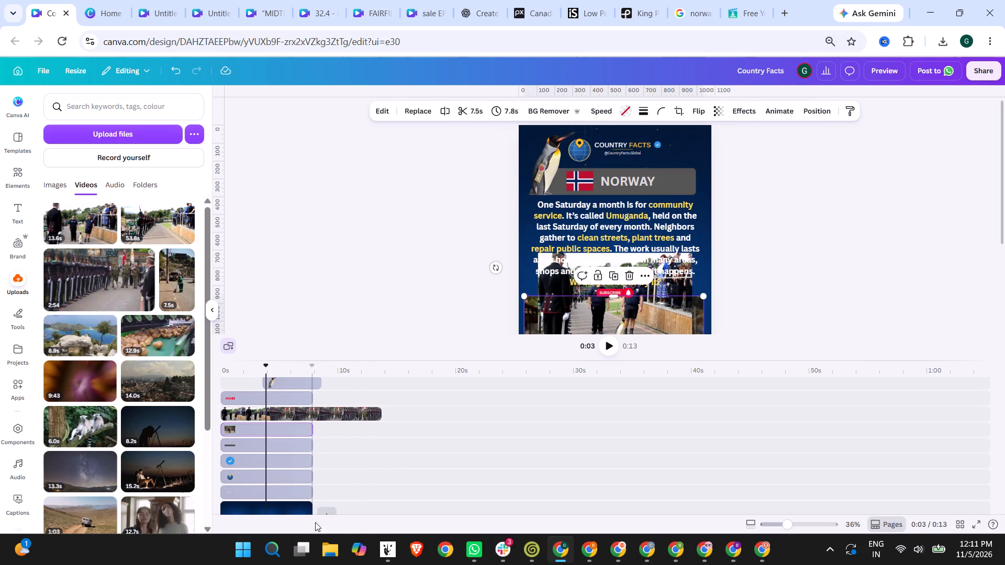
pyautogui.scroll(-1, 333, 481)
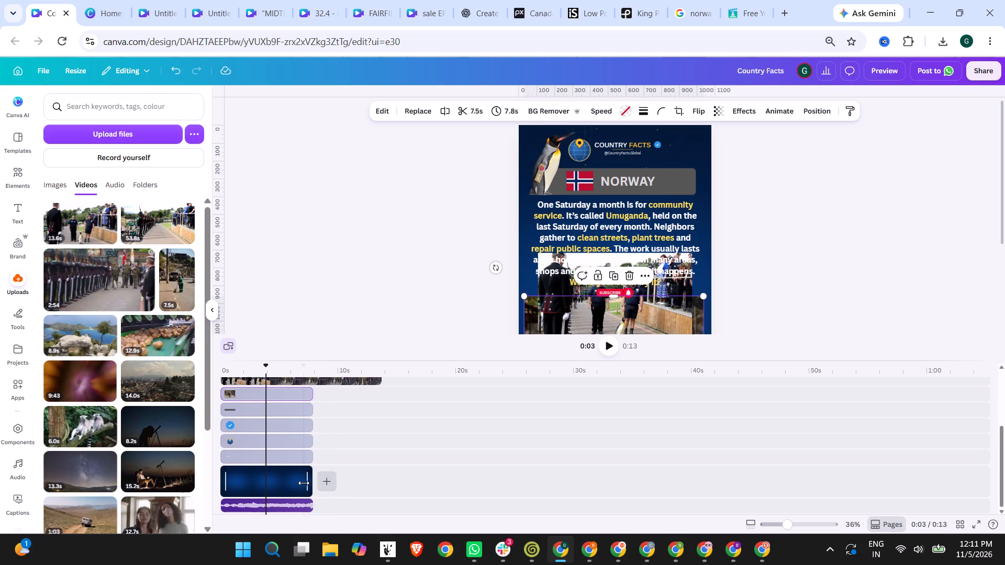
pyautogui.moveTo(308, 483); pyautogui.dragTo(374, 477)
# Drop the parade video into the frame below the caption, replacing the Rwanda footage.
pyautogui.click(343, 380)
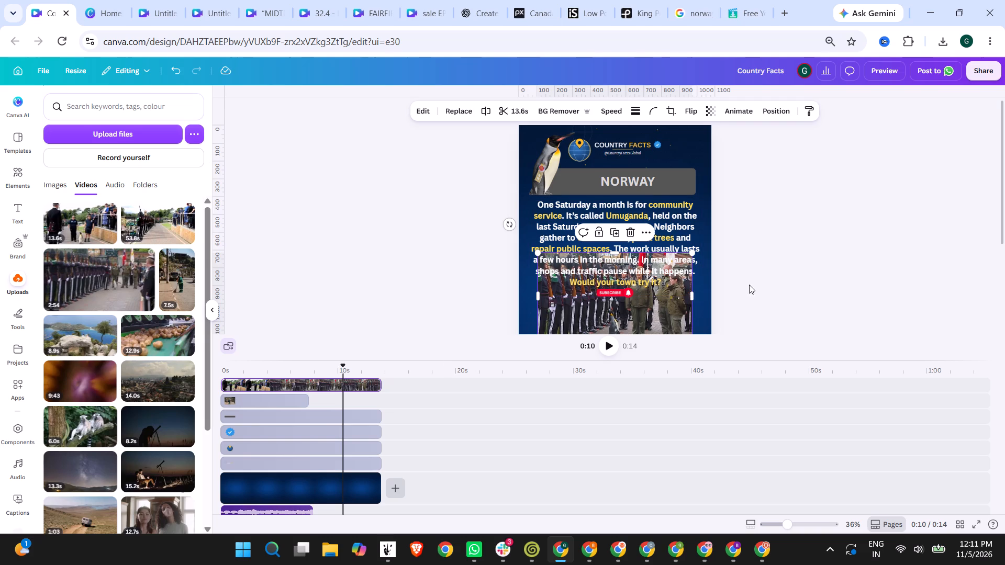
pyautogui.click(322, 382)
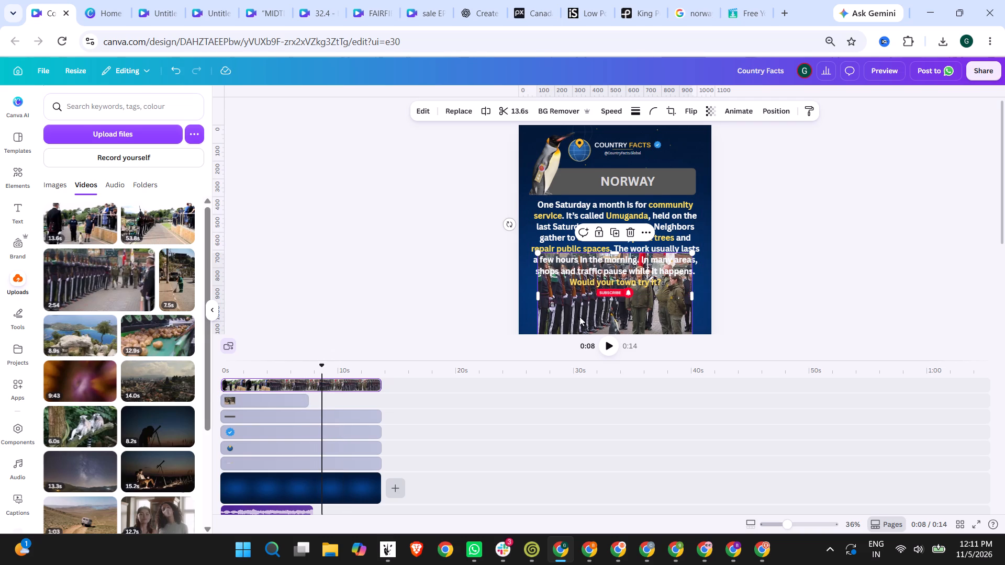
pyautogui.moveTo(576, 310); pyautogui.dragTo(580, 325)
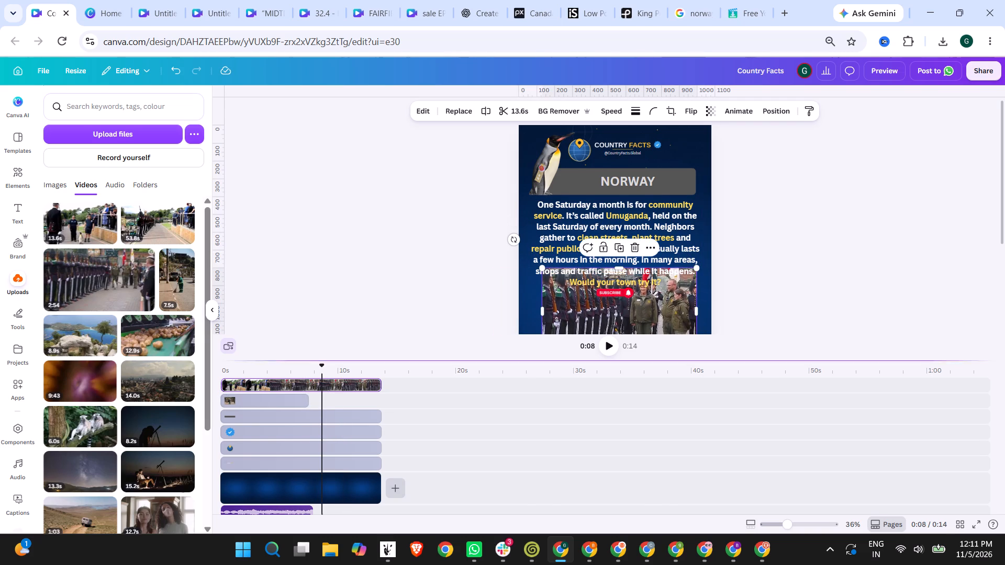
pyautogui.click(283, 372)
pyautogui.moveTo(577, 314); pyautogui.dragTo(564, 315)
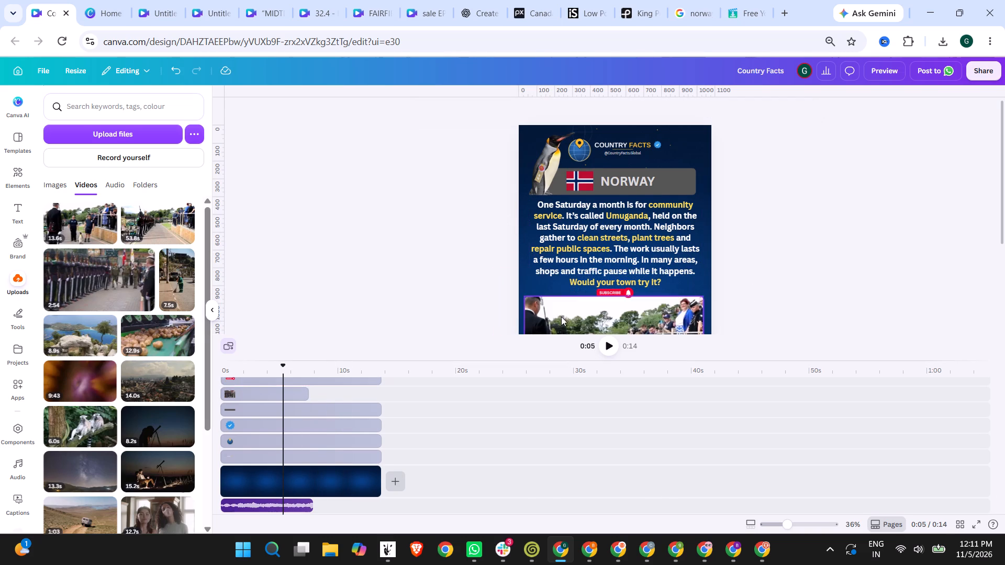
# Extend the framed parade clip to its full 13.6 s, trying a video speed of 0.75 before setting it back to 1.
pyautogui.scroll(2, 357, 411)
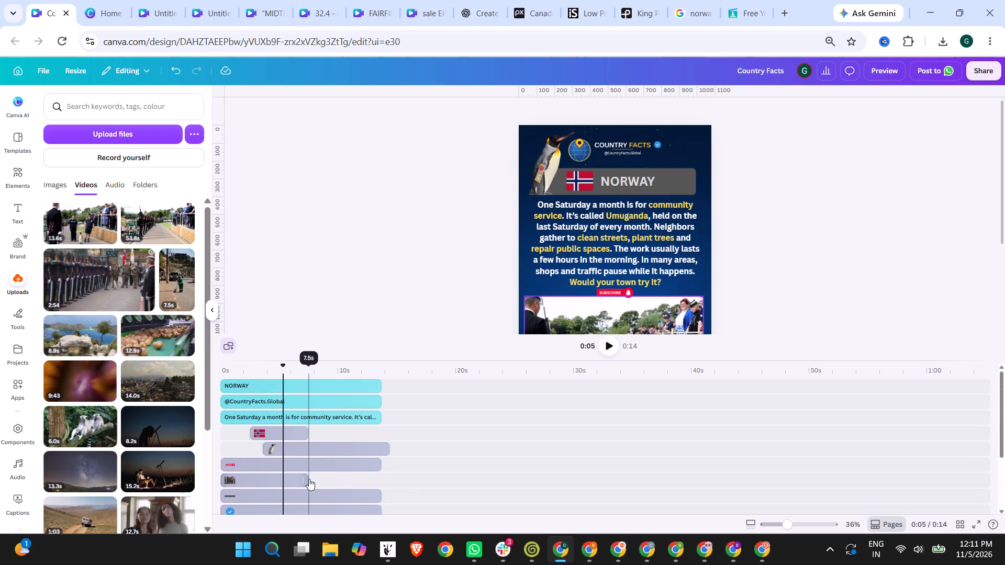
pyautogui.moveTo(305, 479); pyautogui.dragTo(385, 479)
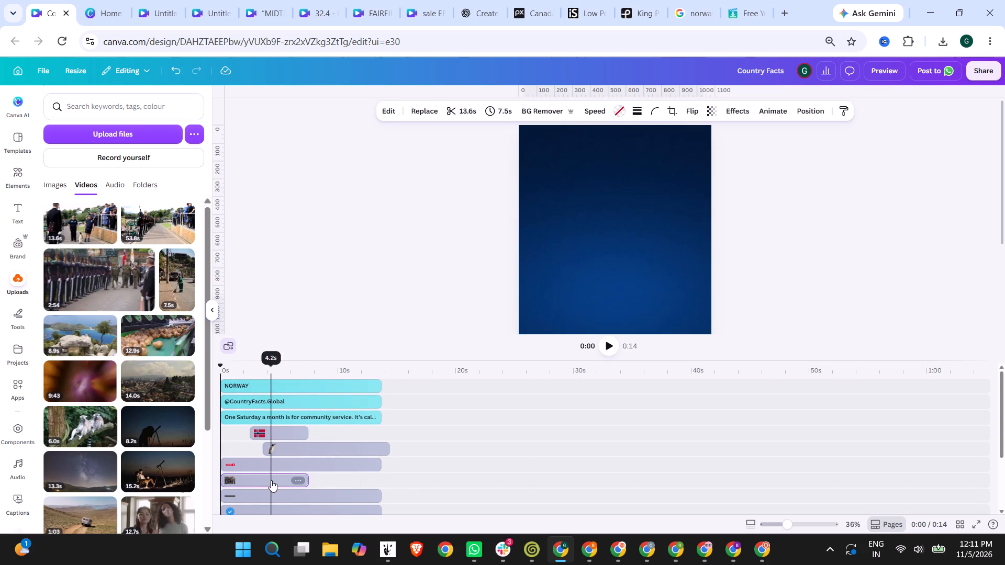
pyautogui.click(271, 480)
pyautogui.click(610, 114)
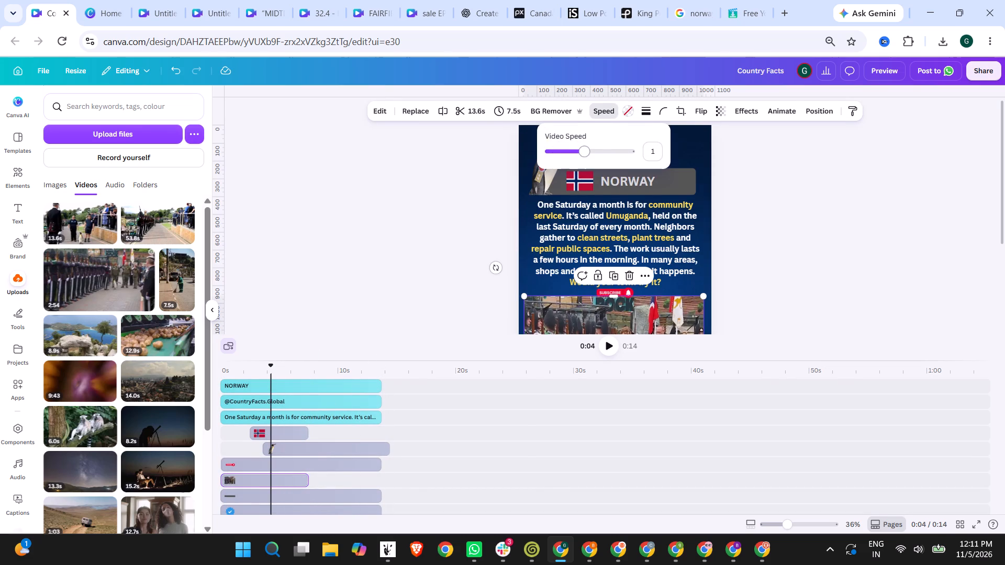
pyautogui.moveTo(590, 151); pyautogui.dragTo(567, 151)
pyautogui.scroll(-1, 455, 313)
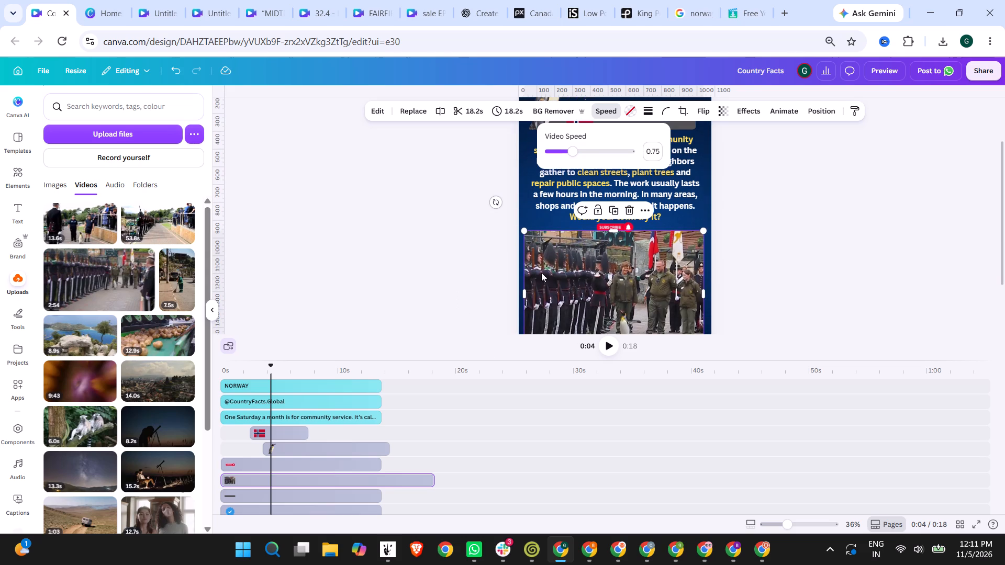
pyautogui.moveTo(574, 149); pyautogui.dragTo(580, 149)
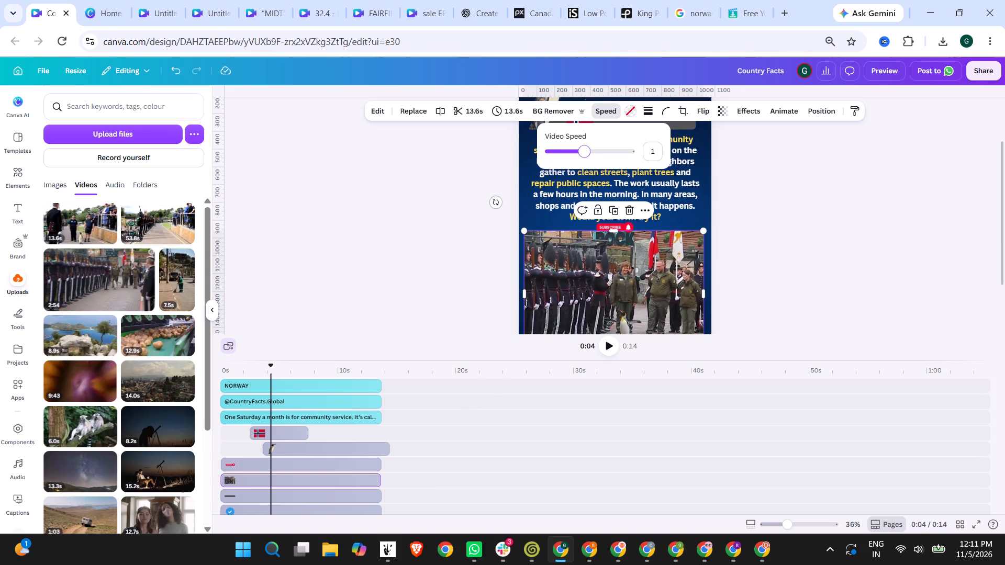
# Move the penguin clip to start at 0 s and set its end to match the end of the page.
pyautogui.click(397, 209)
pyautogui.scroll(-2, 420, 348)
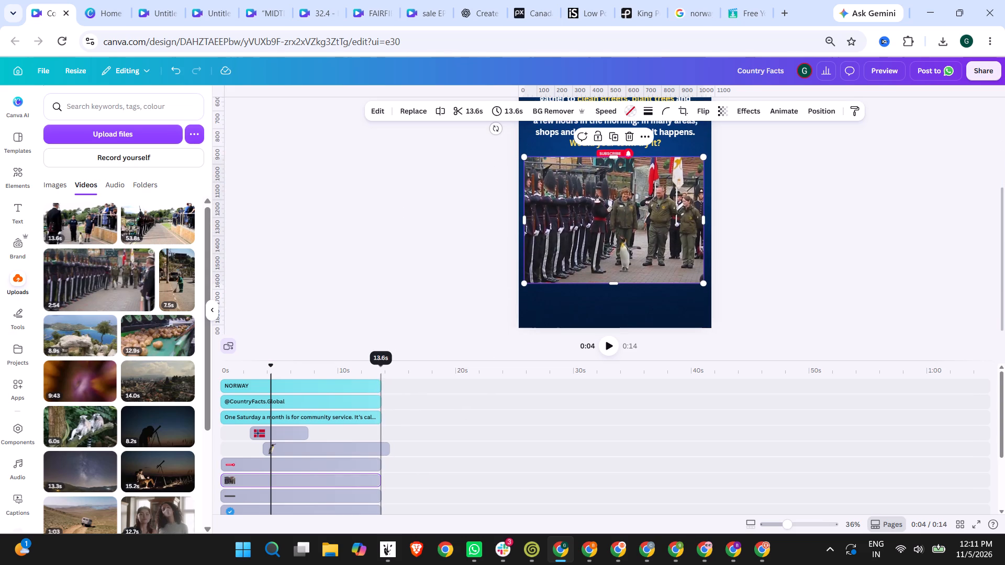
pyautogui.moveTo(336, 447); pyautogui.dragTo(306, 447)
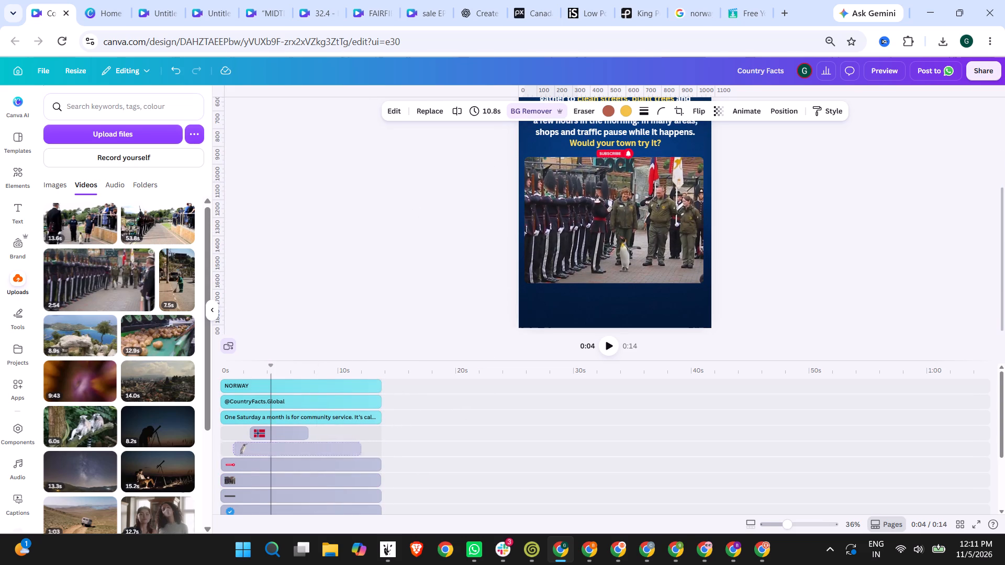
pyautogui.moveTo(306, 447); pyautogui.dragTo(296, 447)
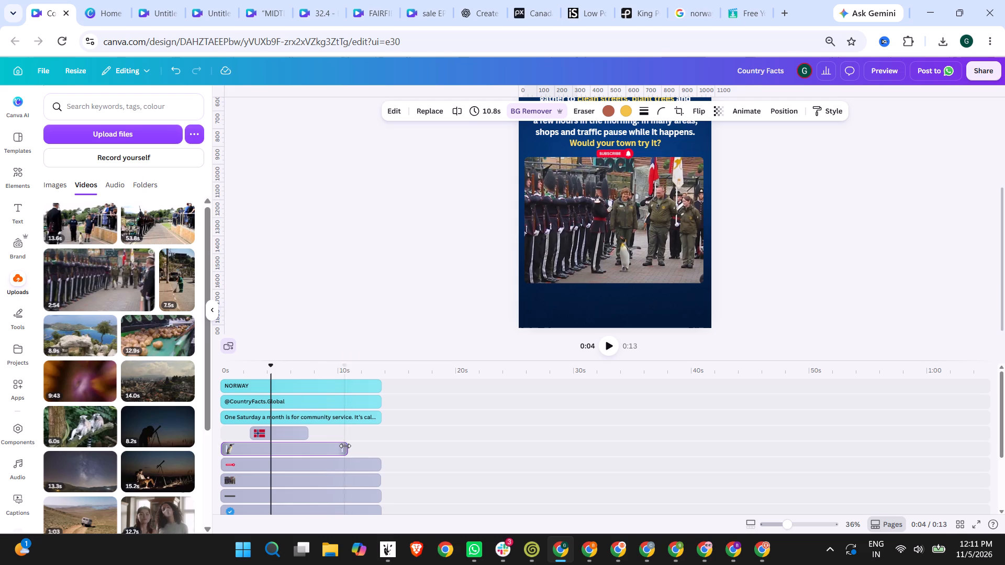
pyautogui.moveTo(345, 446); pyautogui.dragTo(374, 446)
# Stretch the Norway flag clip to span the whole page, from 0 s to the end of the other layers.
pyautogui.moveTo(307, 430); pyautogui.dragTo(385, 430)
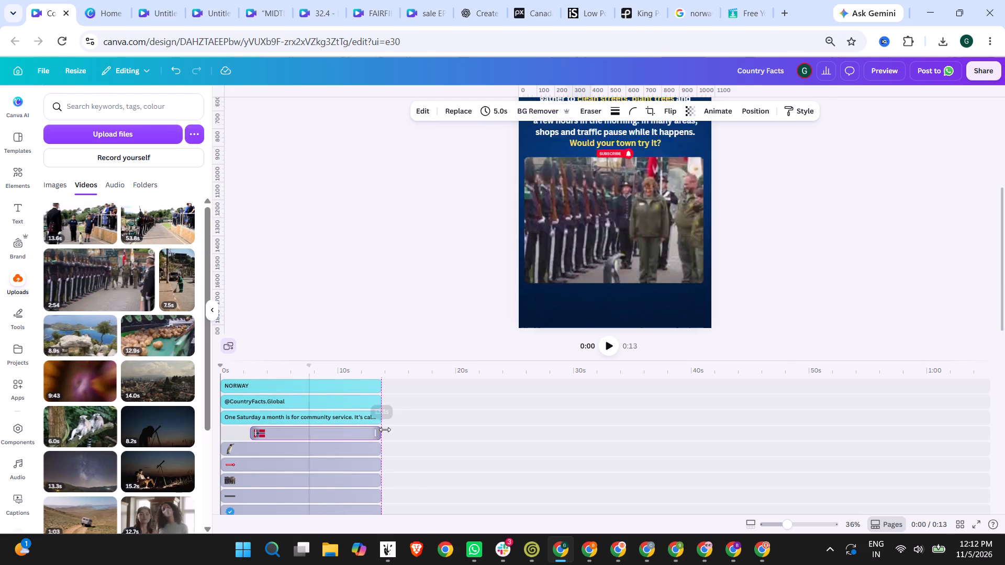
pyautogui.moveTo(385, 430); pyautogui.dragTo(381, 430)
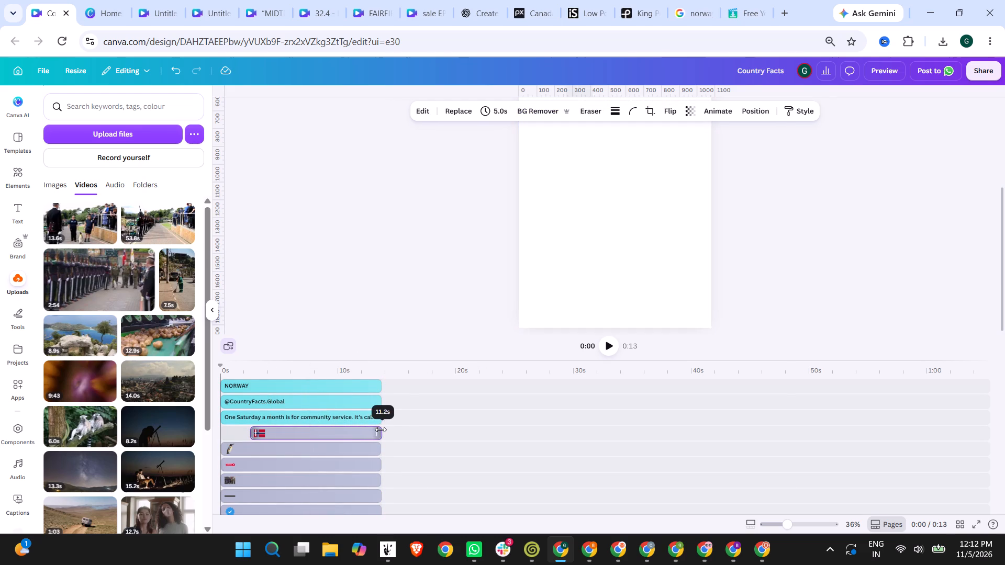
pyautogui.moveTo(381, 430); pyautogui.dragTo(362, 430)
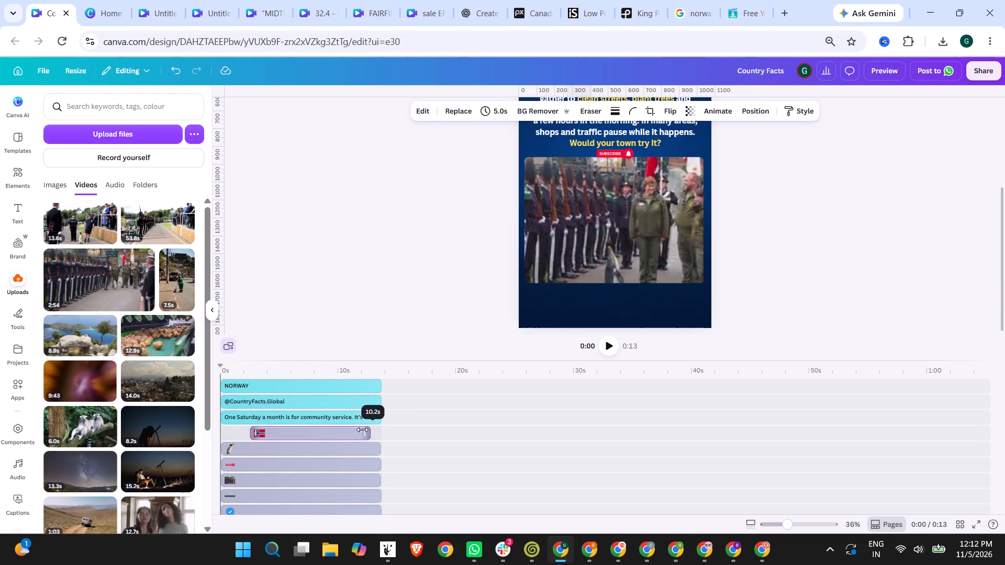
pyautogui.moveTo(362, 430); pyautogui.dragTo(383, 429)
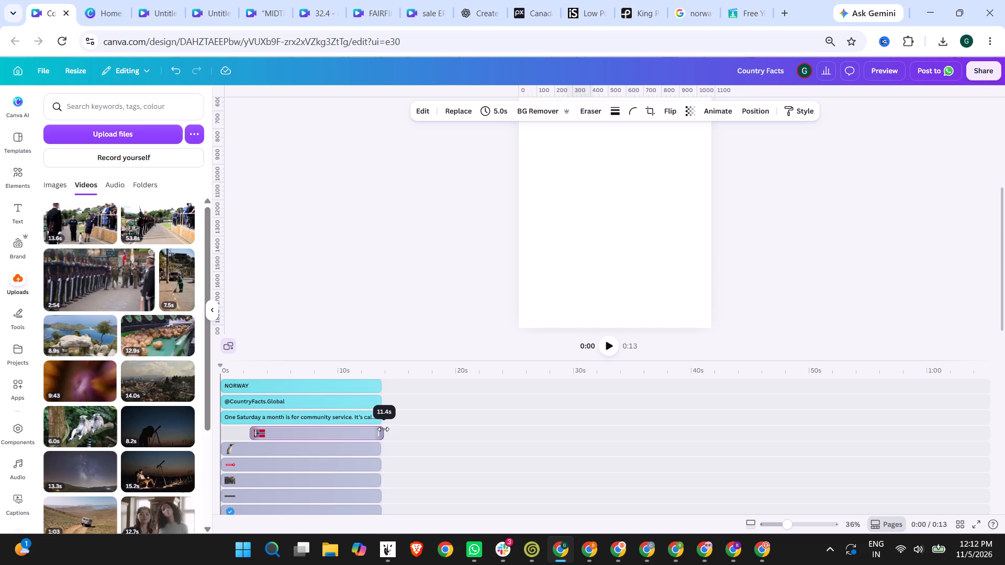
pyautogui.moveTo(383, 429); pyautogui.dragTo(379, 429)
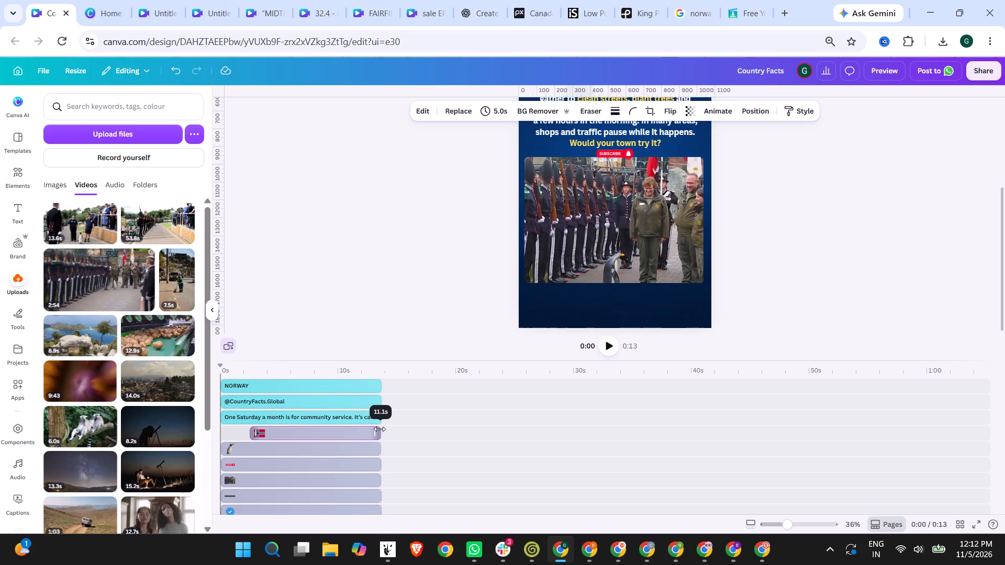
pyautogui.moveTo(379, 429); pyautogui.dragTo(380, 430)
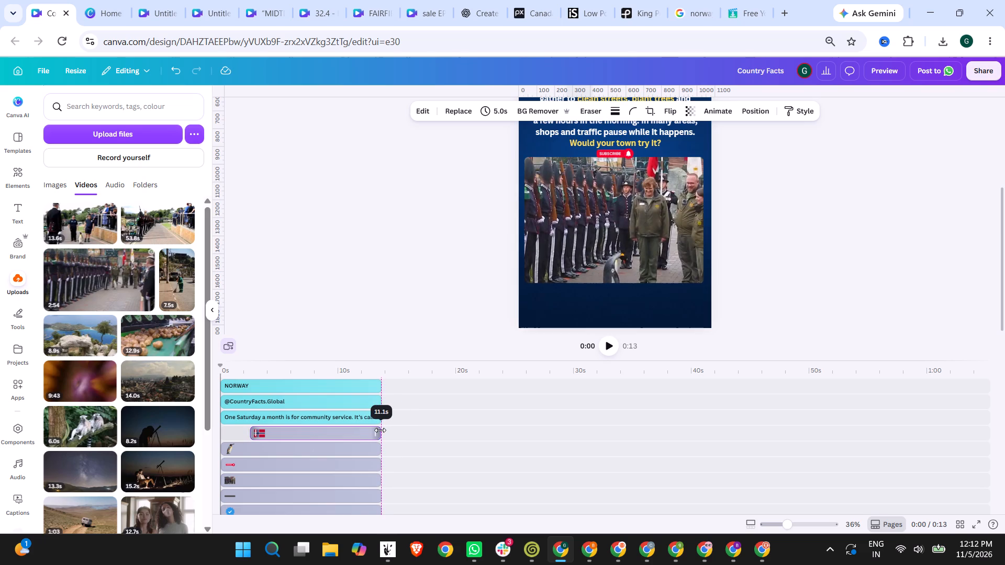
pyautogui.moveTo(380, 430); pyautogui.dragTo(381, 431)
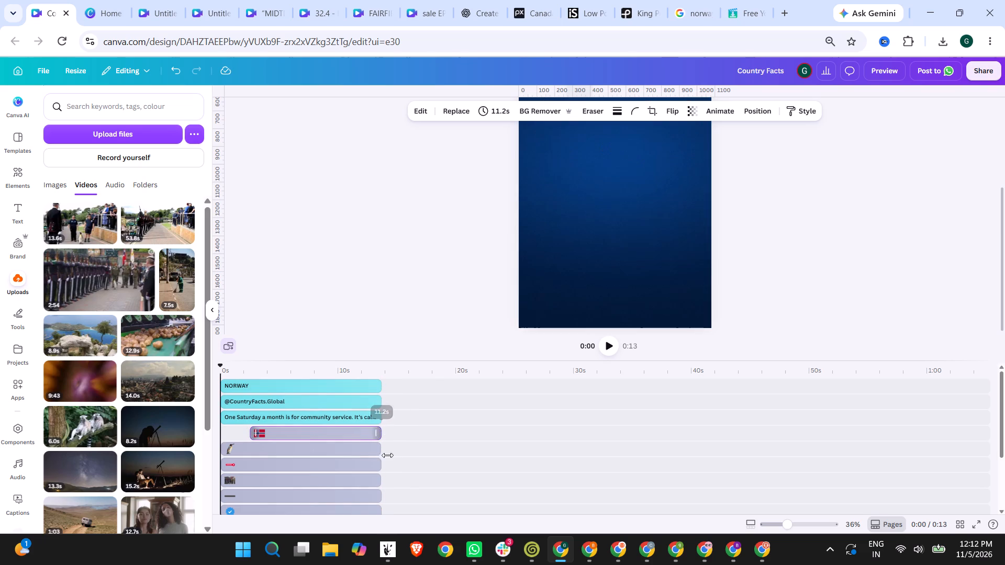
pyautogui.moveTo(250, 433); pyautogui.dragTo(237, 434)
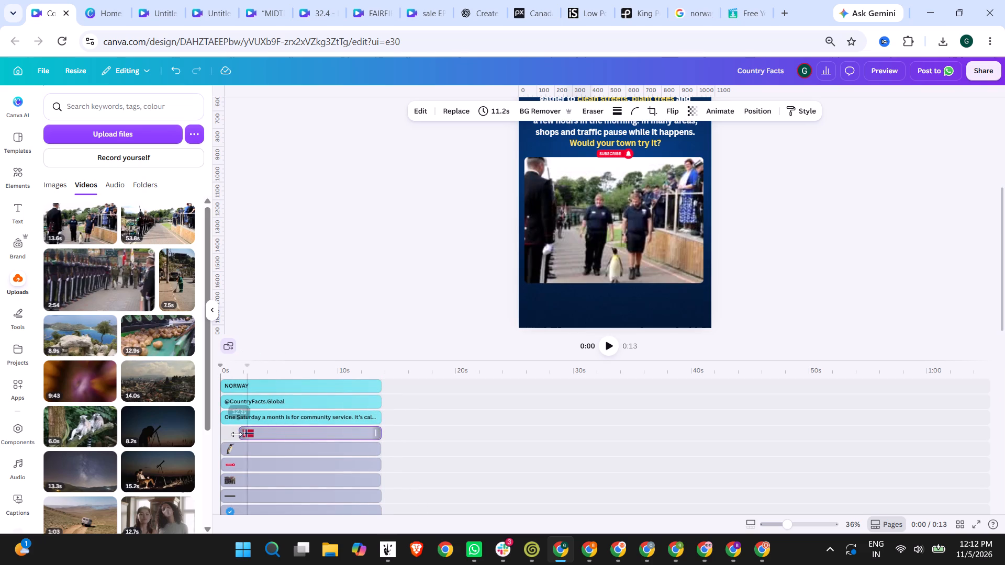
# Extend the start of the Norway flag clip back to 0 s, in line with the other layers.
pyautogui.moveTo(237, 434); pyautogui.dragTo(224, 434)
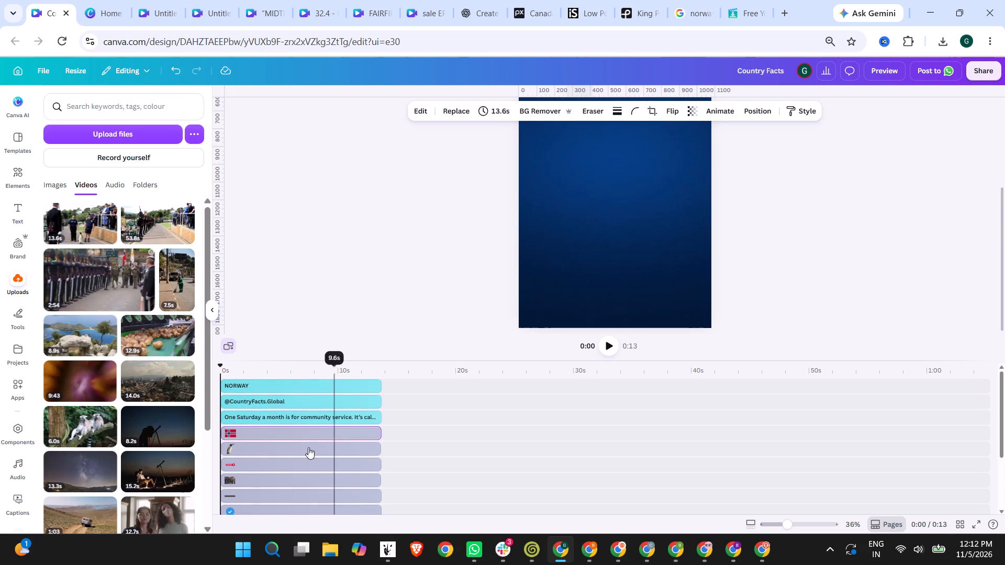
# Replace the community service caption with the Sir Nils Olav script, starting "Norway's royal guard knighted a penguin.", from the other browser window.
pyautogui.scroll(3, 287, 453)
pyautogui.click(278, 415)
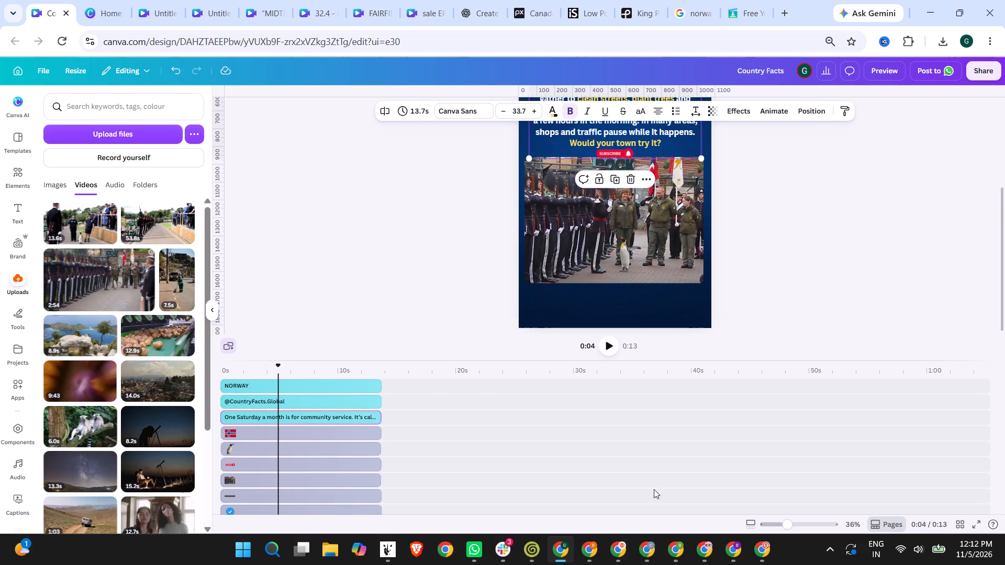
pyautogui.click(645, 550)
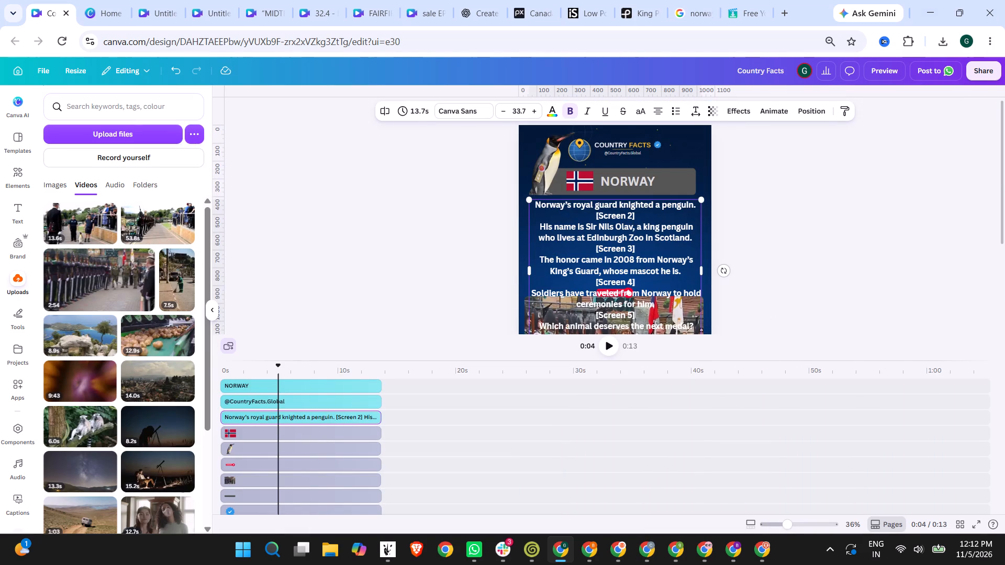
# Delete the "[Screen 2]", "[Screen 3]" and "[Screen 4]" labels from the Norway caption, closing up the blank lines they leave.
pyautogui.moveTo(656, 215); pyautogui.dragTo(549, 214)
pyautogui.press('BackSpace')
pyautogui.press('BackSpace')
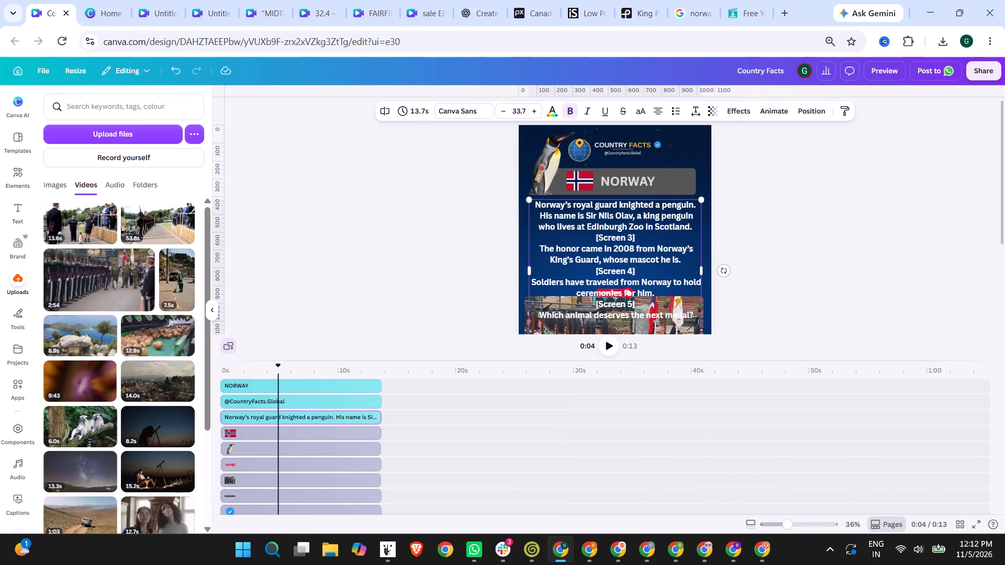
pyautogui.moveTo(658, 238); pyautogui.dragTo(559, 230)
pyautogui.press('BackSpace')
pyautogui.hotkey('ctrl', 'z')
pyautogui.moveTo(658, 236); pyautogui.dragTo(572, 238)
pyautogui.press('BackSpace')
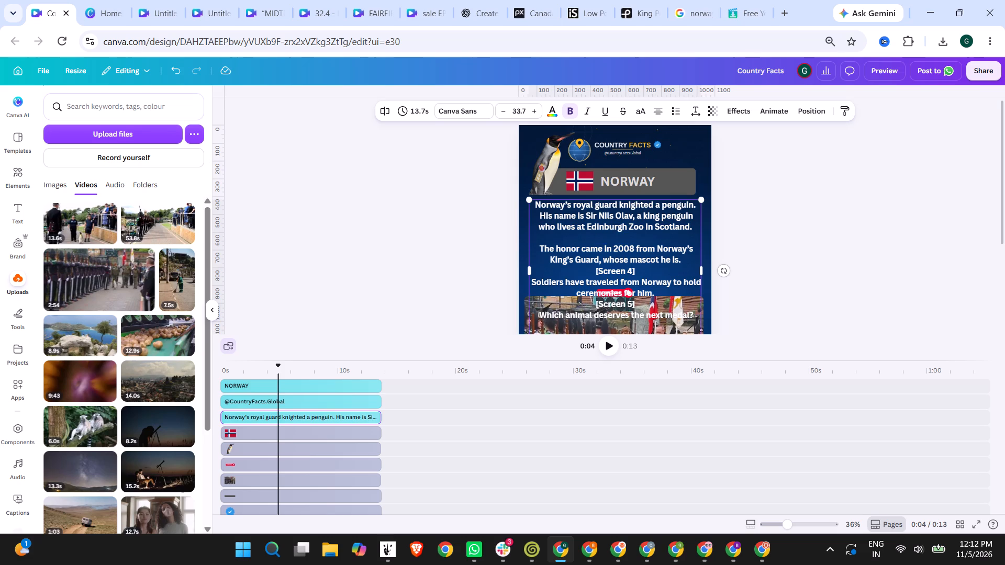
pyautogui.press('BackSpace')
pyautogui.moveTo(655, 259); pyautogui.dragTo(571, 259)
pyautogui.press('BackSpace')
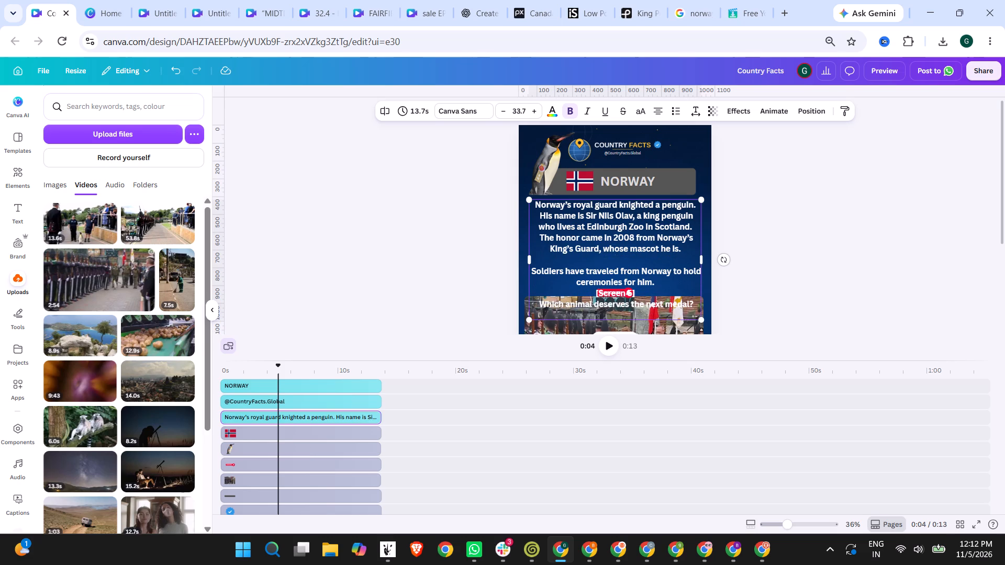
# Remove the blank line before "Soldiers have traveled" and the "[Screen 5]" marker from the caption.
pyautogui.press('BackSpace')
pyautogui.moveTo(665, 281); pyautogui.dragTo(523, 285)
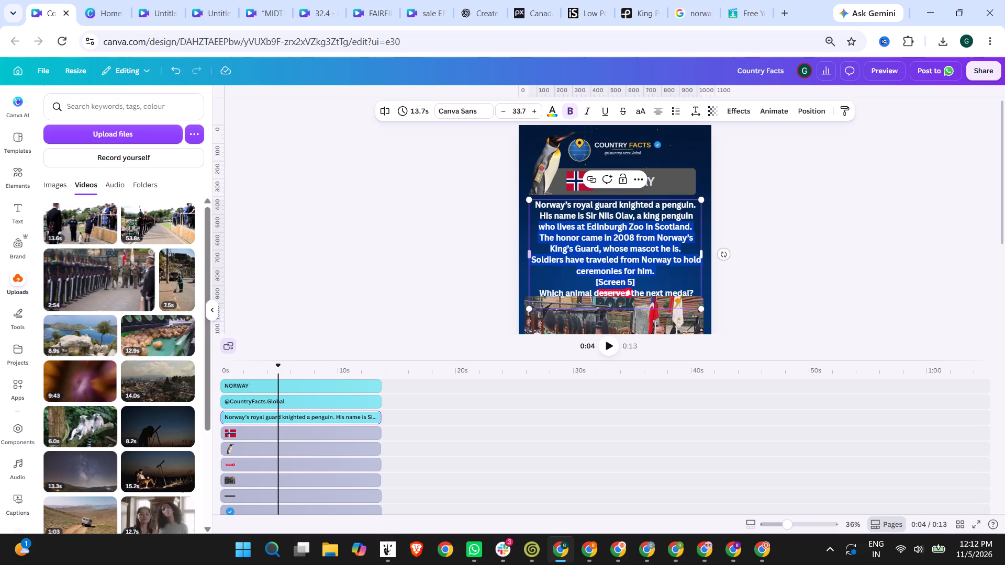
pyautogui.click(627, 276)
pyautogui.moveTo(655, 282); pyautogui.dragTo(566, 285)
pyautogui.press('BackSpace')
pyautogui.press('BackSpace')
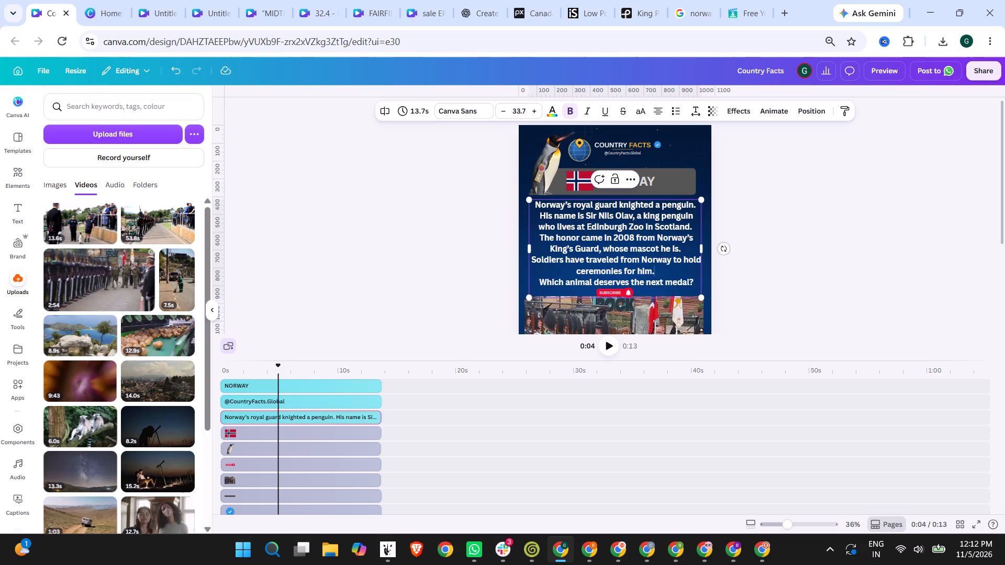
# Colour the caption's closing question "Which animal deserves the next medal?" yellow.
pyautogui.moveTo(694, 281); pyautogui.dragTo(550, 285)
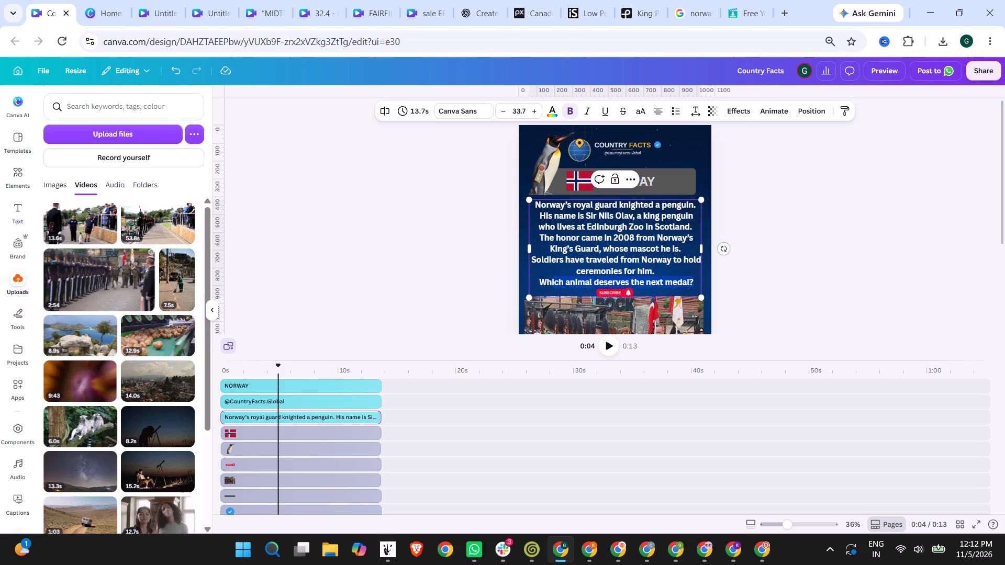
pyautogui.moveTo(550, 285); pyautogui.dragTo(528, 284)
pyautogui.click(607, 279)
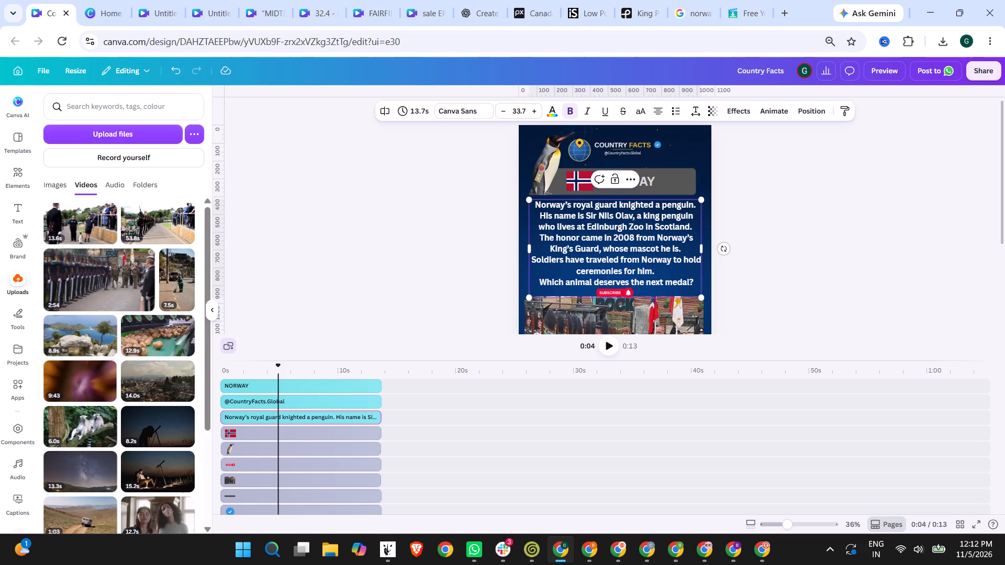
pyautogui.moveTo(698, 286); pyautogui.dragTo(541, 285)
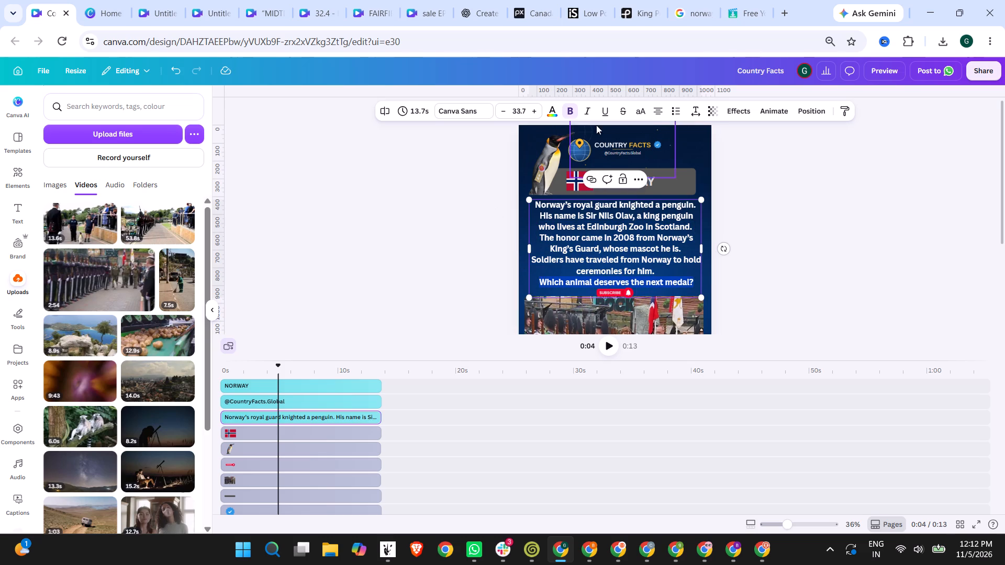
pyautogui.click(554, 108)
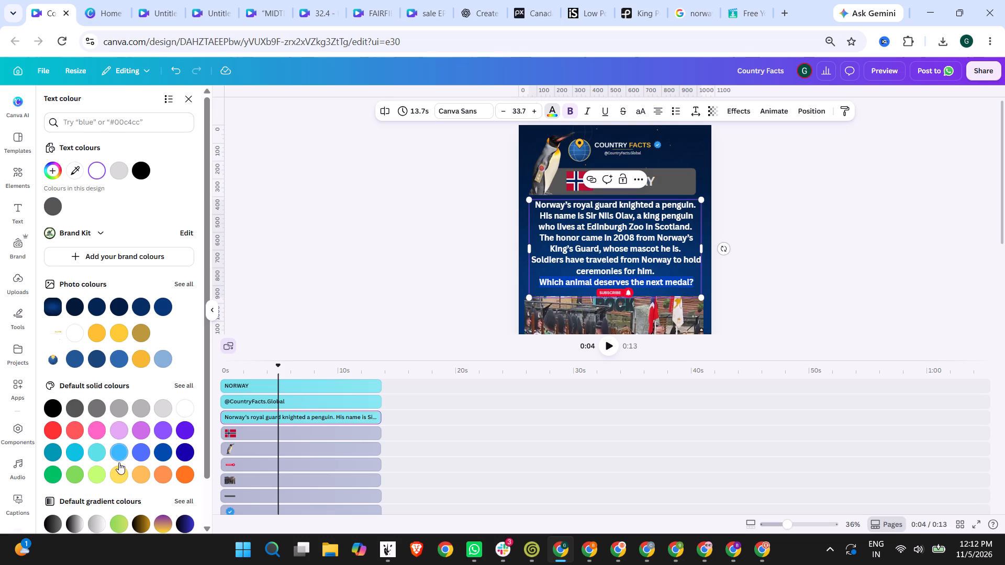
pyautogui.click(121, 475)
pyautogui.click(590, 225)
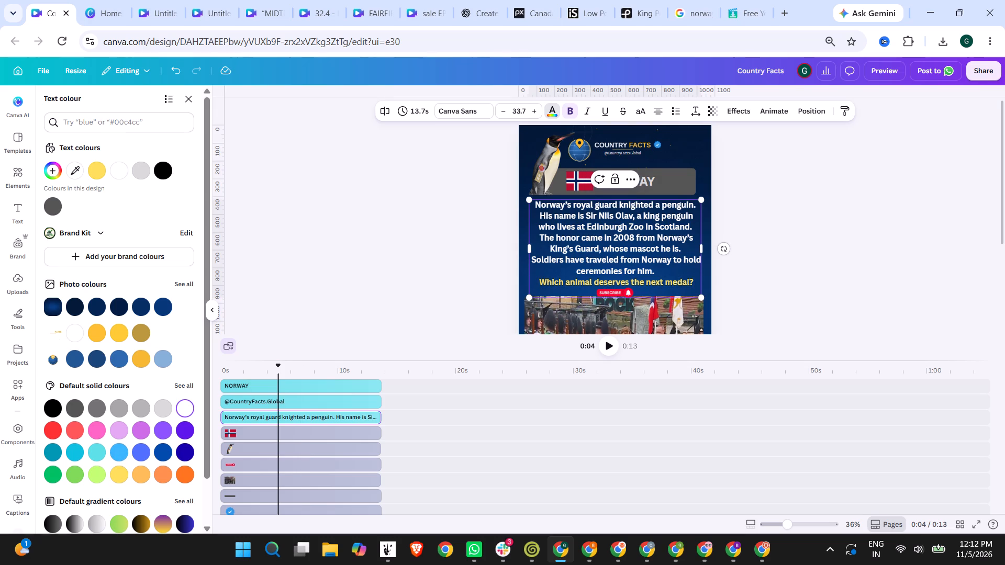
# Colour the caption phrases "royal guard knighted a penguin" and "Sir Nils Olav, a king penguin" yellow.
pyautogui.moveTo(572, 203); pyautogui.dragTo(595, 203)
pyautogui.moveTo(595, 203); pyautogui.dragTo(691, 203)
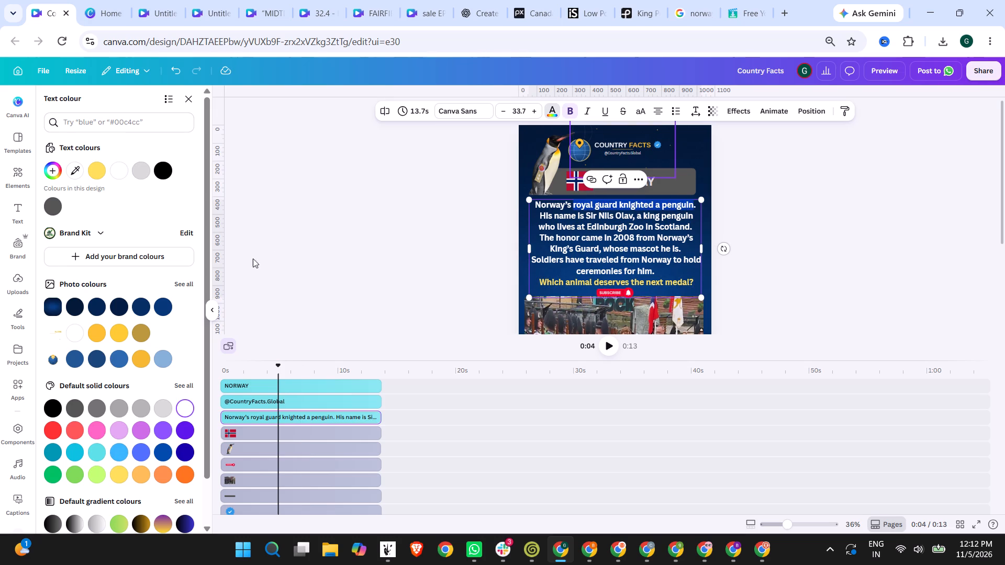
pyautogui.click(123, 474)
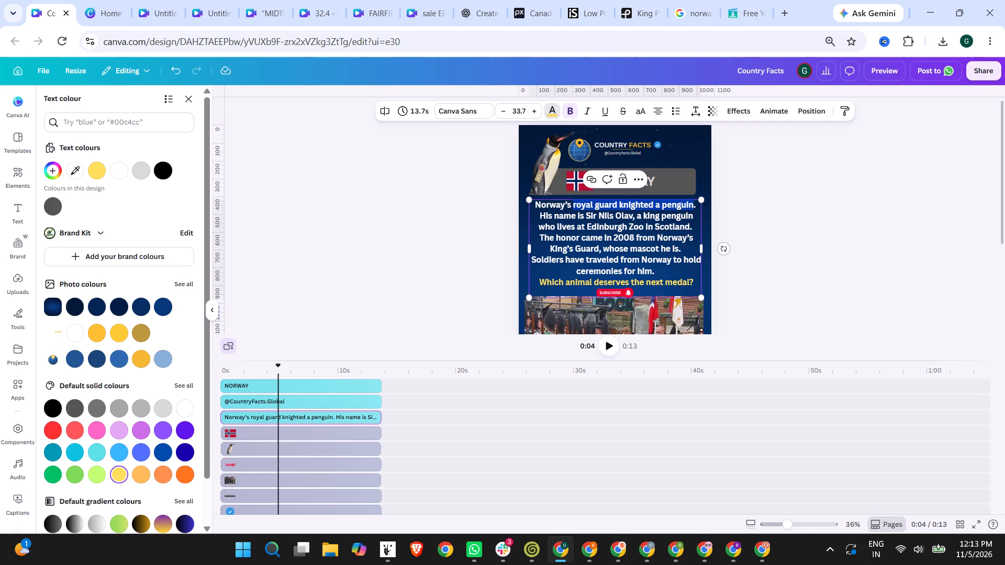
pyautogui.click(598, 237)
pyautogui.moveTo(586, 218); pyautogui.dragTo(691, 216)
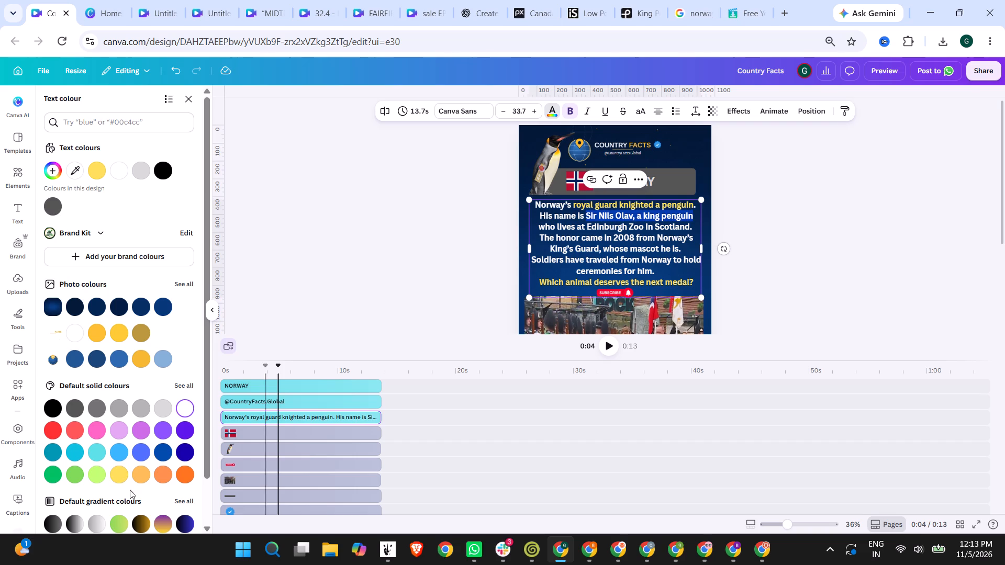
pyautogui.click(126, 474)
pyautogui.click(621, 242)
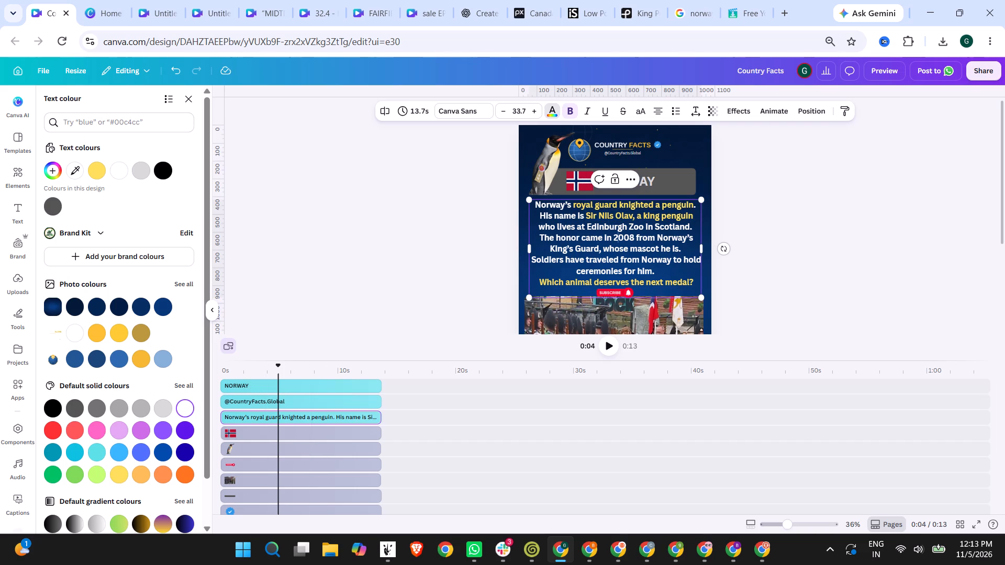
# Colour the words "honor", "2008", "Soldiers" and "King's Guard" in the caption yellow.
pyautogui.moveTo(555, 236); pyautogui.dragTo(578, 236)
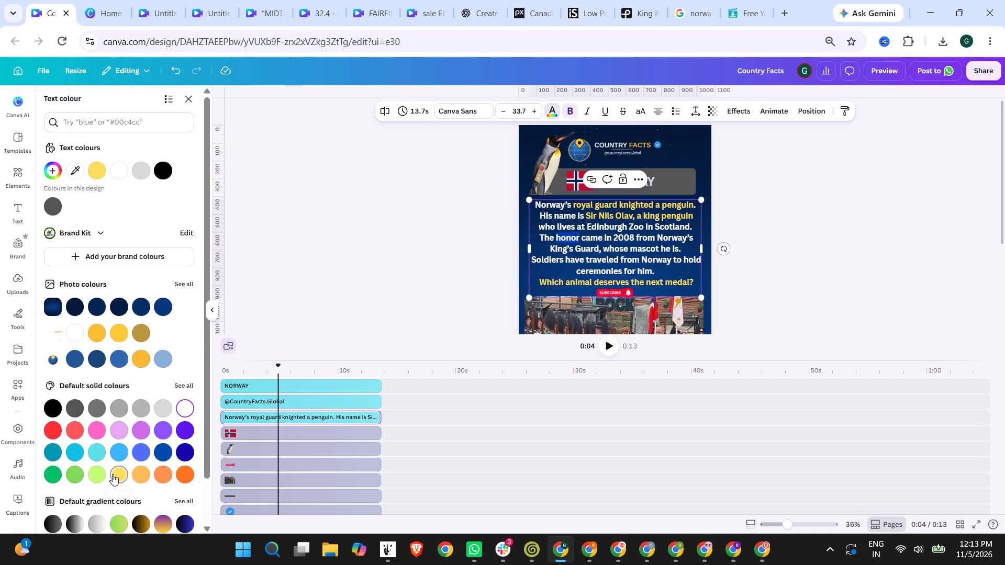
pyautogui.click(113, 474)
pyautogui.moveTo(612, 236); pyautogui.dragTo(632, 237)
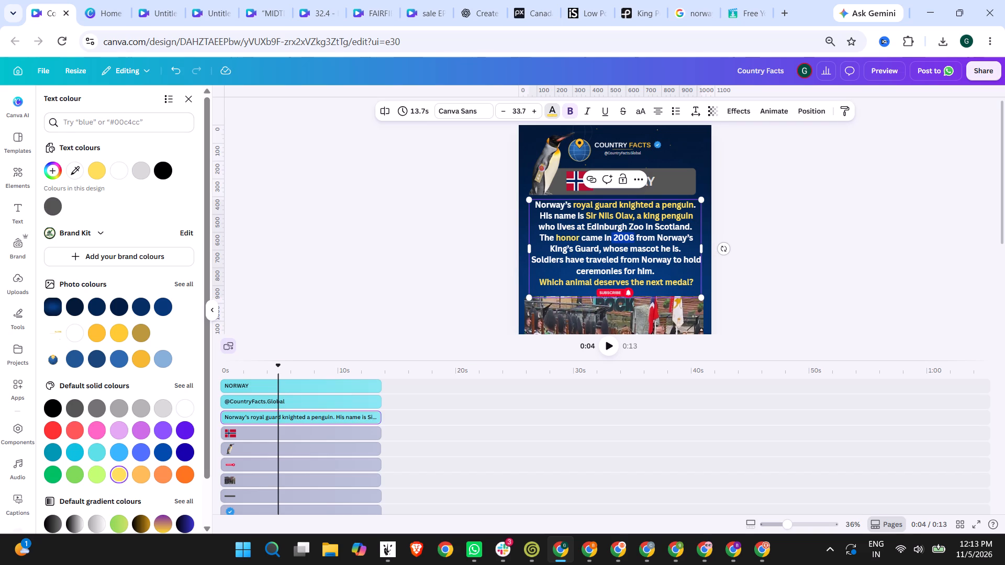
pyautogui.moveTo(632, 237); pyautogui.dragTo(635, 237)
pyautogui.click(120, 475)
pyautogui.click(580, 269)
pyautogui.moveTo(532, 259); pyautogui.dragTo(565, 259)
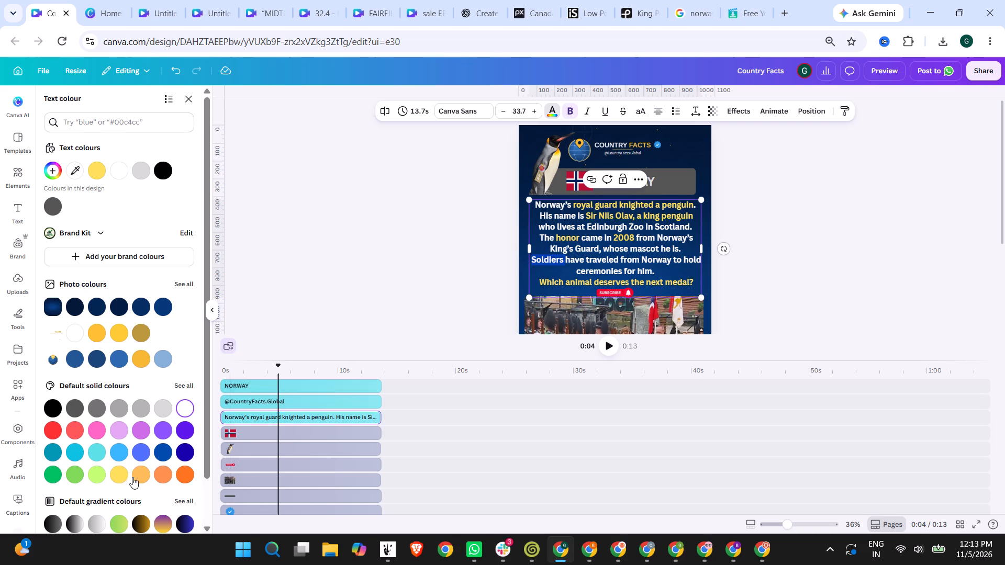
pyautogui.click(122, 474)
pyautogui.click(642, 264)
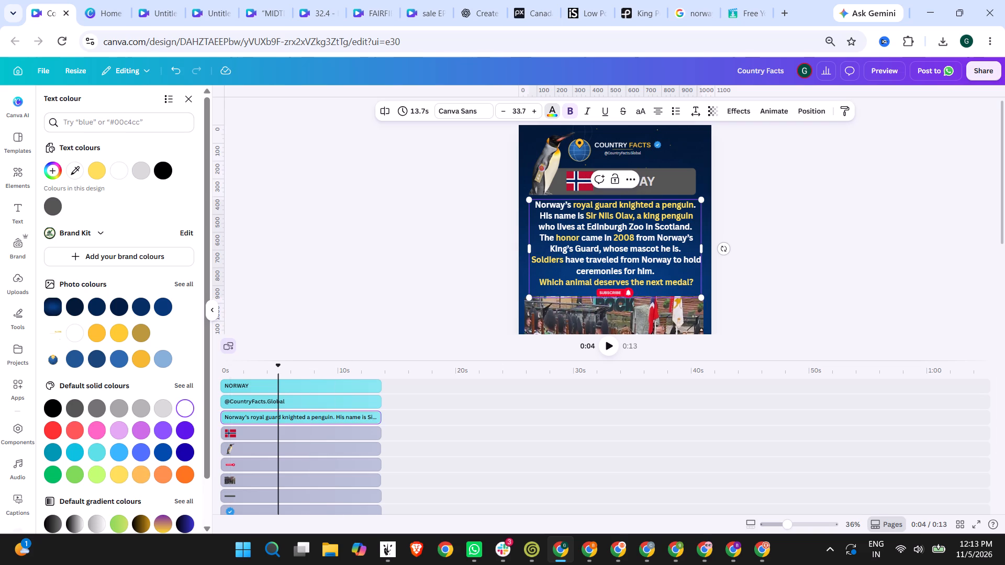
pyautogui.moveTo(549, 250); pyautogui.dragTo(599, 245)
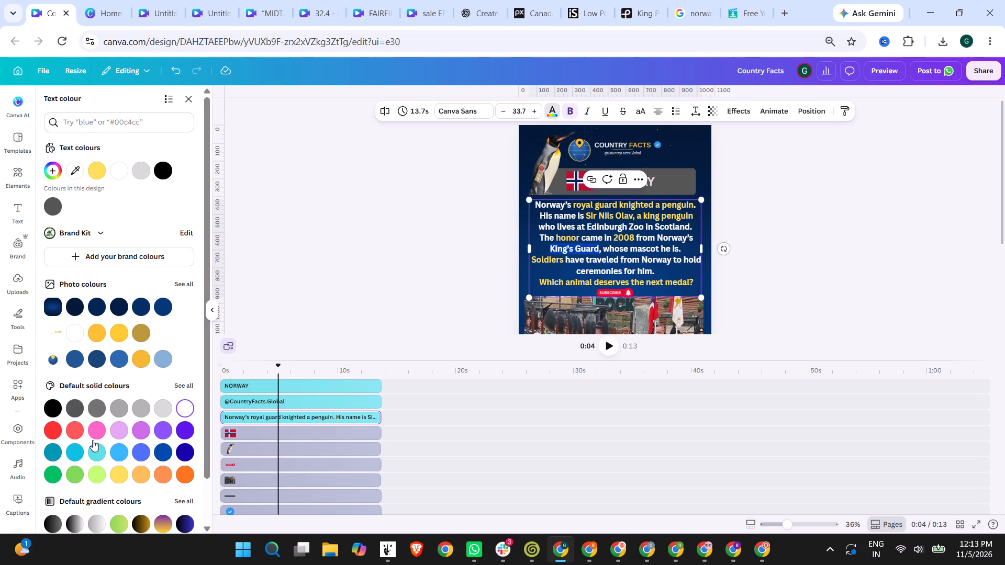
pyautogui.click(122, 478)
pyautogui.click(675, 263)
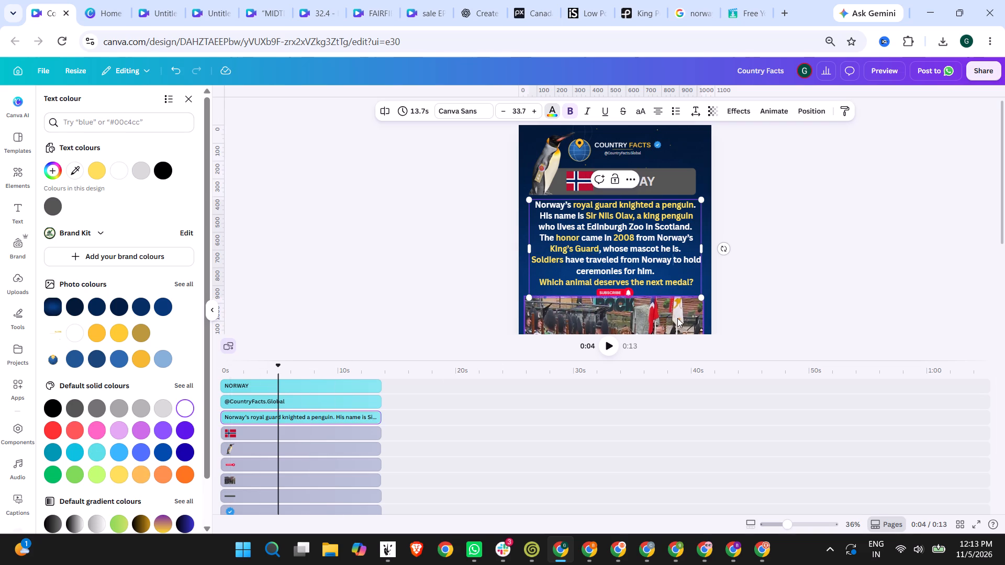
pyautogui.click(814, 265)
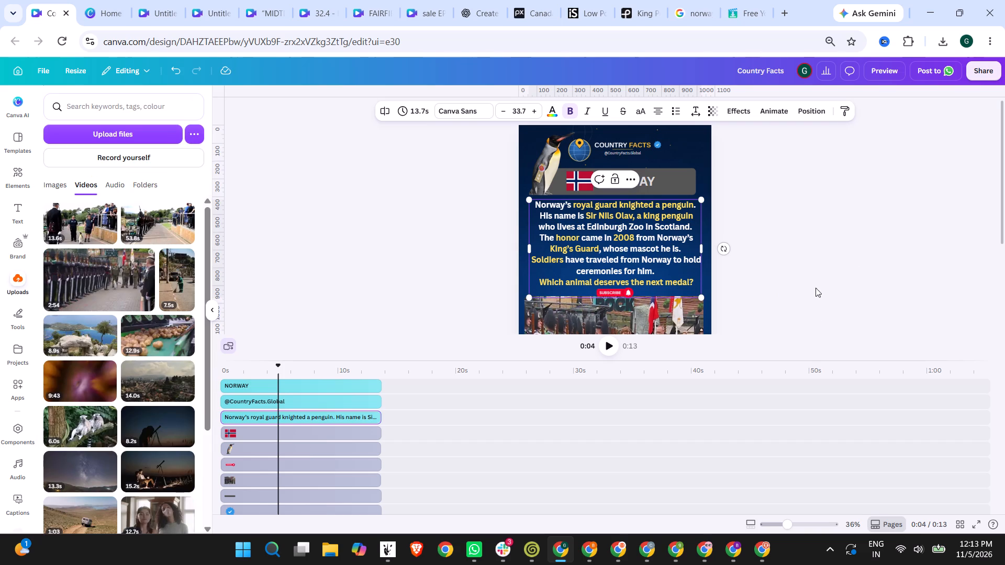
pyautogui.click(724, 297)
# Add a body text box reading "Video Credit : Guiness World Records / Edinburgh Zoo".
pyautogui.scroll(-3, 587, 266)
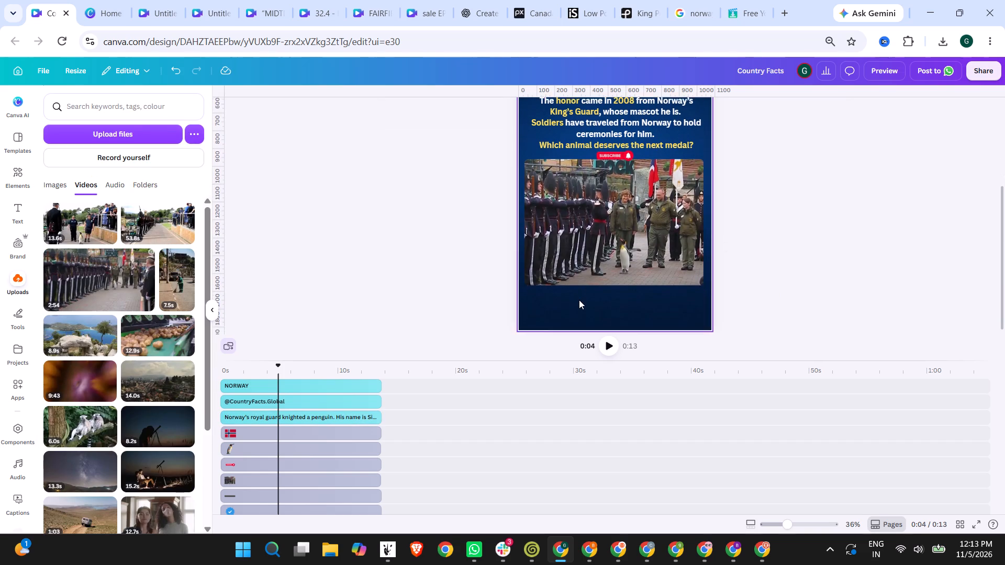
pyautogui.scroll(-1, 337, 438)
pyautogui.scroll(3, 337, 438)
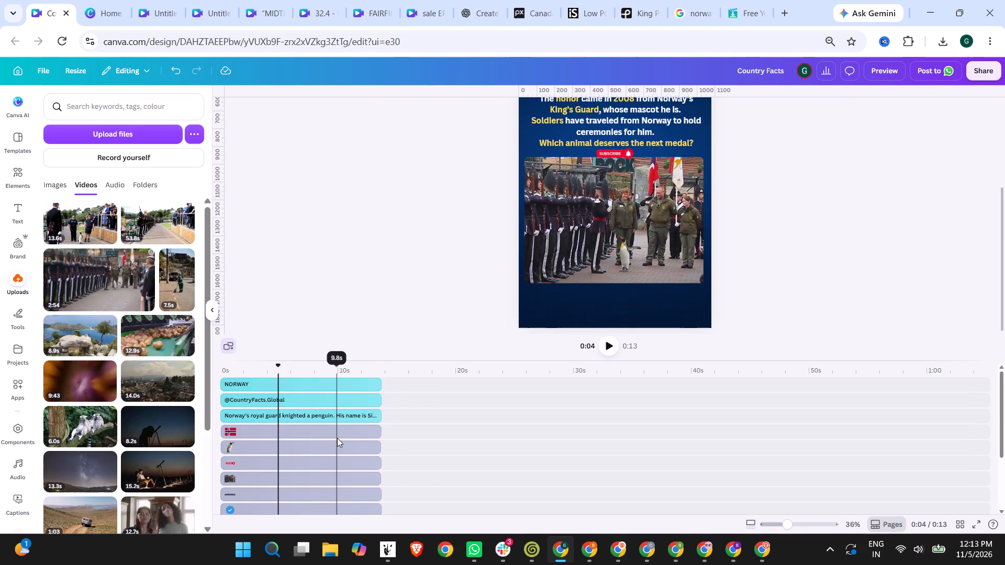
pyautogui.scroll(-3, 337, 438)
pyautogui.click(15, 209)
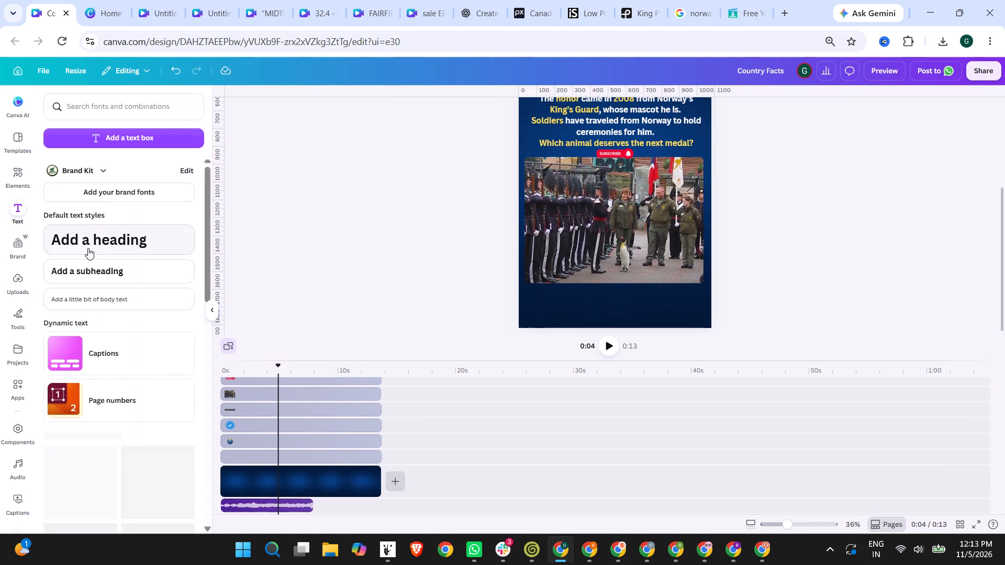
pyautogui.click(96, 318)
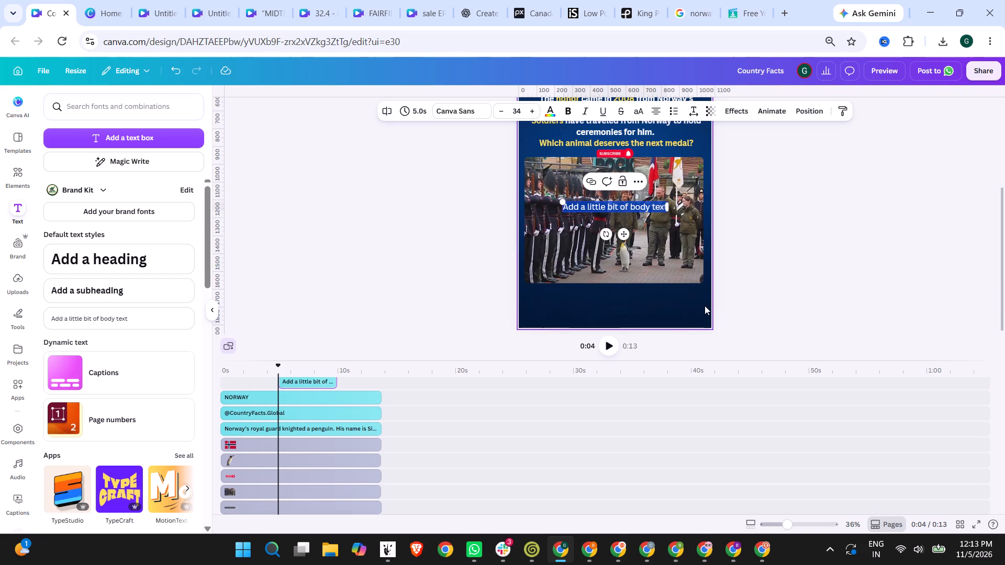
pyautogui.write('Video Credit :')
pyautogui.press('space')
pyautogui.write('Guiness World Records')
pyautogui.press('space')
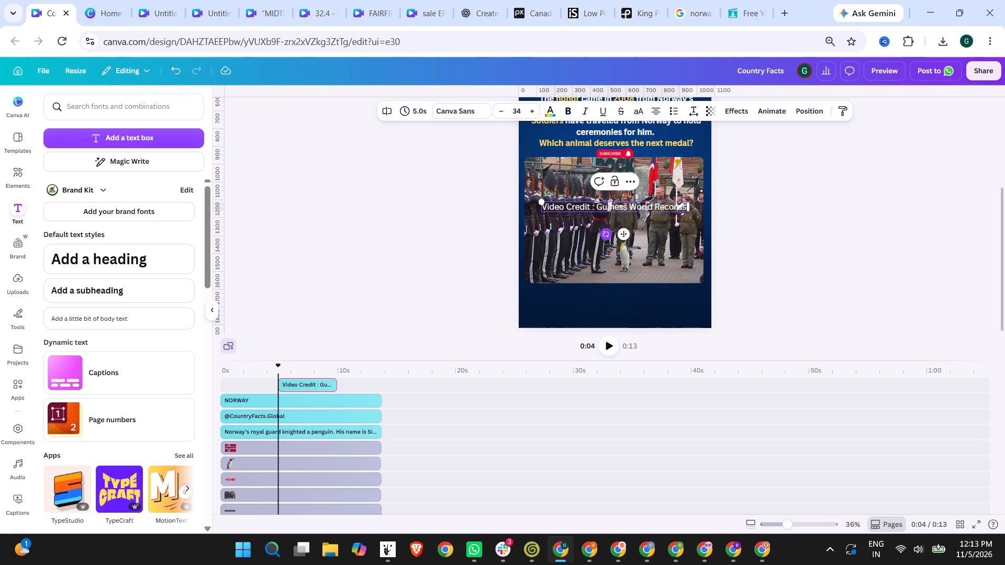
pyautogui.write('/ Edi')
pyautogui.write('nburgh Zoo')
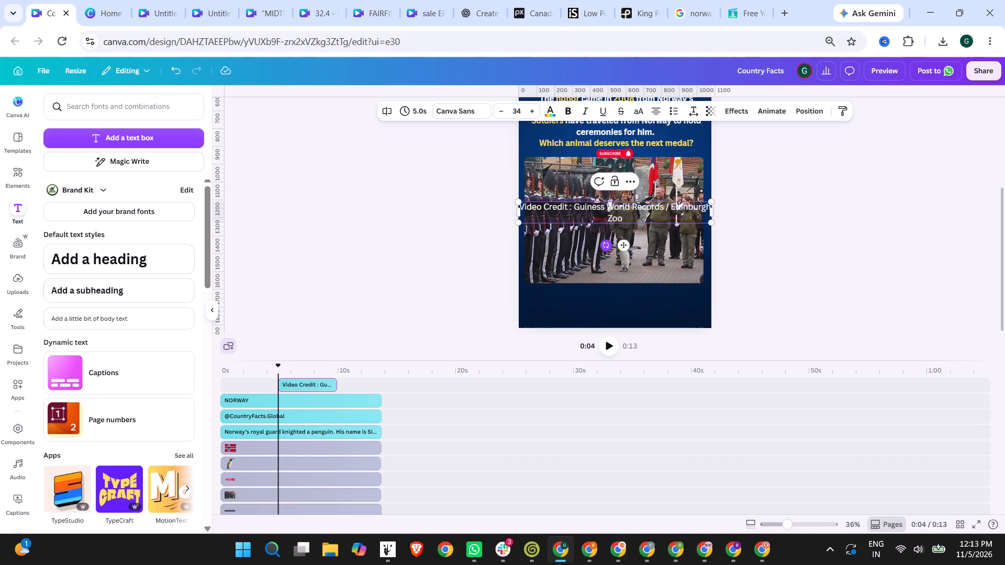
# Set the video credit's font size to 22 and place it just beneath the footage, near its lower-left corner.
pyautogui.hotkey('ctrl', 'a')
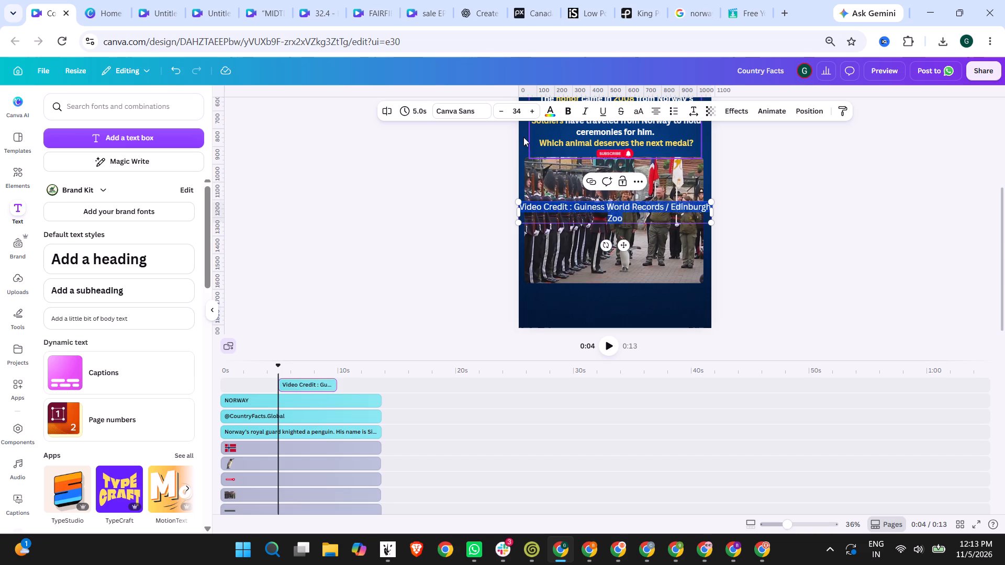
pyautogui.click(494, 114)
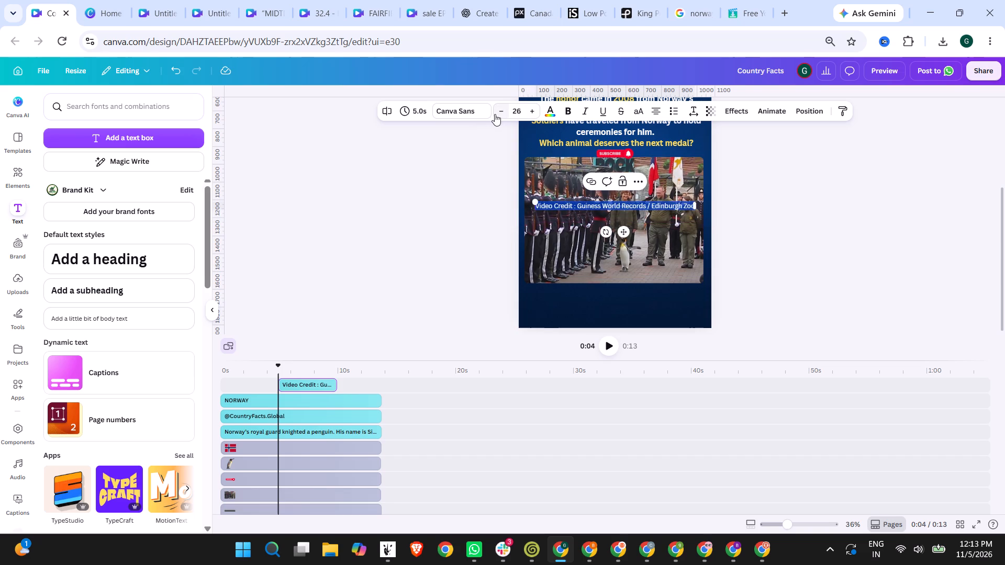
pyautogui.click(652, 111)
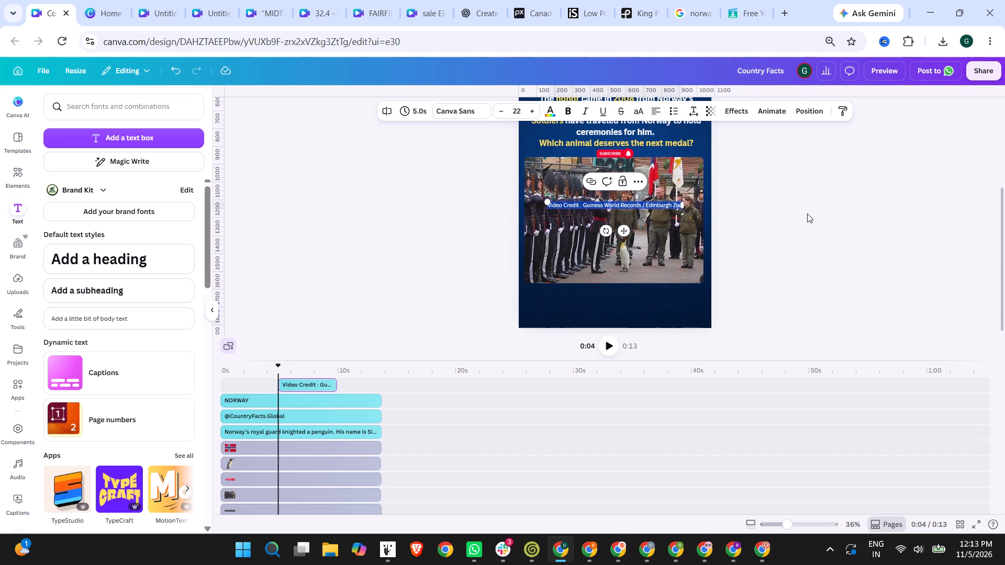
pyautogui.click(807, 213)
pyautogui.moveTo(667, 206); pyautogui.dragTo(650, 292)
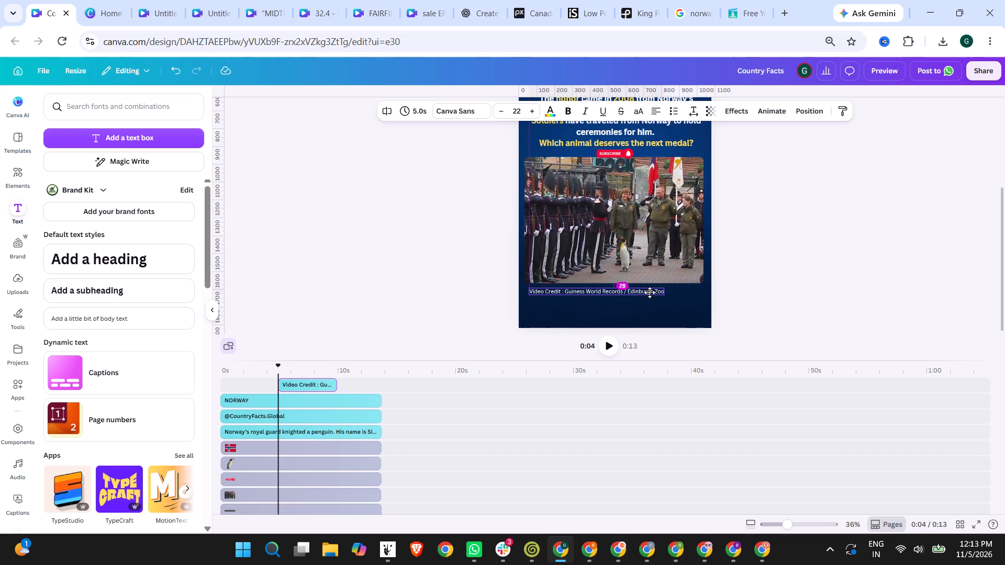
pyautogui.moveTo(650, 292); pyautogui.dragTo(650, 291)
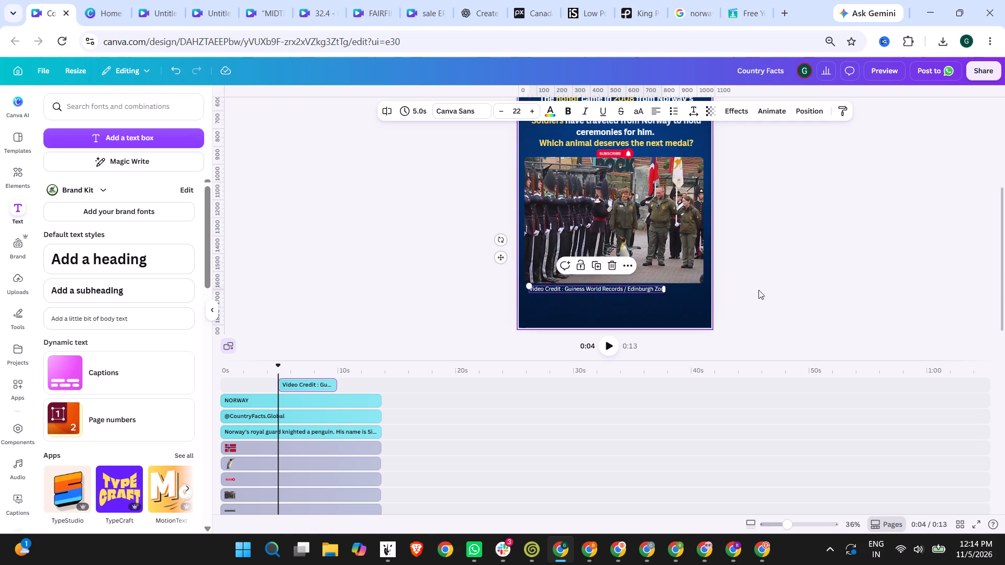
pyautogui.click(770, 289)
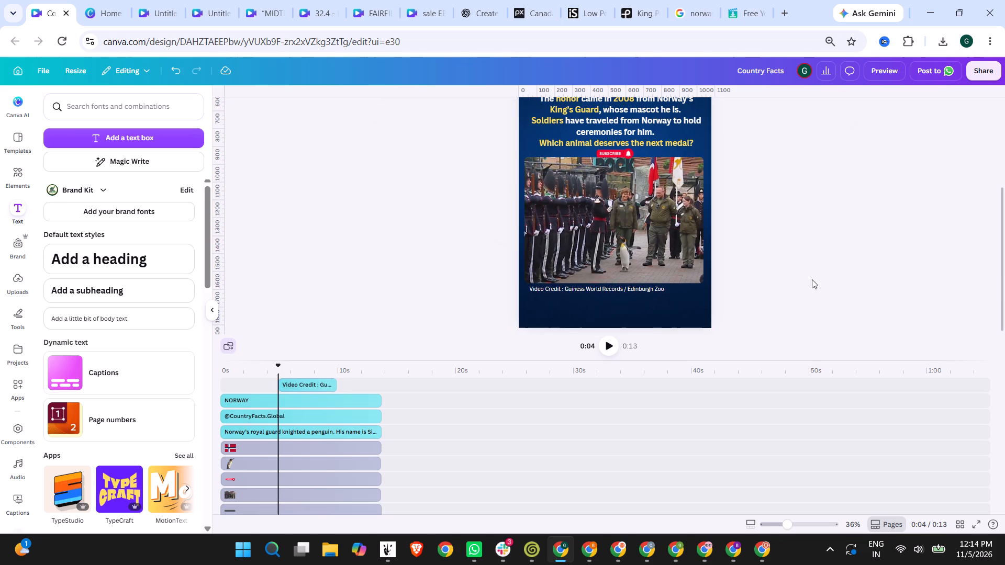
# Apply a Glow shadow to the penguin image and set its colour to white.
pyautogui.scroll(-2, 777, 273)
pyautogui.scroll(1, 777, 273)
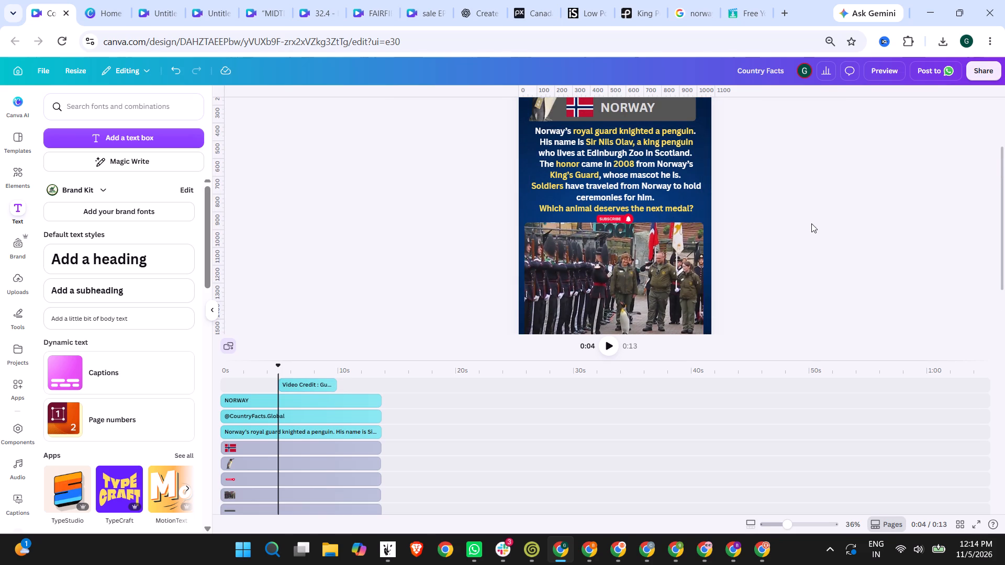
pyautogui.scroll(3, 747, 240)
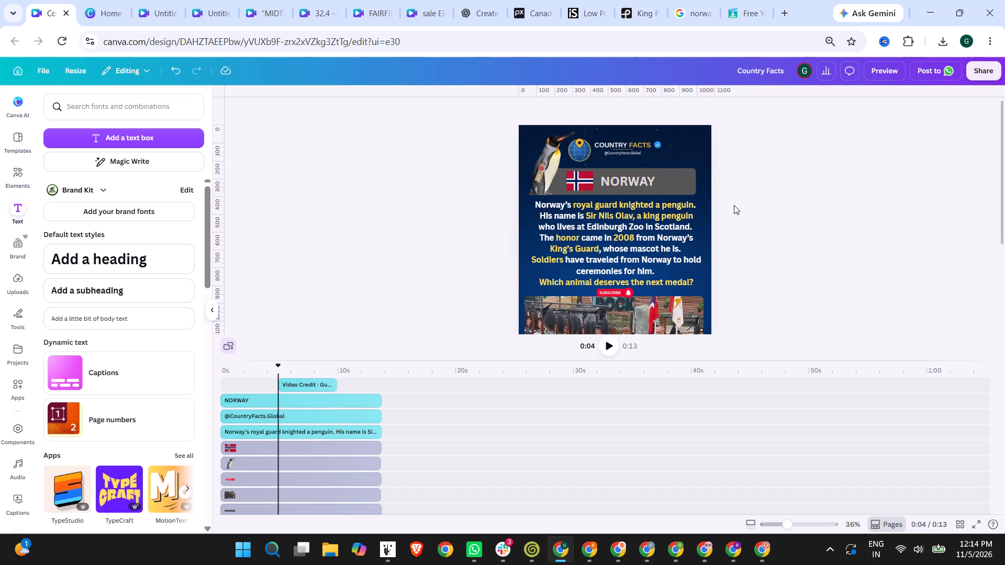
pyautogui.scroll(-1, 734, 205)
pyautogui.scroll(2, 734, 205)
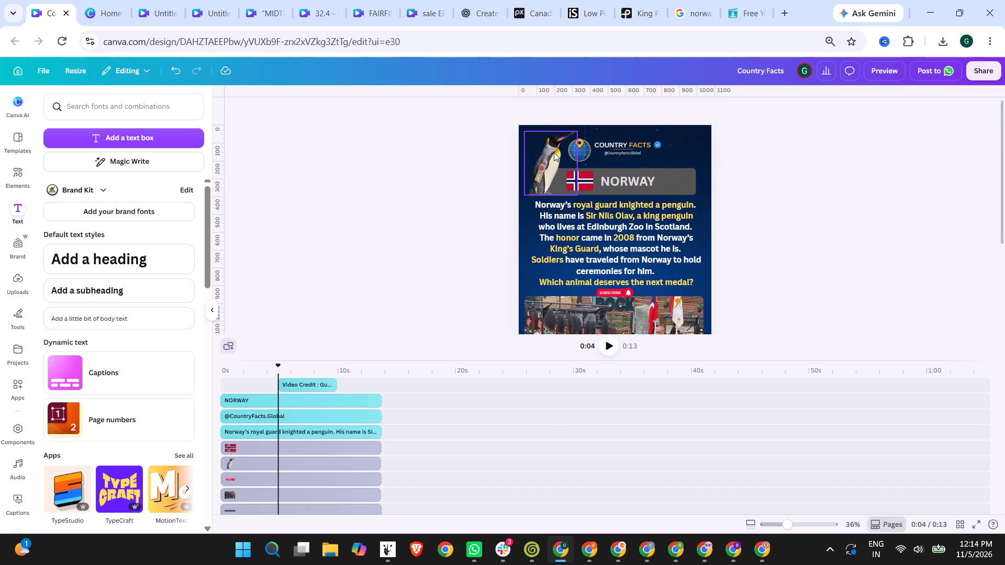
pyautogui.click(554, 152)
pyautogui.click(392, 111)
pyautogui.scroll(-7, 151, 330)
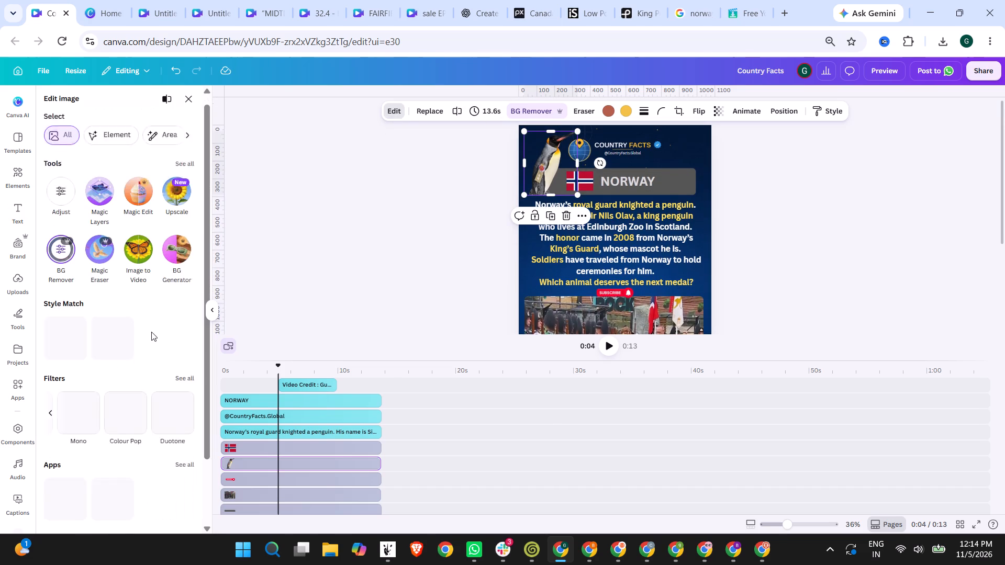
pyautogui.scroll(-4, 106, 506)
pyautogui.scroll(2, 106, 506)
pyautogui.scroll(-6, 106, 506)
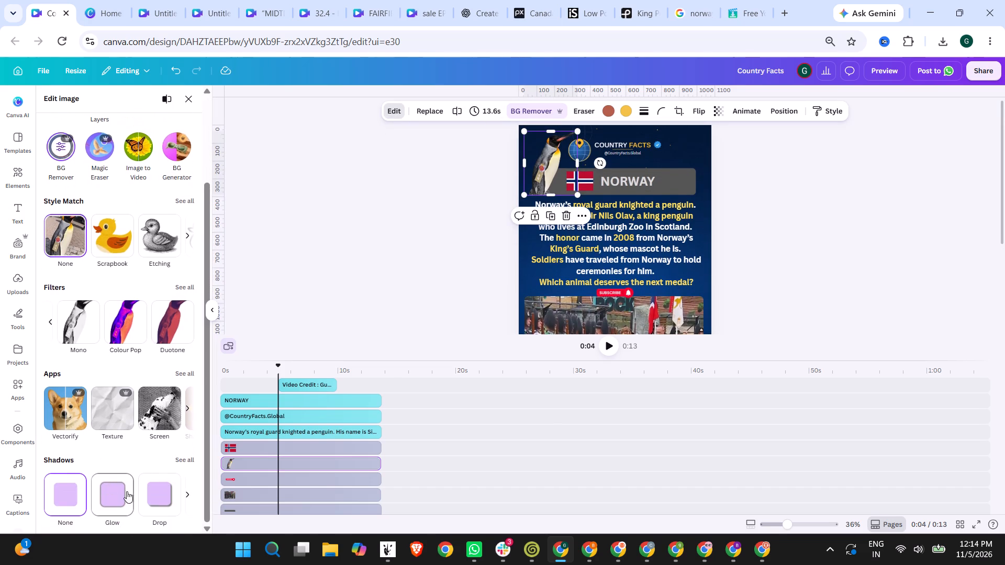
pyautogui.click(187, 456)
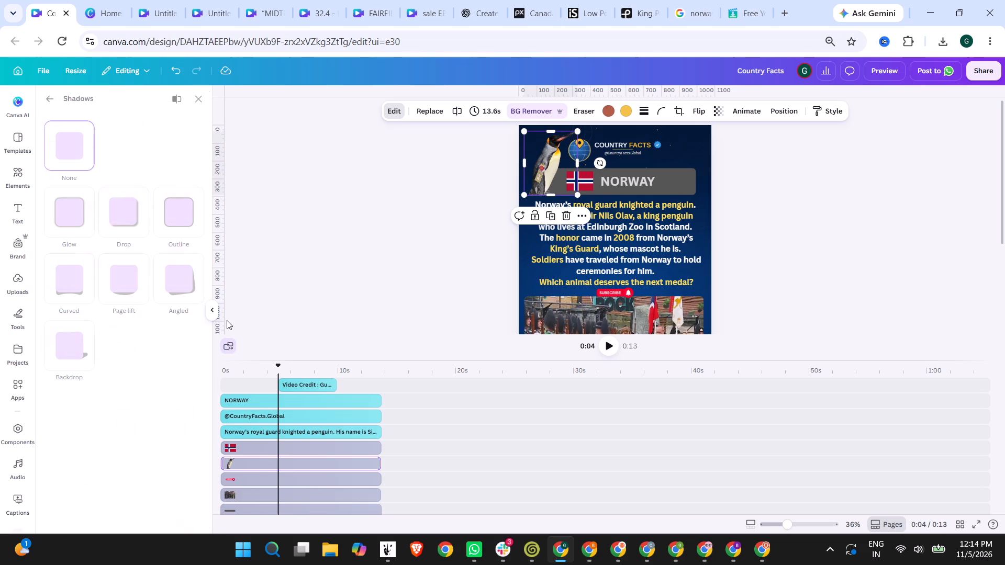
pyautogui.click(87, 222)
pyautogui.click(201, 340)
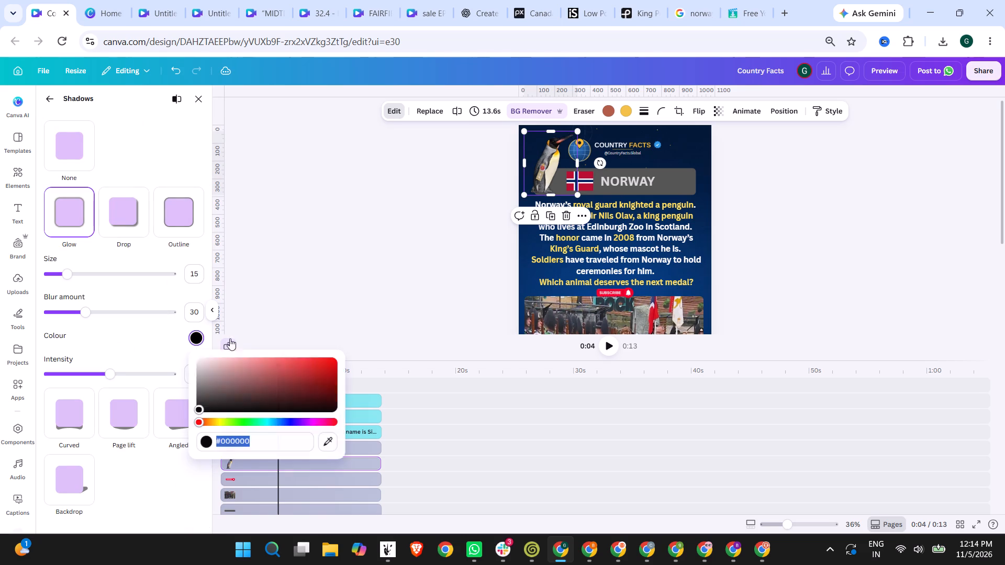
pyautogui.moveTo(244, 398); pyautogui.dragTo(189, 349)
pyautogui.click(390, 276)
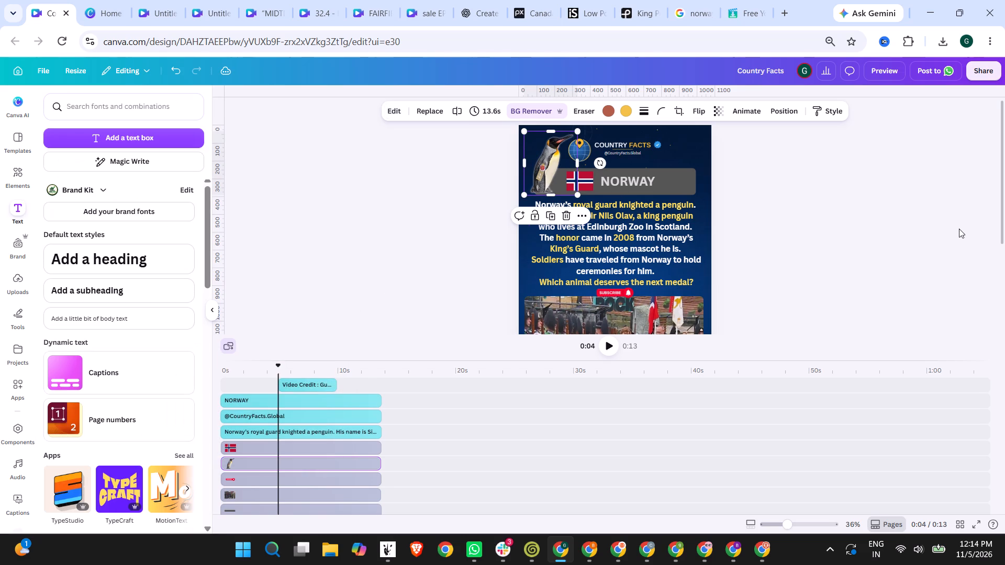
pyautogui.click(959, 229)
# Nudge the penguin image slightly downward against the NORWAY banner.
pyautogui.scroll(-2, 755, 269)
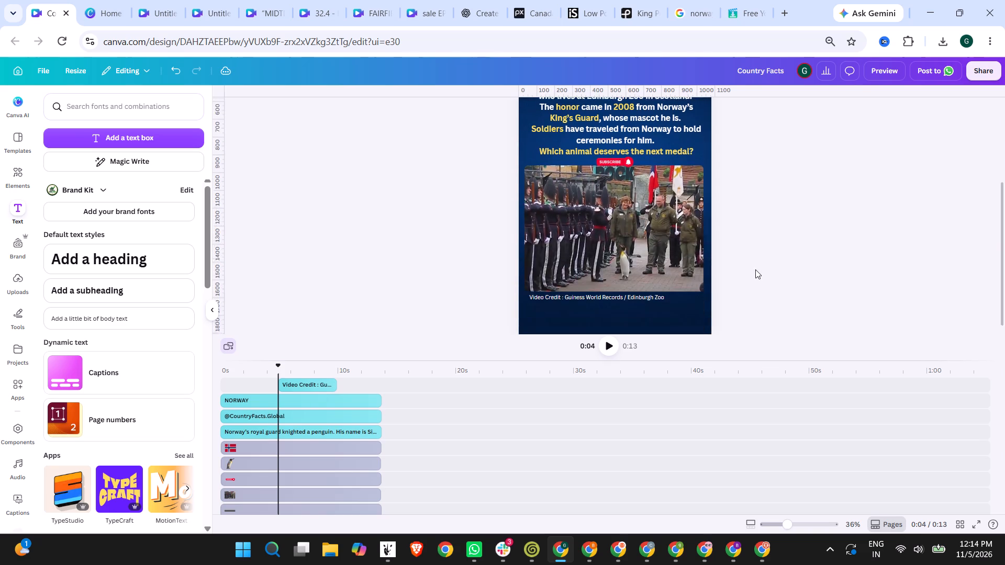
pyautogui.scroll(2, 755, 269)
pyautogui.click(543, 176)
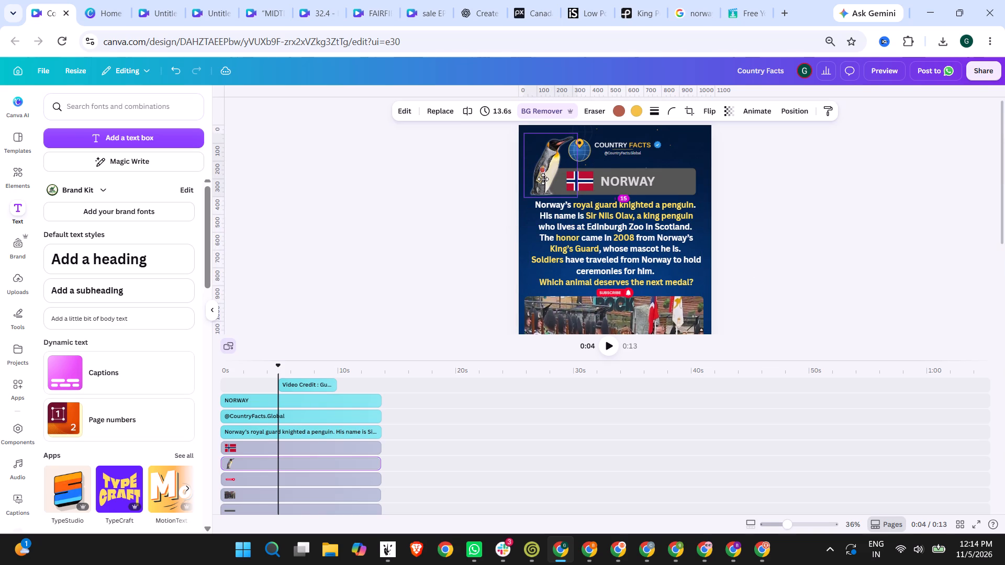
pyautogui.click(842, 178)
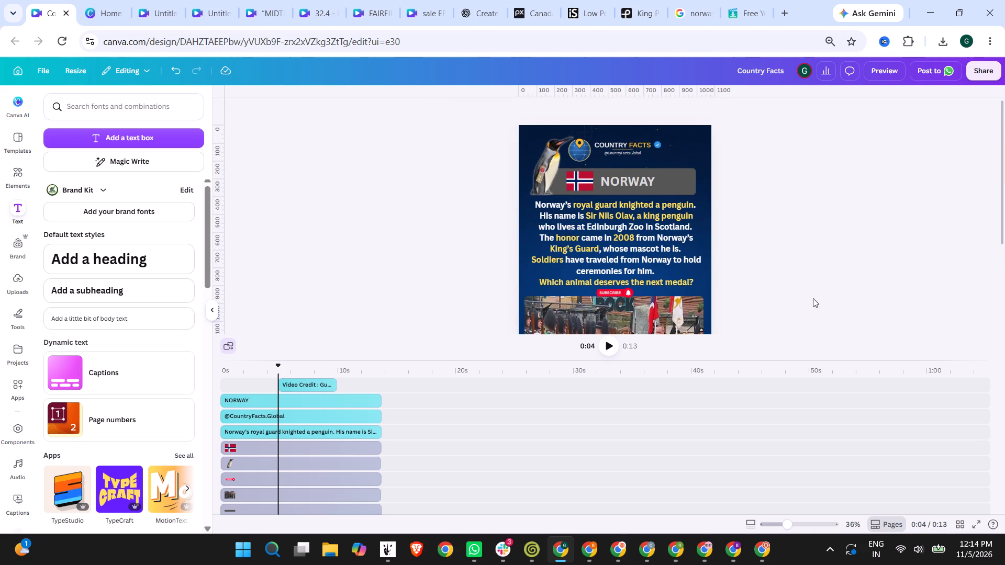
# Move the video credit's clip to 0 s and extend it to the end of the page, matching the other tracks.
pyautogui.scroll(-3, 813, 298)
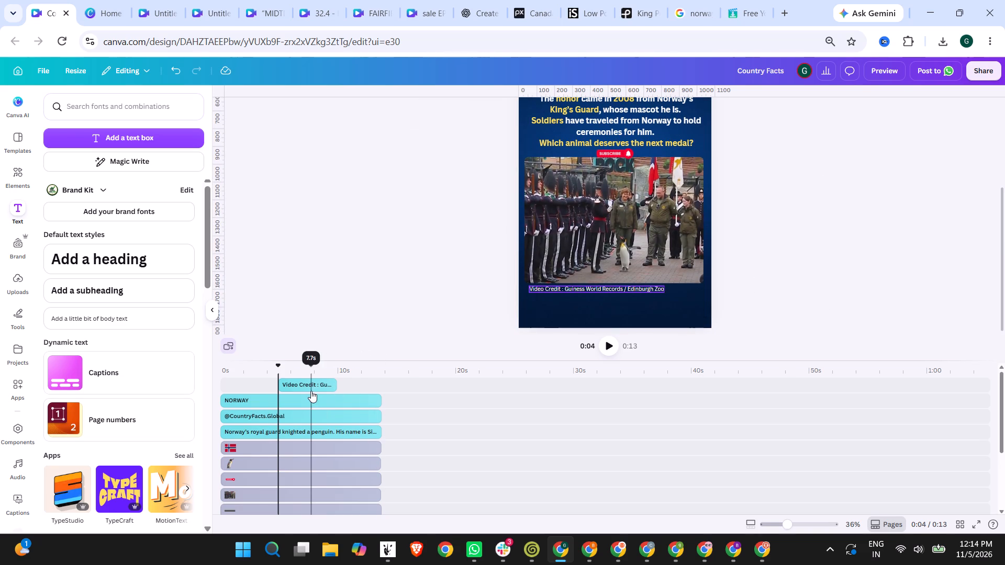
pyautogui.moveTo(310, 388); pyautogui.dragTo(255, 387)
pyautogui.moveTo(277, 385); pyautogui.dragTo(377, 384)
pyautogui.click(412, 285)
pyautogui.click(308, 371)
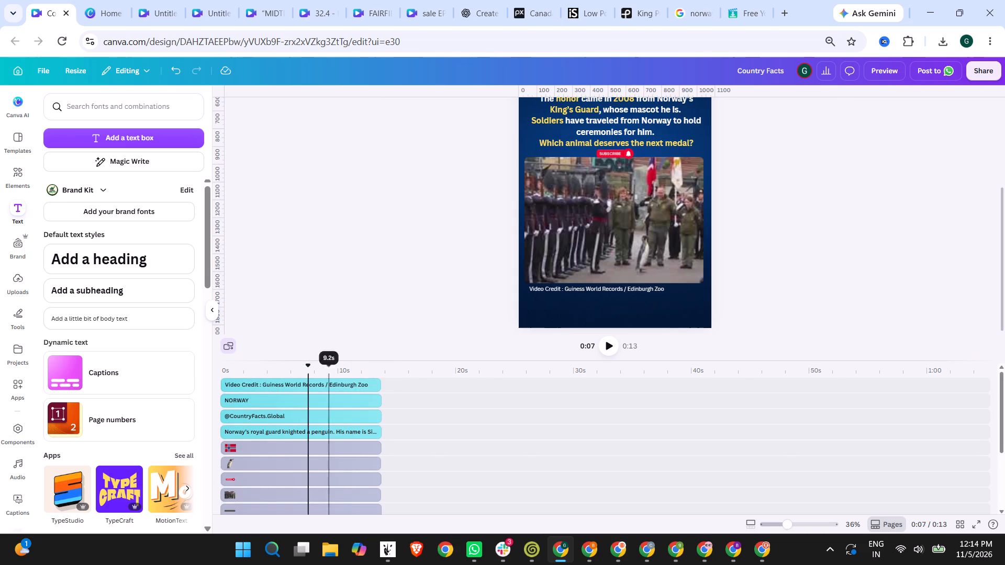
# Preview the whole Short in full view.
pyautogui.click(884, 72)
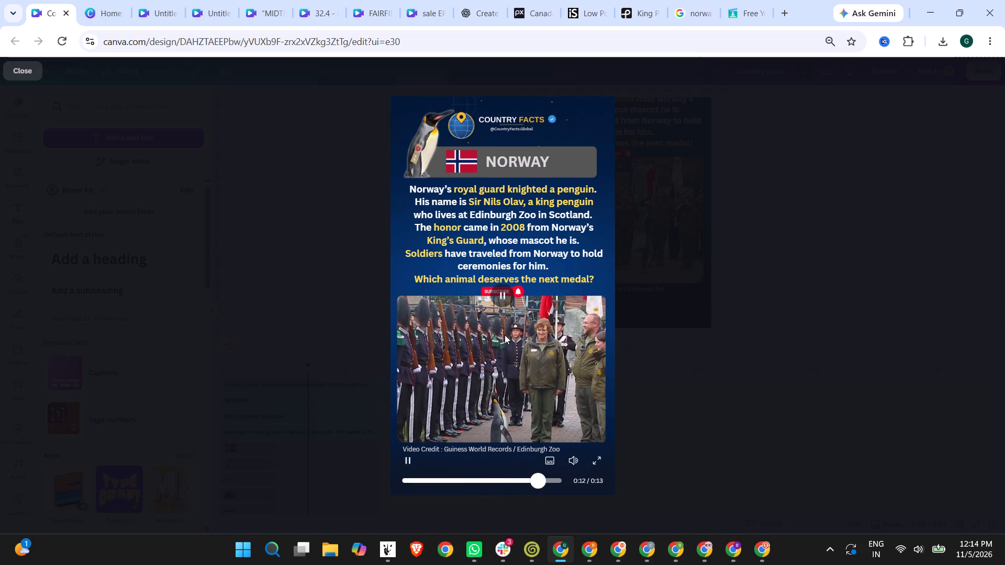
pyautogui.click(774, 348)
# Trim the background page's duration to 13.6 s to match the ceremony footage.
pyautogui.scroll(-3, 408, 435)
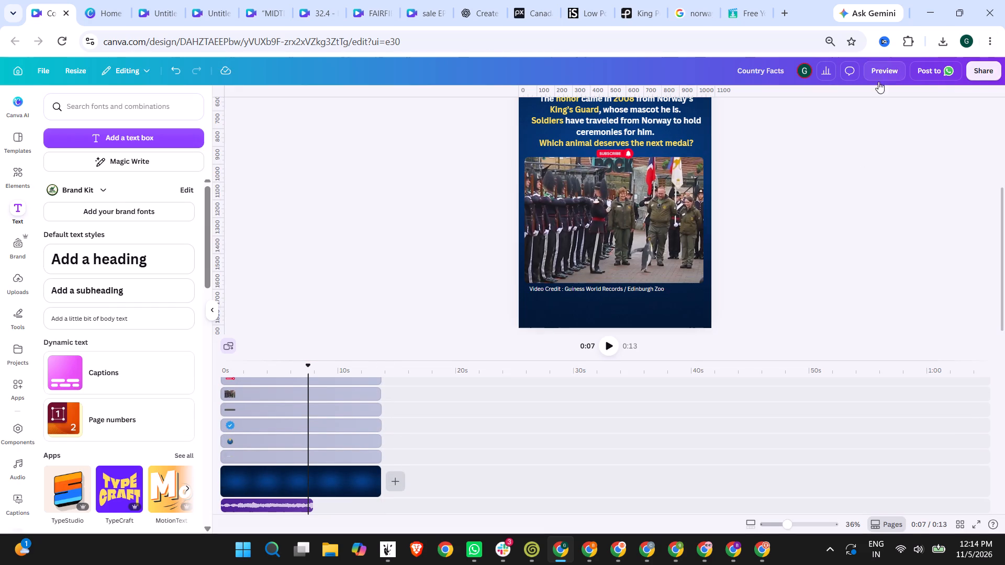
pyautogui.moveTo(377, 397); pyautogui.dragTo(387, 395)
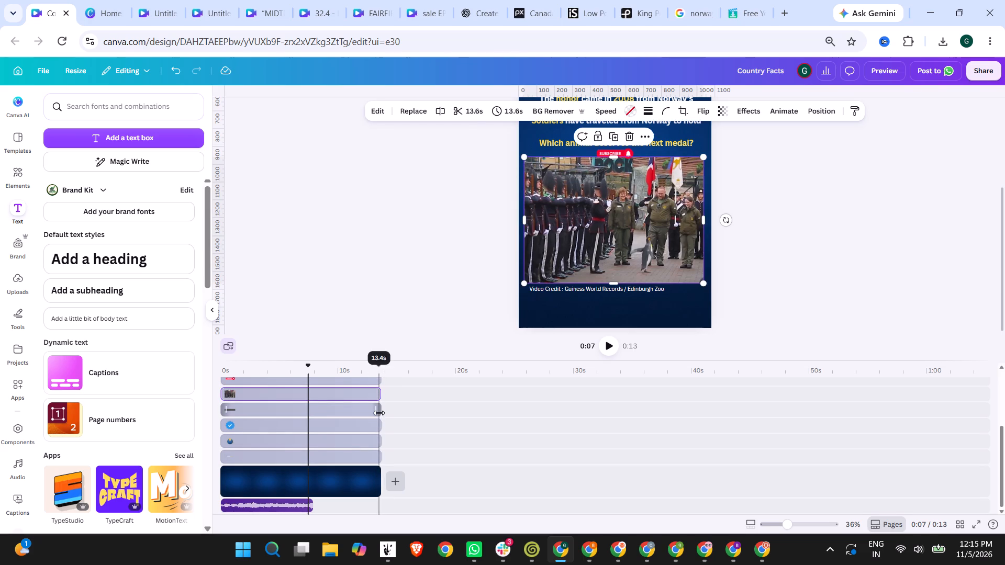
pyautogui.click(379, 413)
pyautogui.click(381, 422)
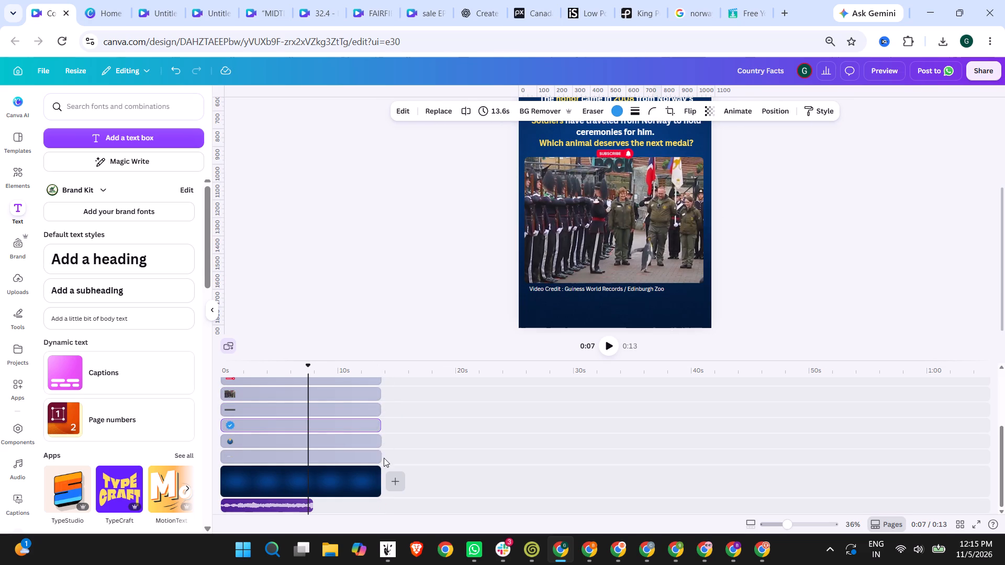
pyautogui.click(381, 443)
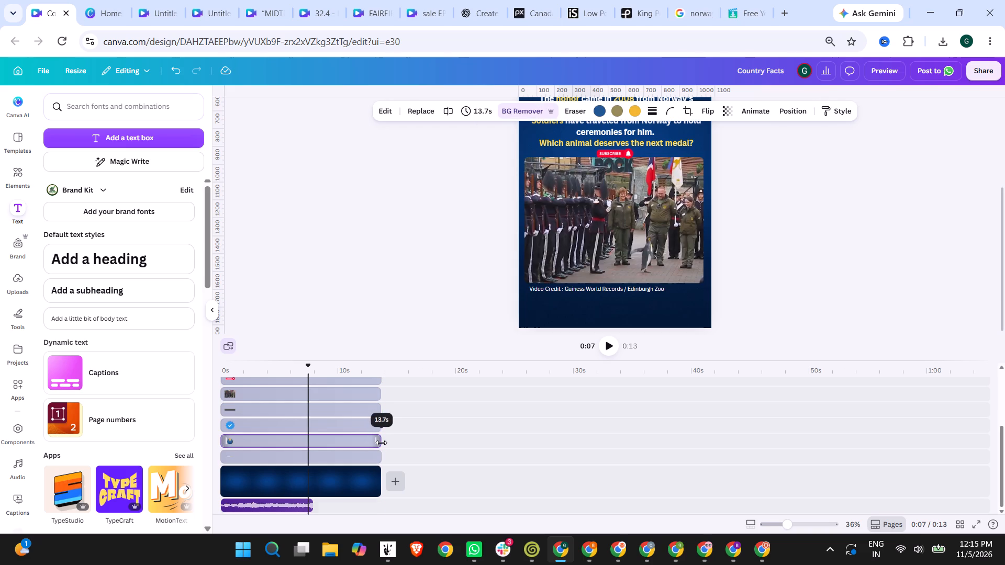
pyautogui.click(381, 443)
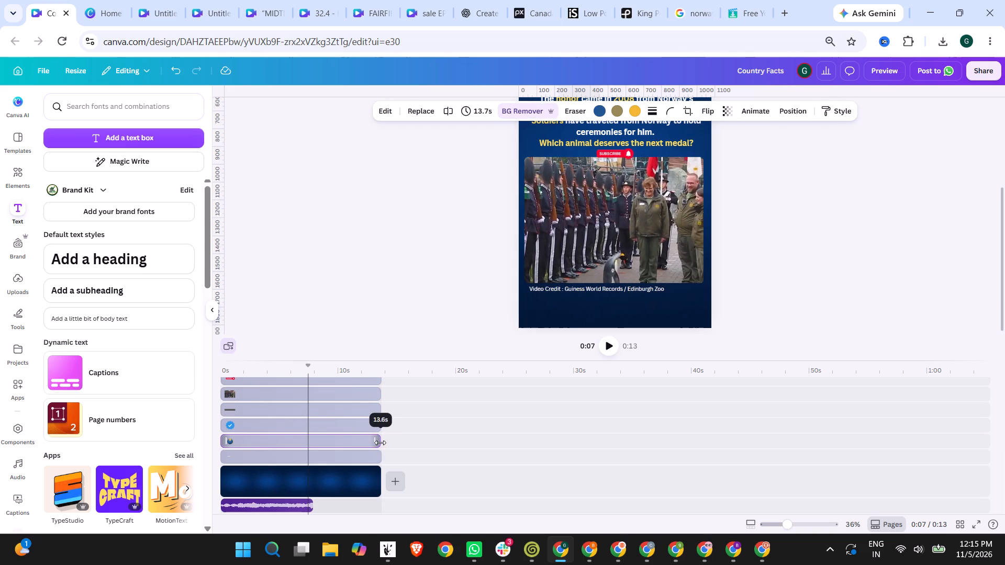
pyautogui.click(381, 475)
pyautogui.click(379, 477)
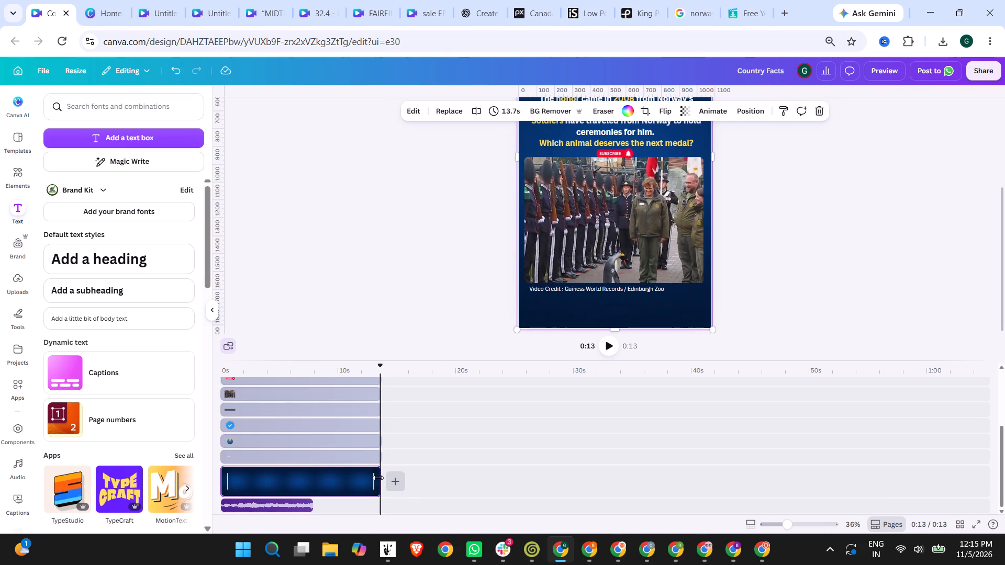
pyautogui.click(378, 478)
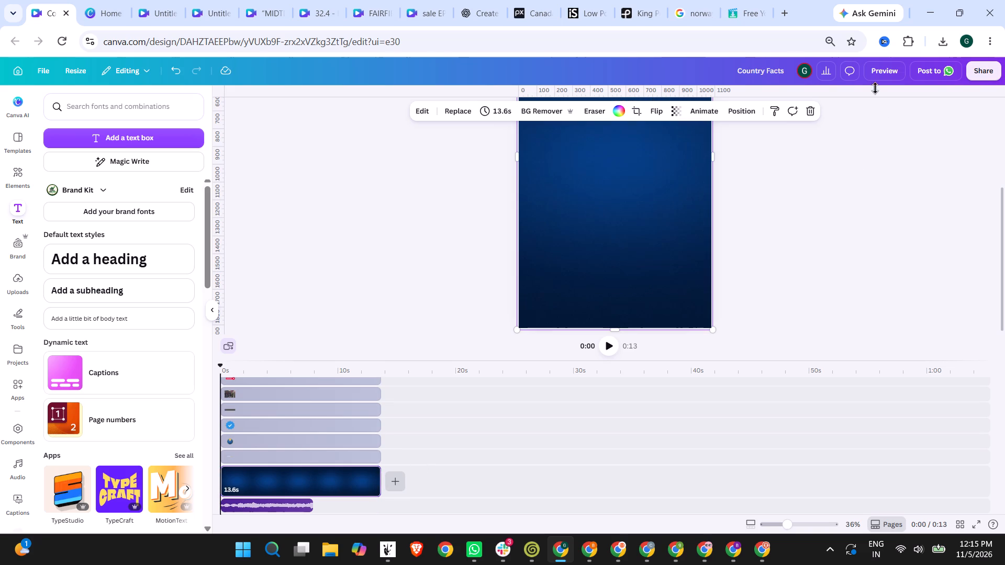
# Preview the Short again with the trimmed page duration.
pyautogui.click(879, 69)
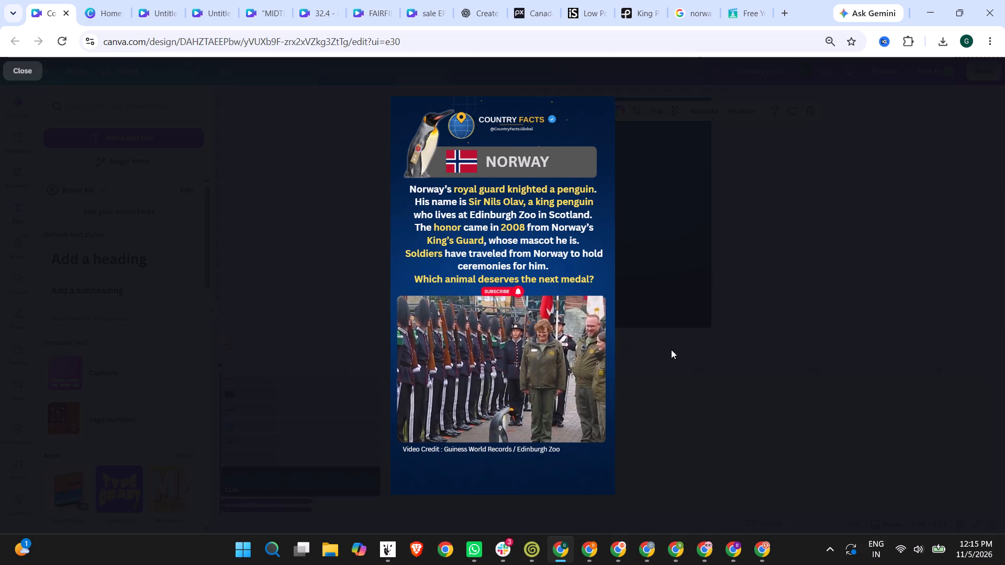
pyautogui.click(671, 349)
pyautogui.scroll(-3, 376, 359)
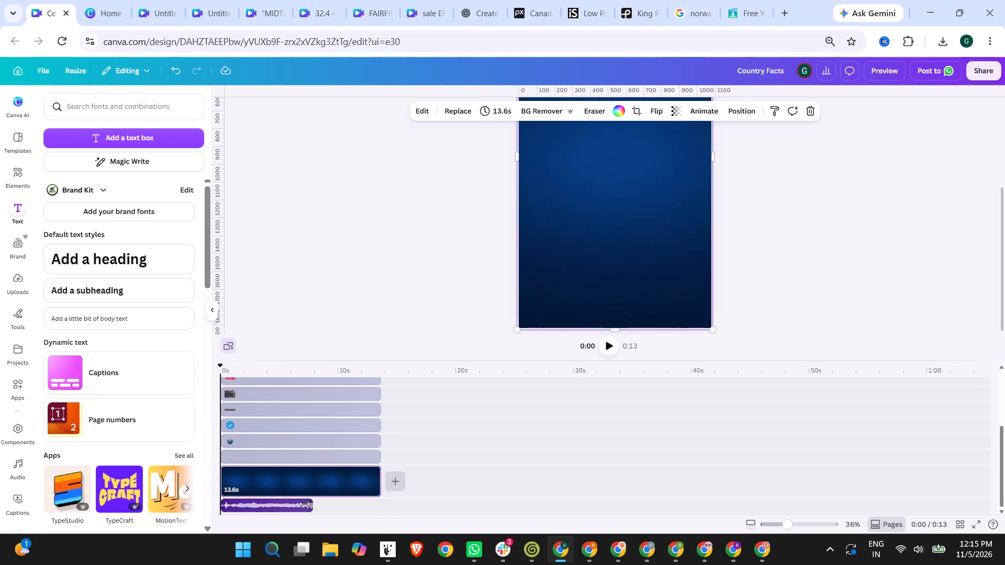
# Extend the Dark Elves music track to 13.6 s, matching the end of the page.
pyautogui.moveTo(305, 504); pyautogui.dragTo(370, 496)
pyautogui.click(411, 309)
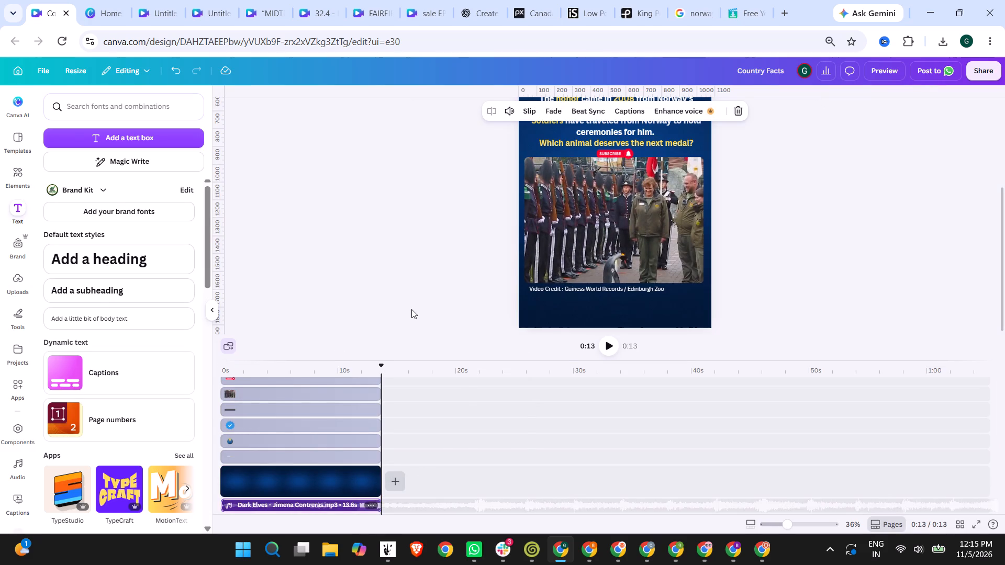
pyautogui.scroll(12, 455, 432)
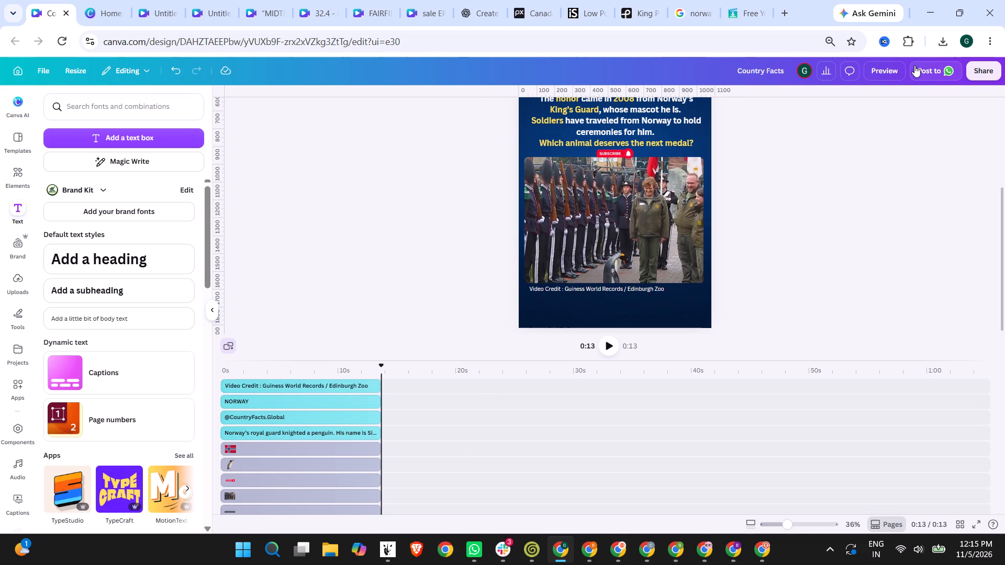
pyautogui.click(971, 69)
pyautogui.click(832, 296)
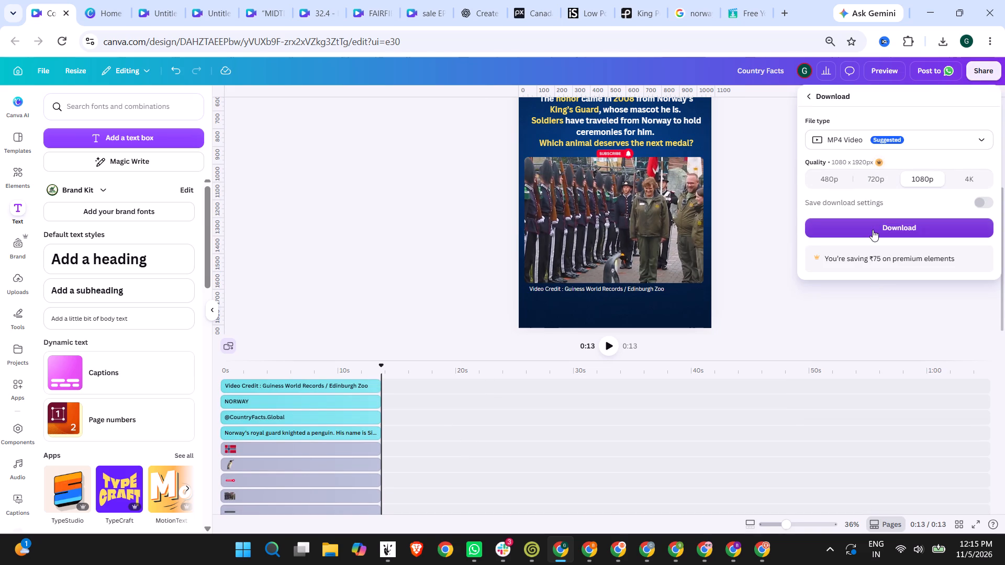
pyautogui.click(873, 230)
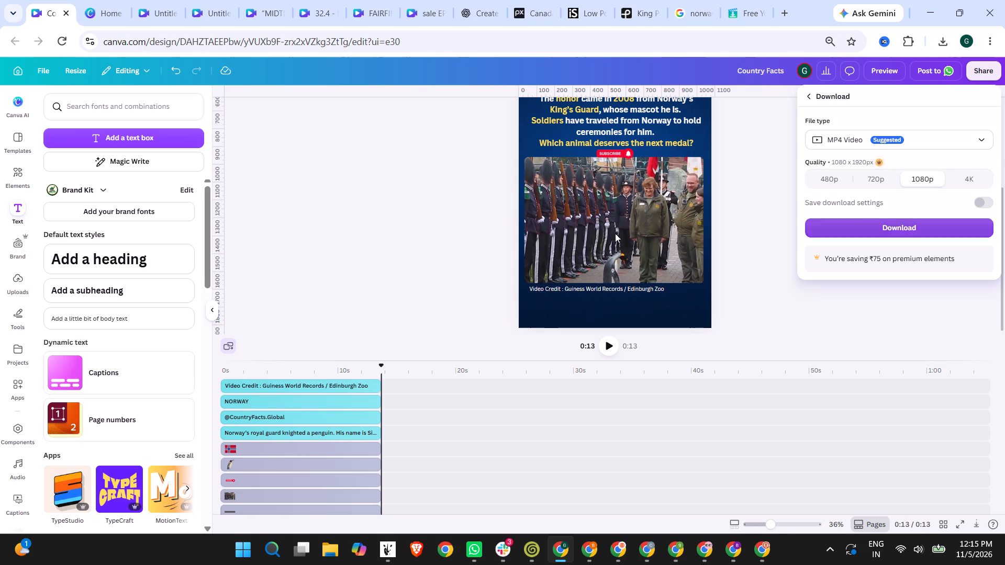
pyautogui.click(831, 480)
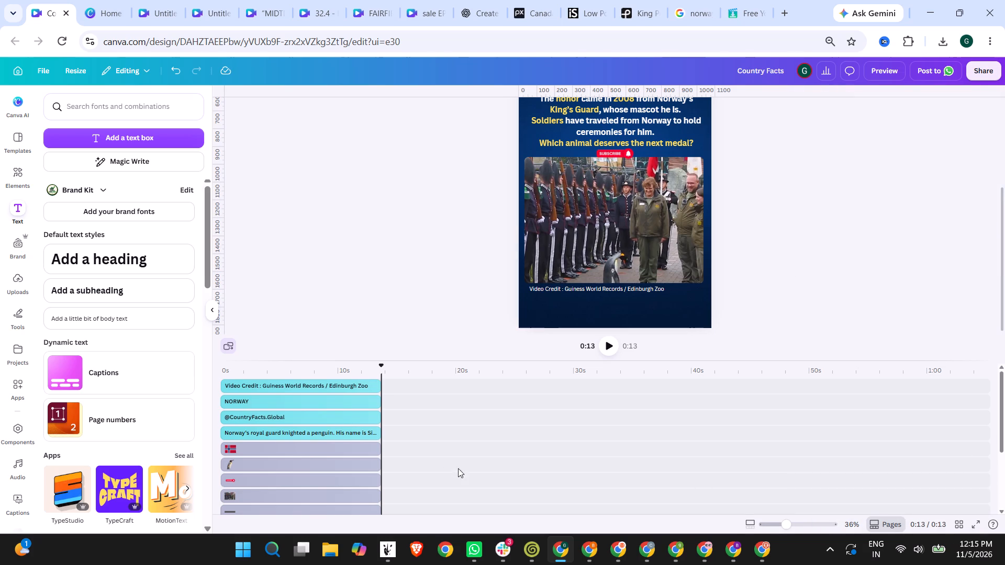
# Reduce the font size of the video credit text to 19.
pyautogui.click(318, 433)
pyautogui.scroll(3, 298, 398)
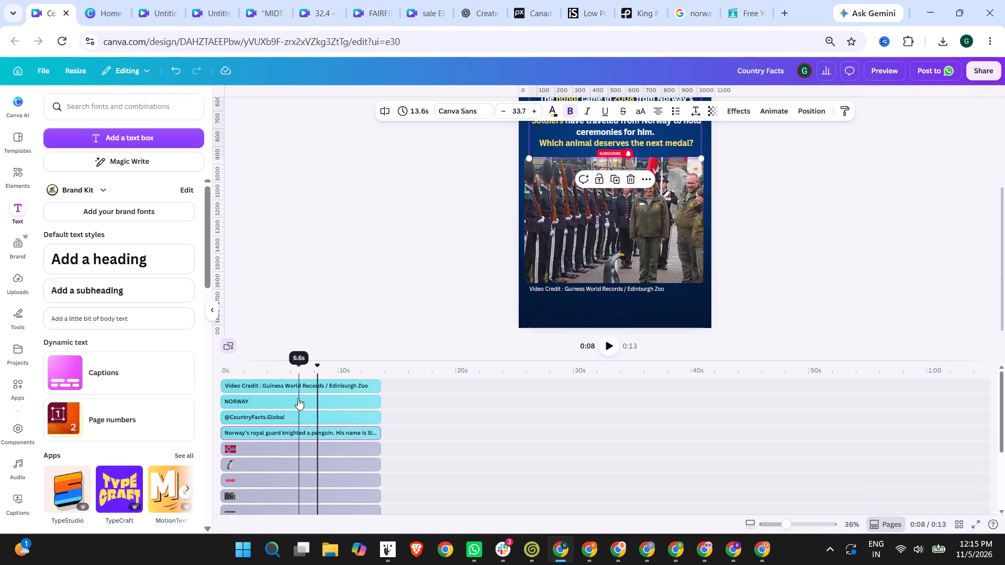
pyautogui.click(301, 383)
pyautogui.tripleClick(506, 116)
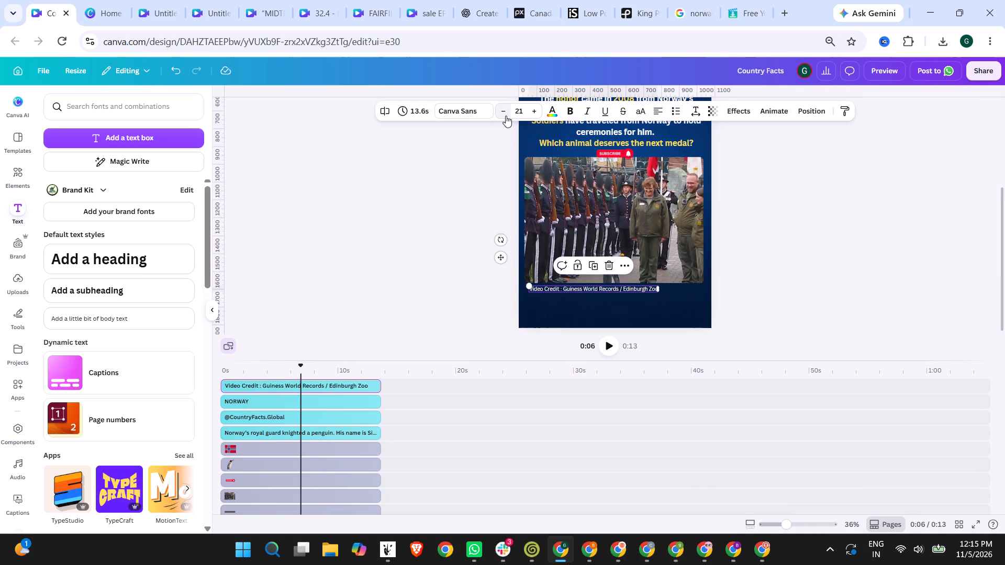
pyautogui.click(935, 247)
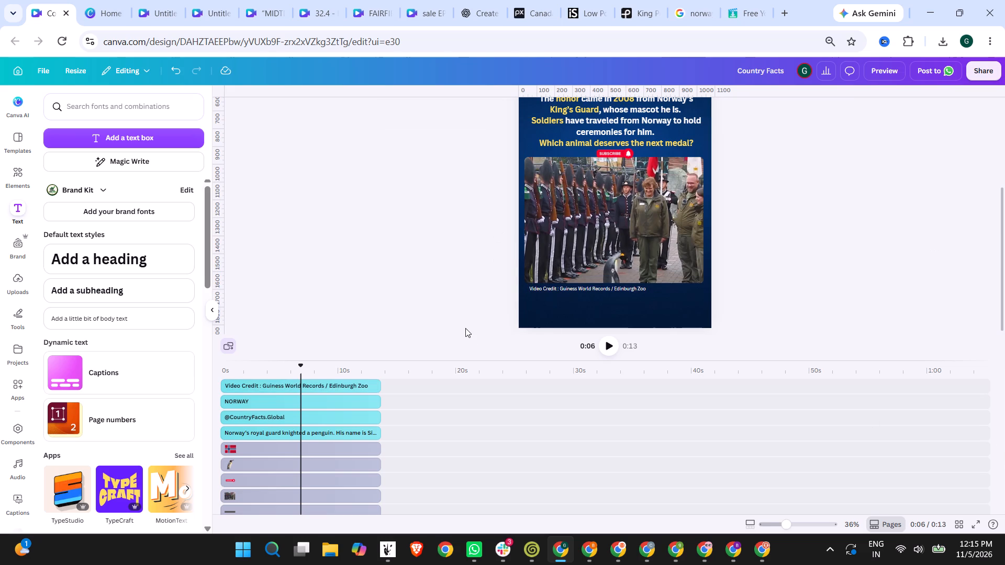
# Change the video credit's text colour to the light grey default solid colour.
pyautogui.click(630, 291)
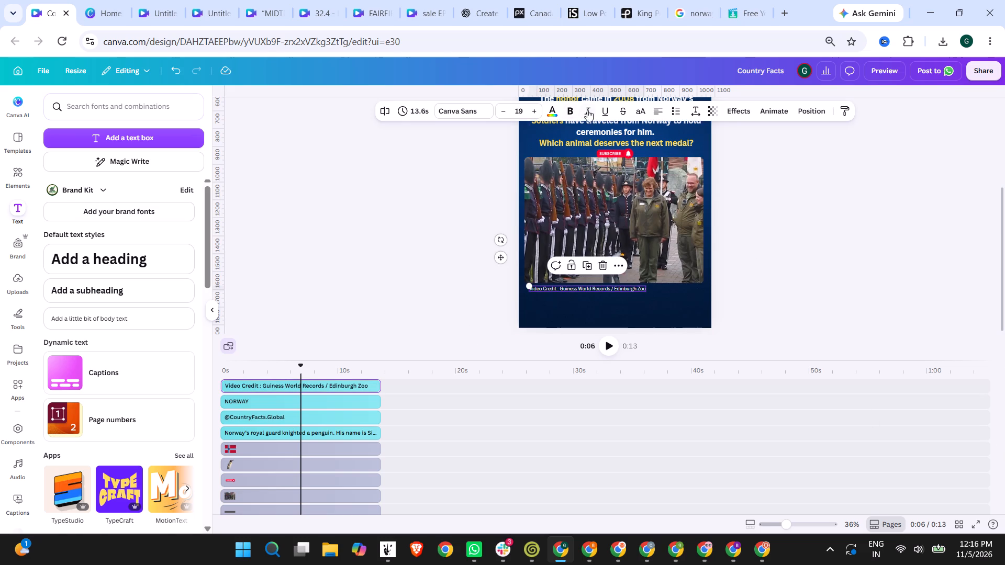
pyautogui.click(546, 112)
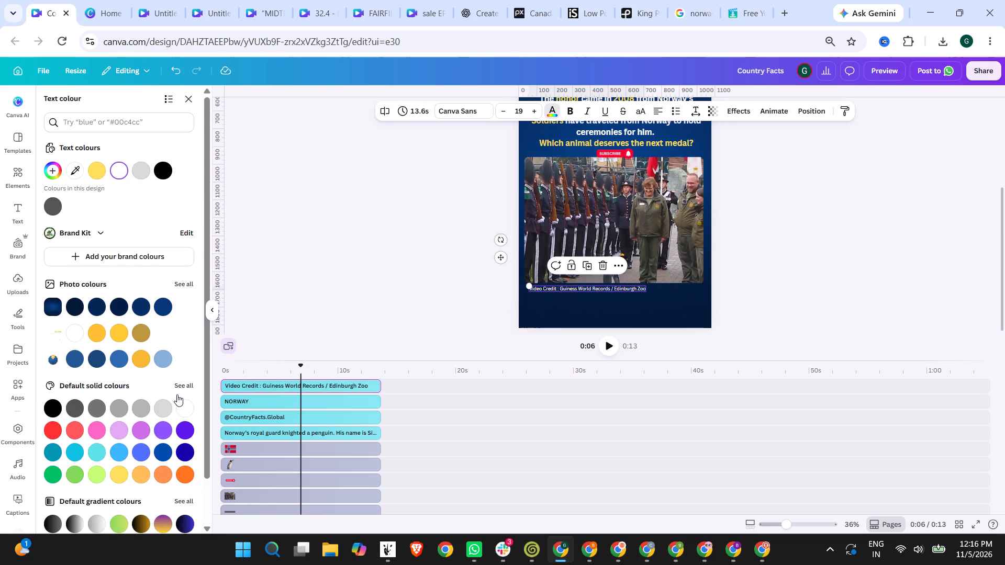
pyautogui.click(168, 408)
pyautogui.click(355, 251)
pyautogui.click(911, 231)
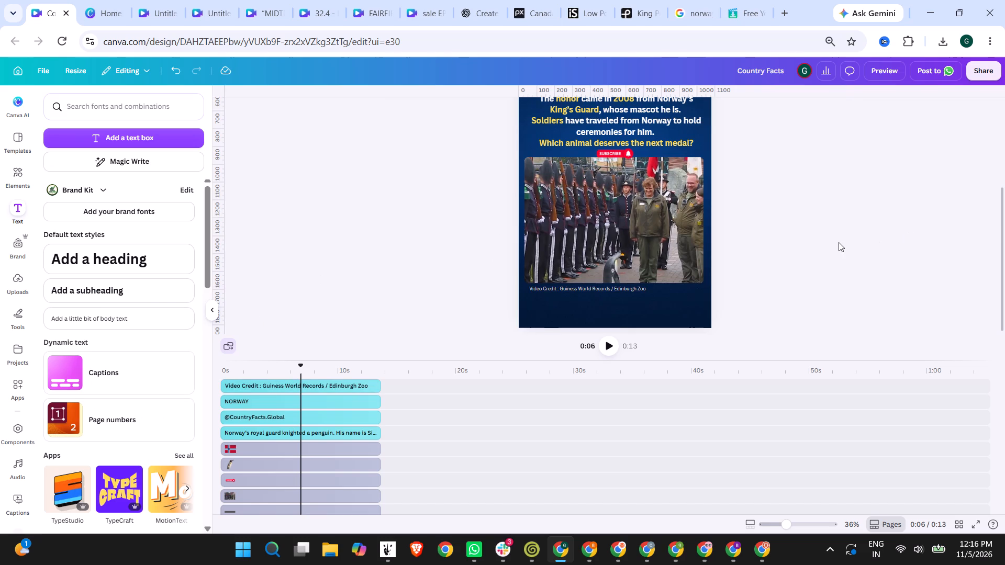
# Download the finished Short as an MP4 video at 1080p.
pyautogui.click(984, 69)
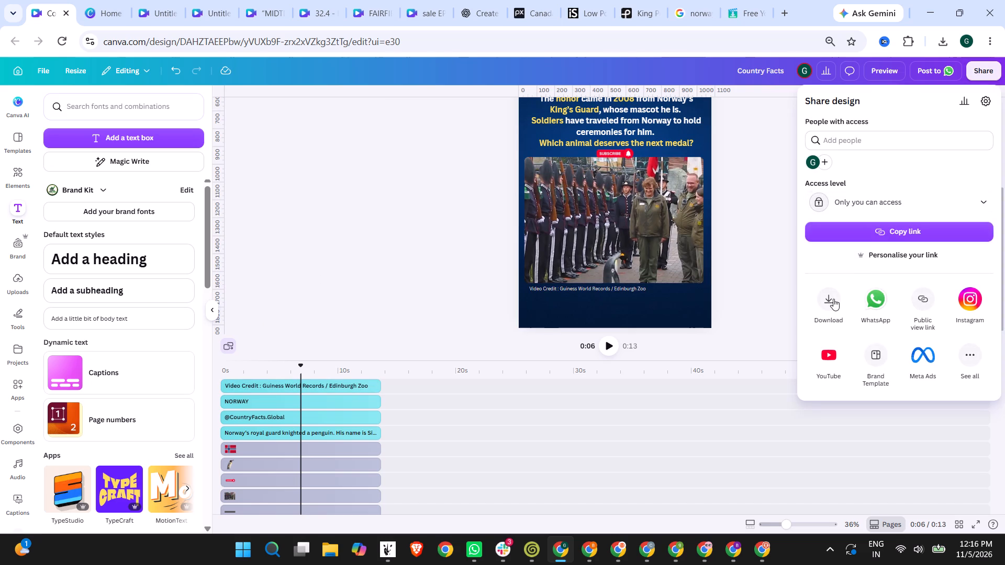
pyautogui.click(832, 300)
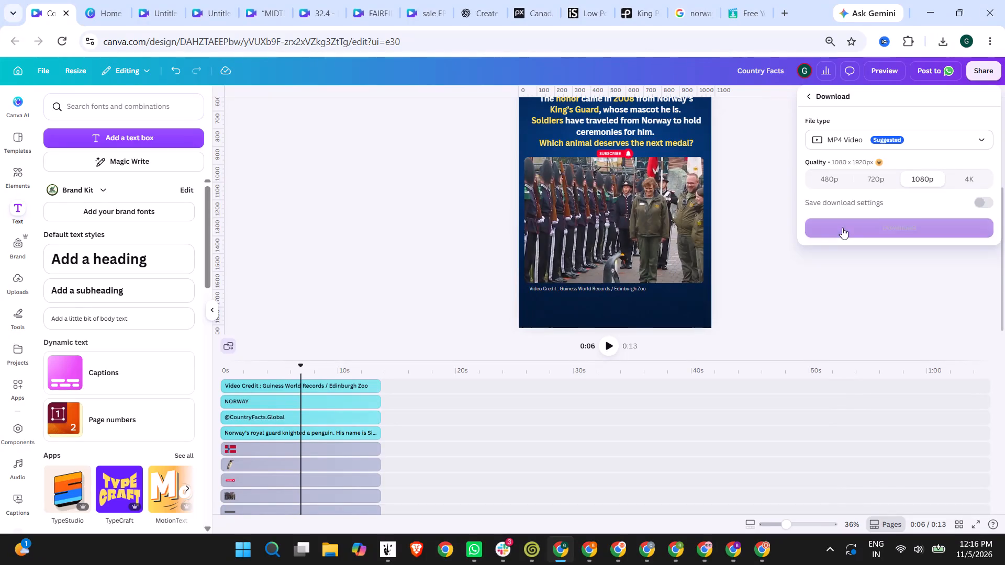
pyautogui.click(842, 228)
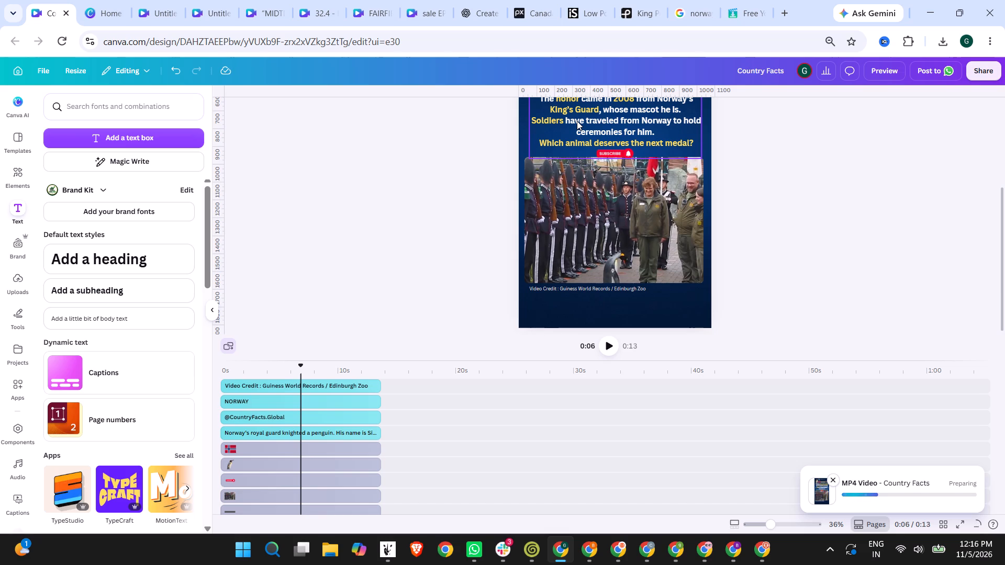
pyautogui.click(170, 0)
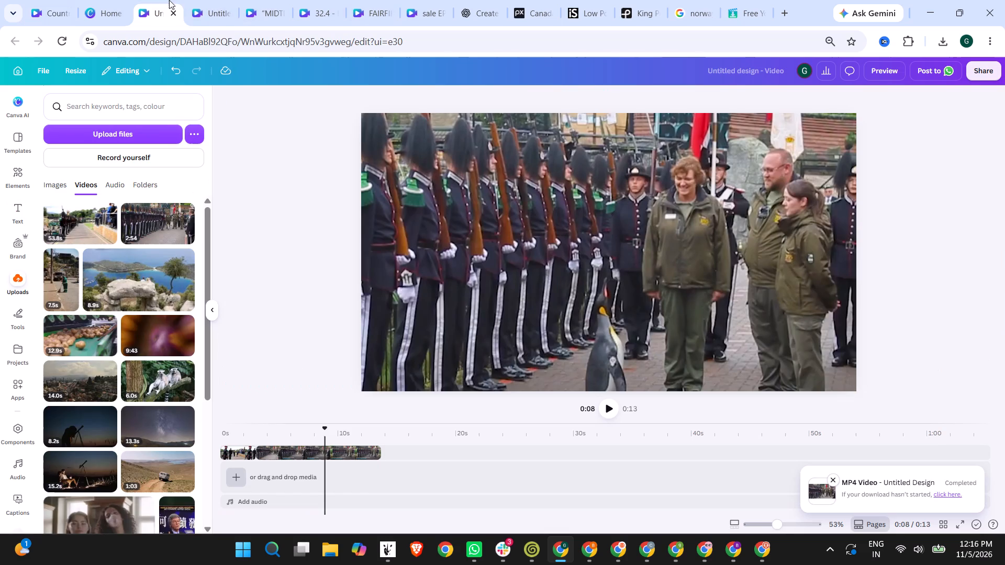
pyautogui.click(647, 553)
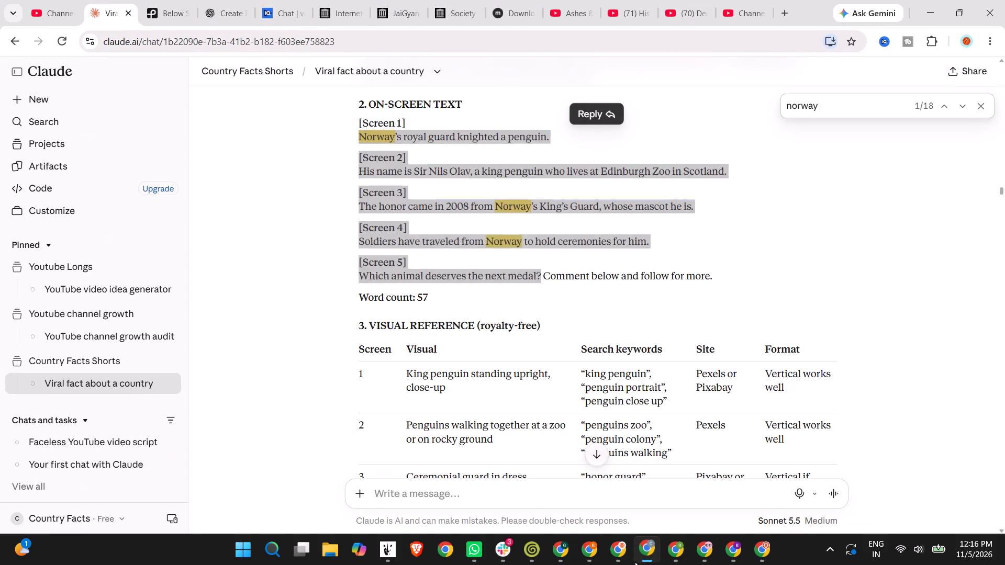
pyautogui.click(54, 0)
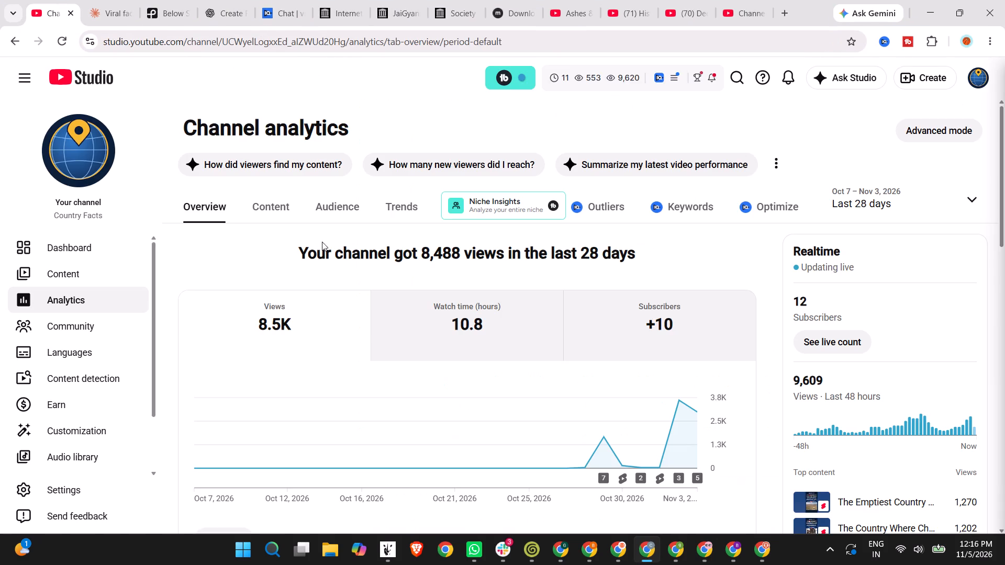
pyautogui.click(59, 272)
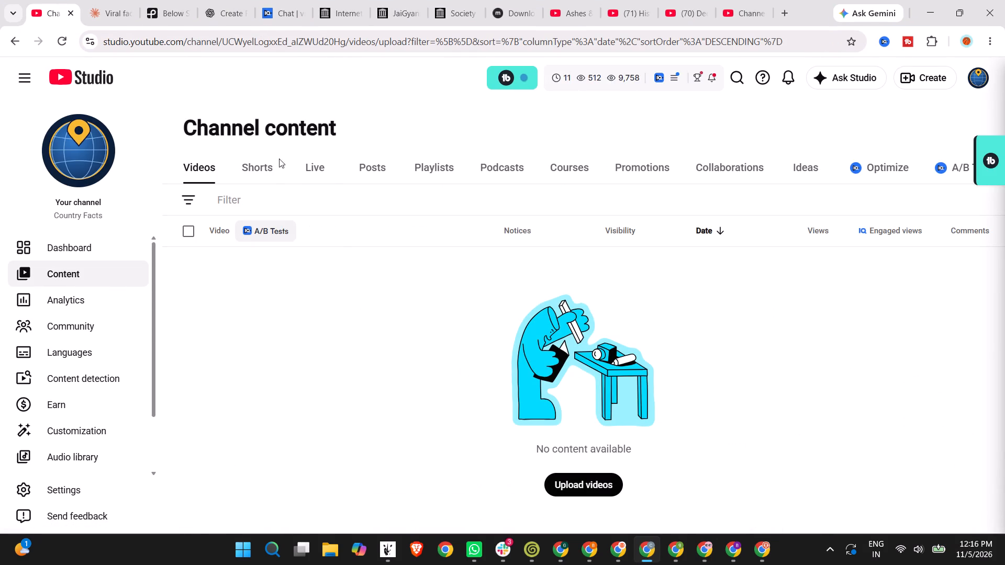
pyautogui.click(262, 163)
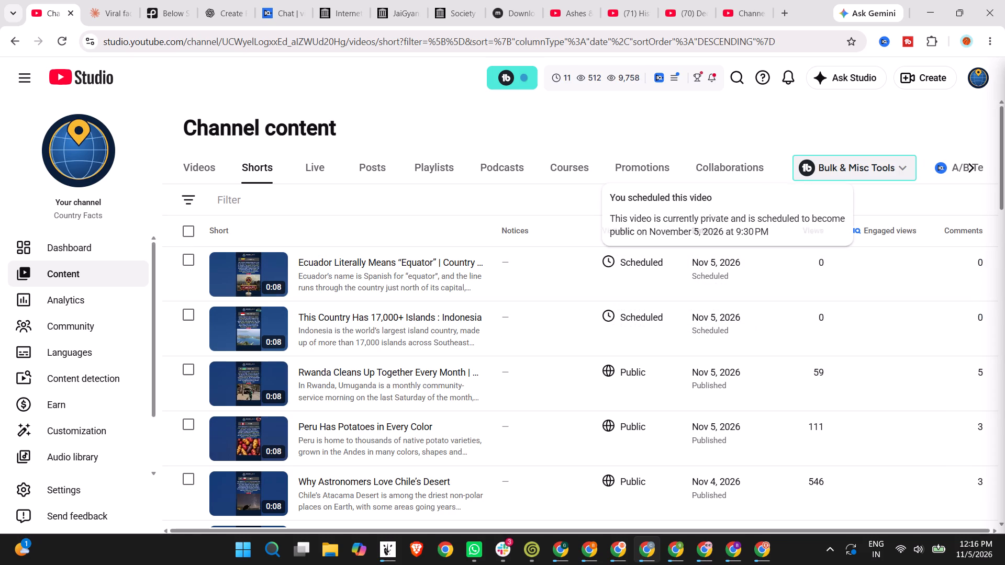
pyautogui.click(918, 79)
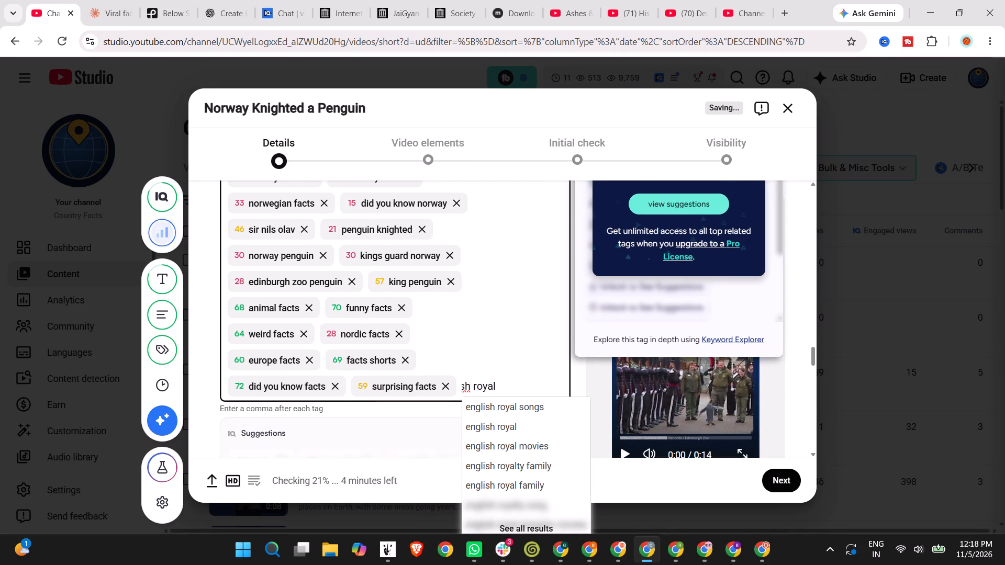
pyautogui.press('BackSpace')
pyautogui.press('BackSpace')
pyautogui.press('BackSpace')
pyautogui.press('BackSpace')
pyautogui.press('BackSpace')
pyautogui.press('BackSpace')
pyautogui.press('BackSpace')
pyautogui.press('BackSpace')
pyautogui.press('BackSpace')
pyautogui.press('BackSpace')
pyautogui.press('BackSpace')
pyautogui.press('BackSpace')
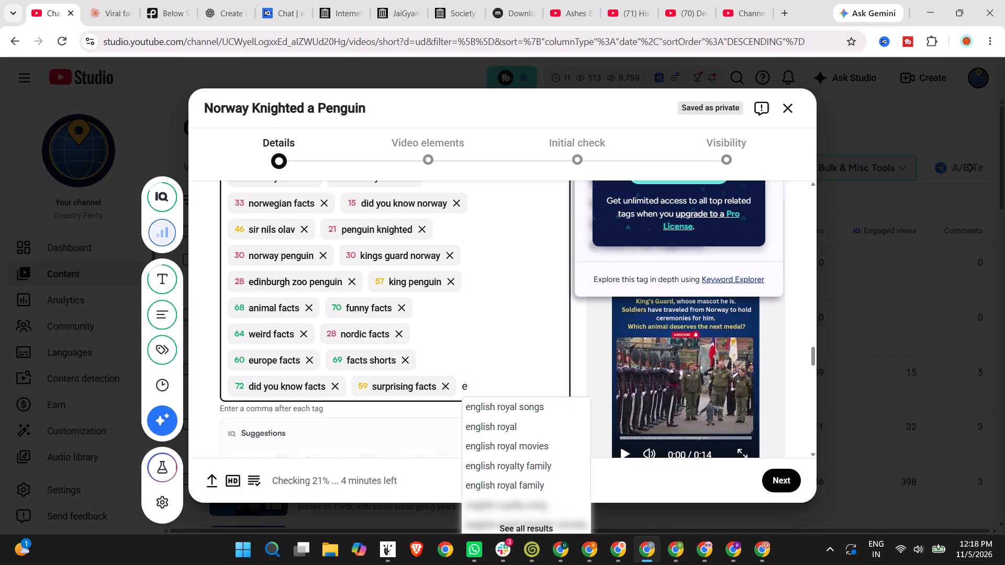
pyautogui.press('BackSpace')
# Add the suggested tags "england royal family" and "penguin" to the video's tags and clear the leftover search text.
pyautogui.write('england ro')
pyautogui.press('y')
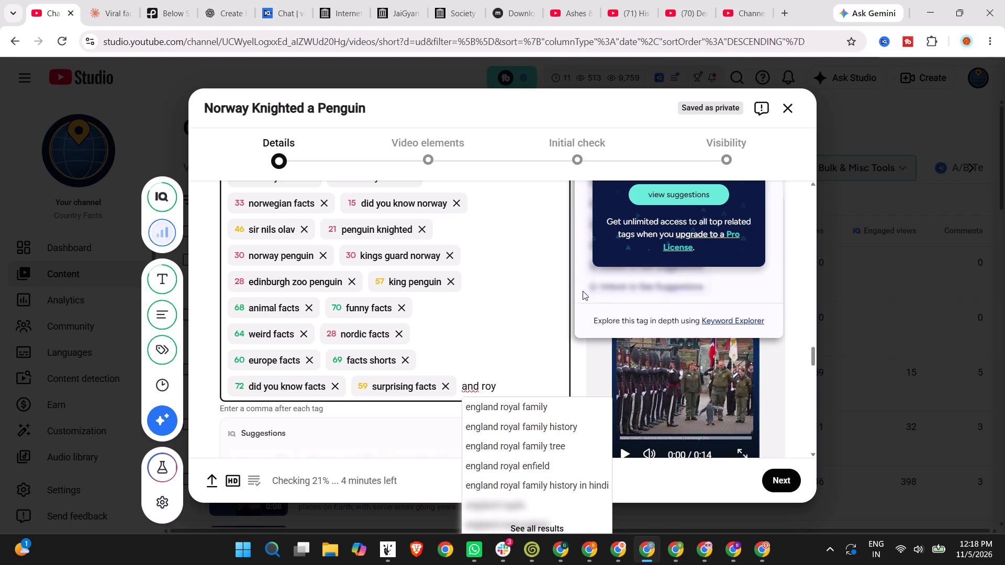
pyautogui.click(520, 401)
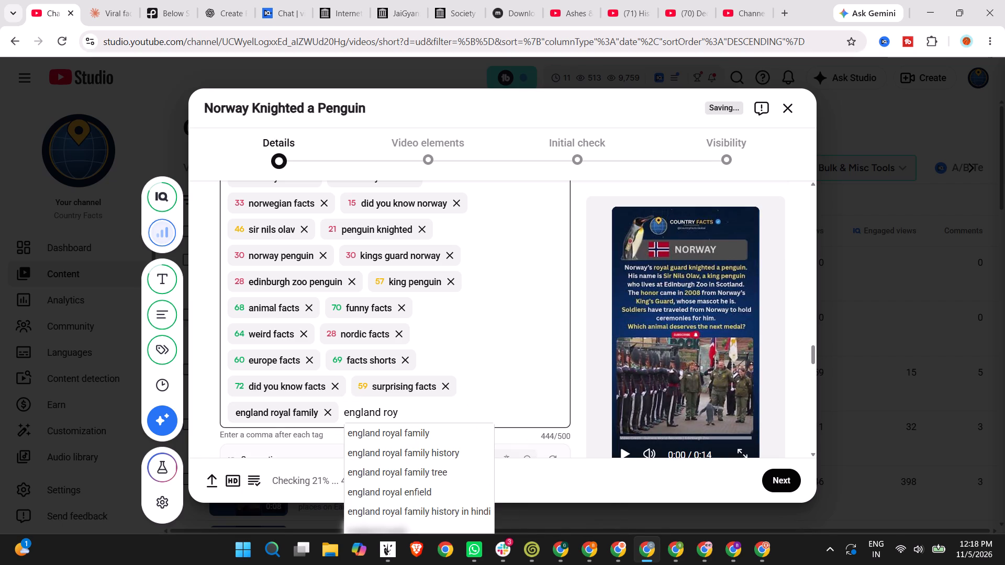
pyautogui.moveTo(439, 414); pyautogui.dragTo(350, 412)
pyautogui.write('penguin')
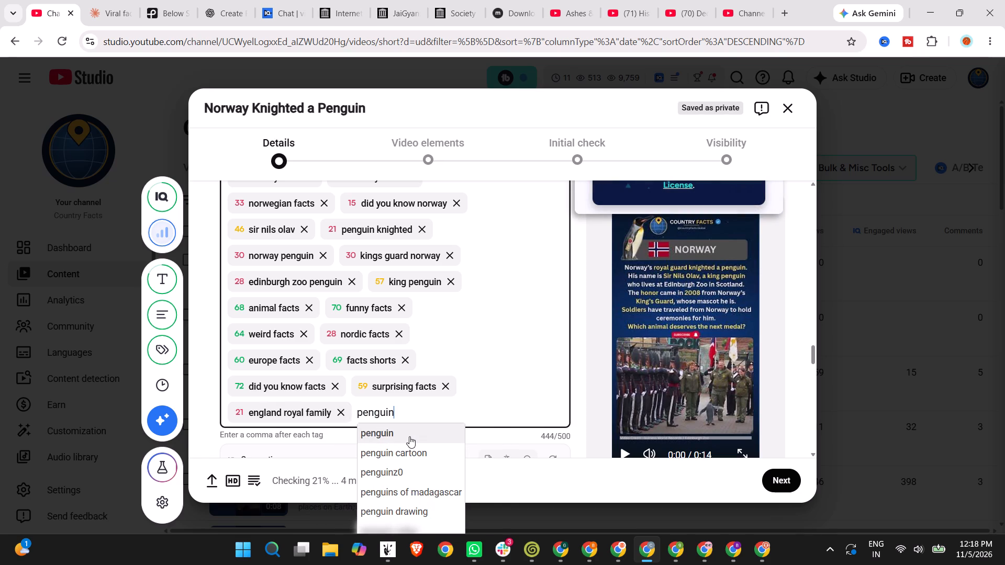
pyautogui.click(409, 436)
pyautogui.moveTo(478, 413); pyautogui.dragTo(447, 415)
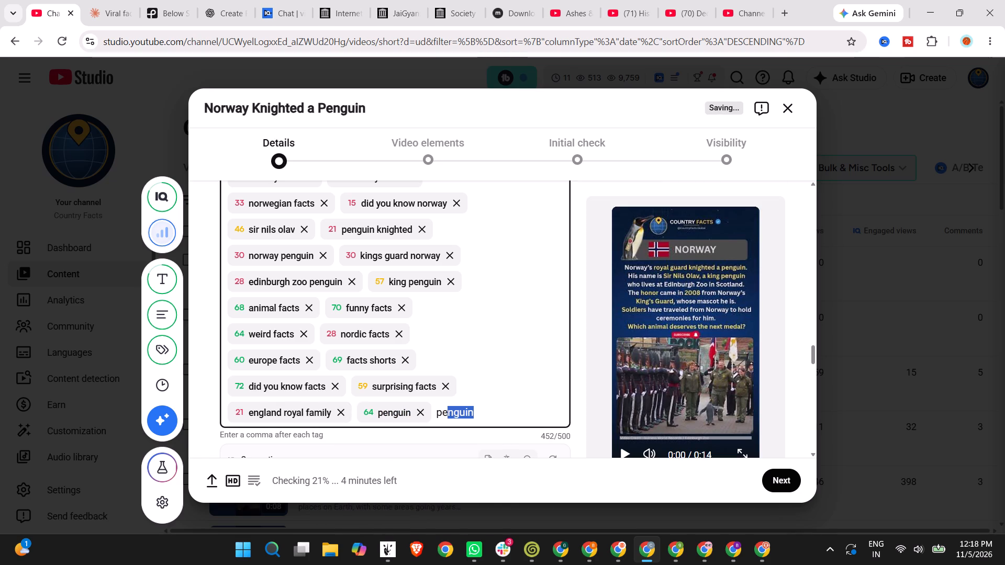
pyautogui.moveTo(447, 415); pyautogui.dragTo(438, 415)
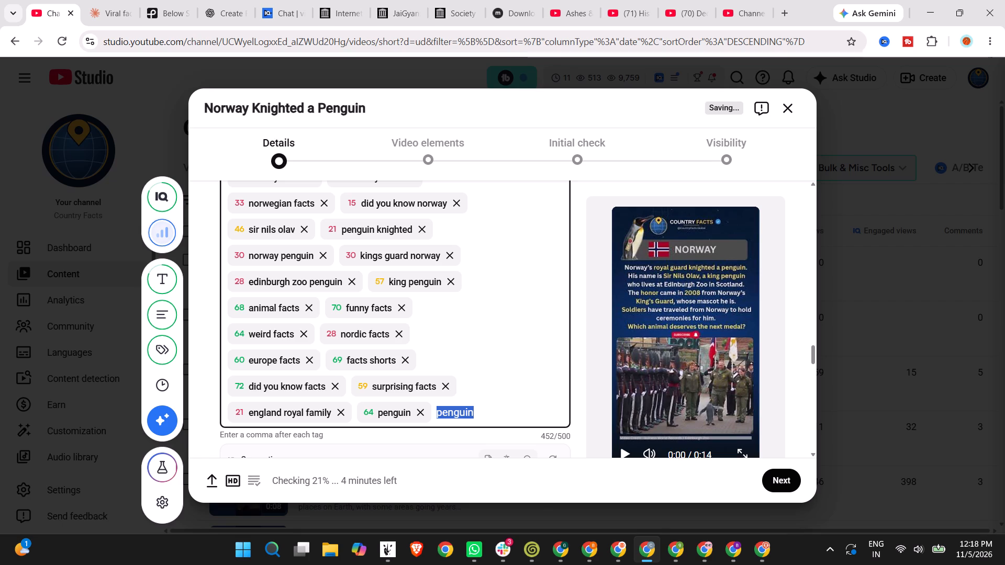
pyautogui.press('BackSpace')
# Add the tags "military" and "king guard" to the end of the video's tag list.
pyautogui.write('military')
pyautogui.press('Return')
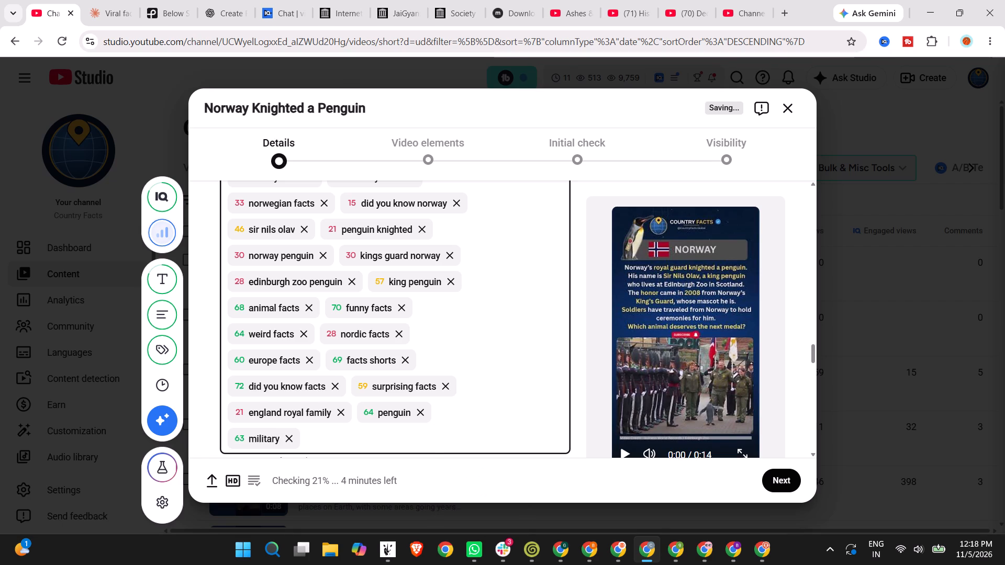
pyautogui.write('king')
pyautogui.press('space')
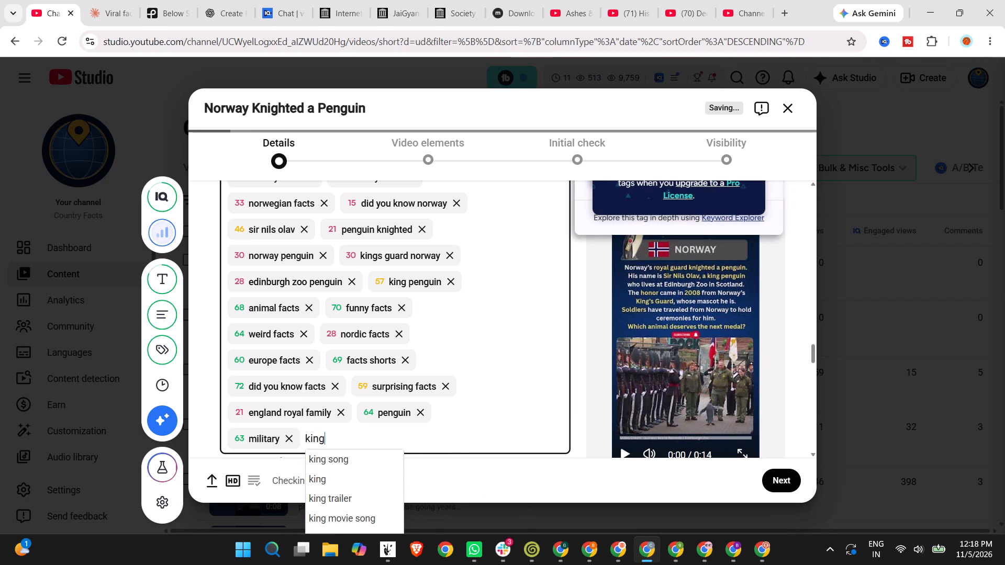
pyautogui.write('g')
pyautogui.write('uard')
pyautogui.press('Return')
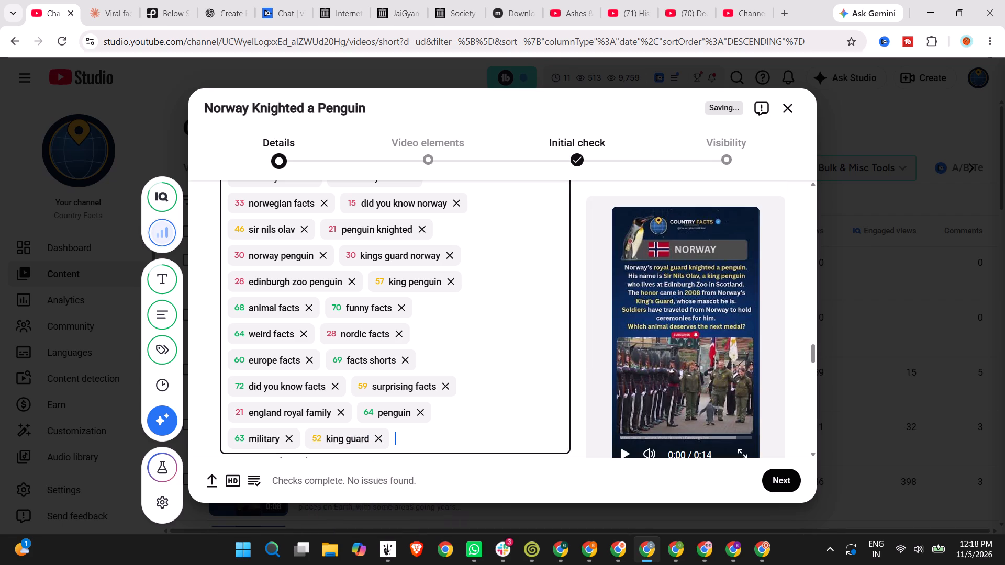
pyautogui.scroll(-2, 473, 373)
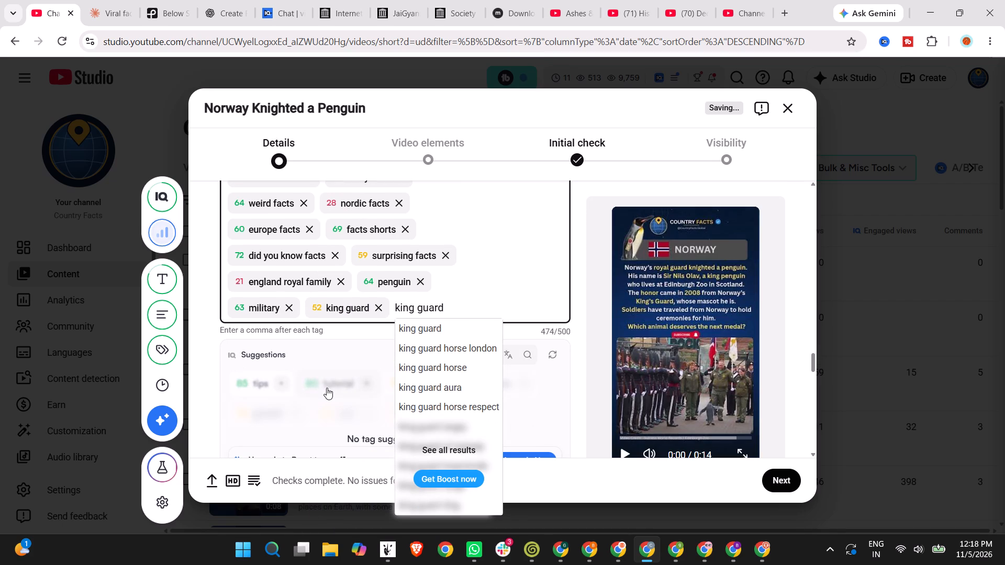
pyautogui.scroll(-4, 531, 298)
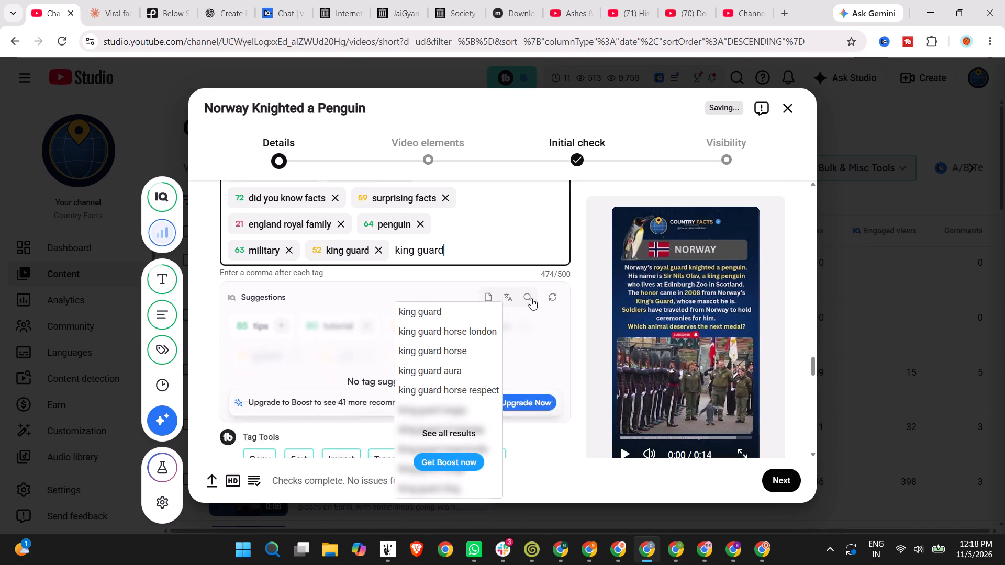
pyautogui.scroll(2, 531, 298)
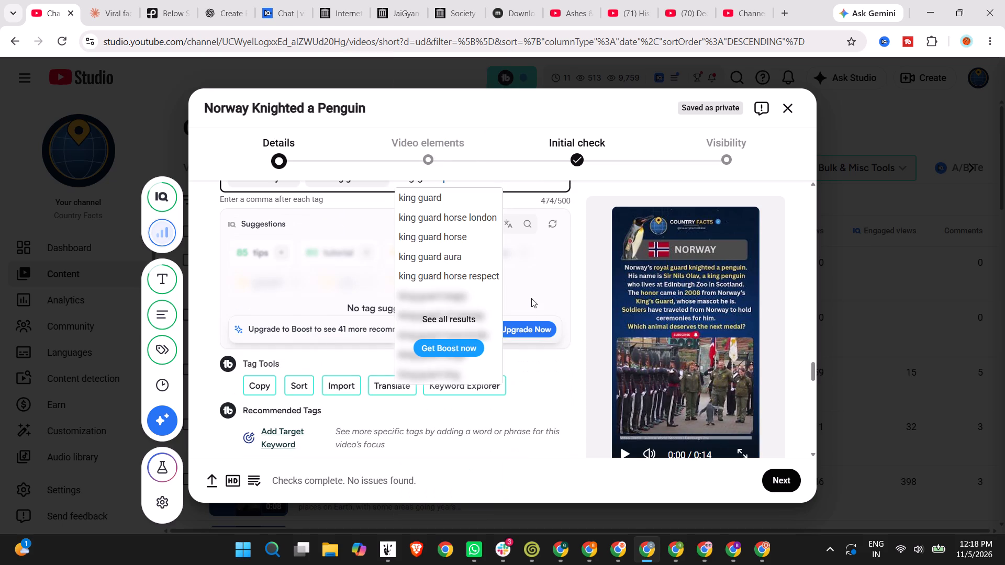
pyautogui.scroll(1, 531, 298)
pyautogui.click(508, 228)
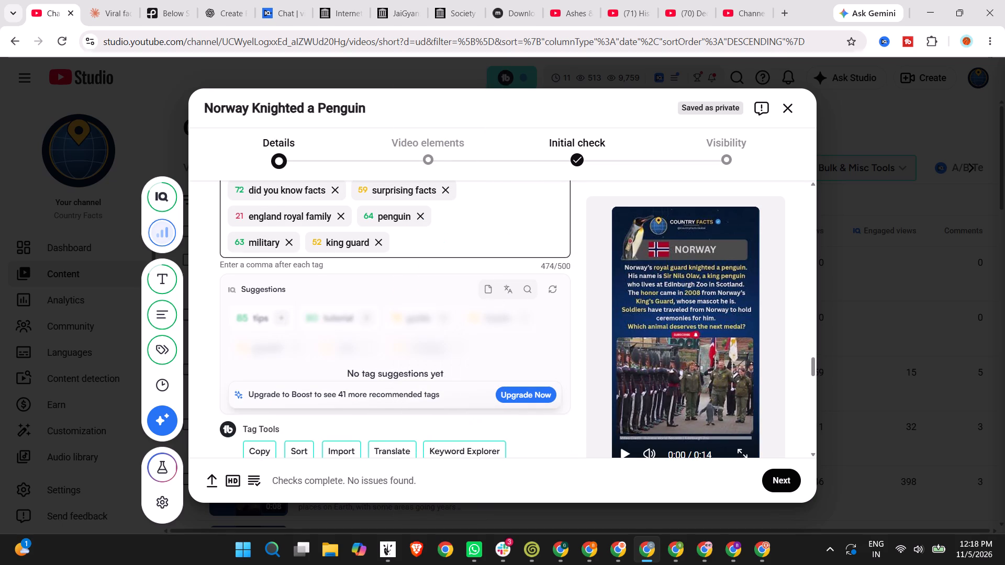
# Turn off publishing to the subscriptions feed with subscriber notification, and allow only audio remixing for Shorts.
pyautogui.scroll(7, 467, 240)
pyautogui.scroll(-2, 465, 240)
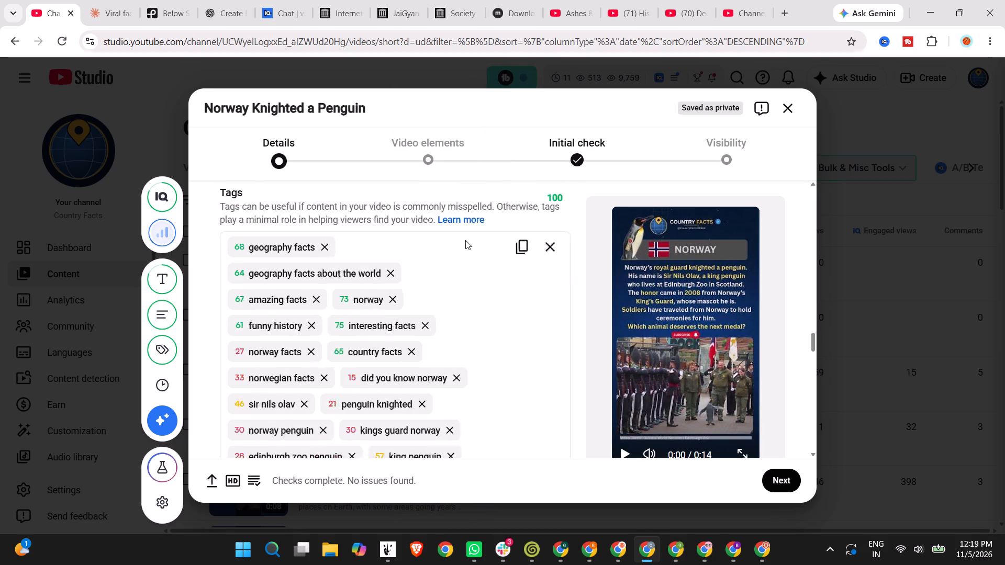
pyautogui.scroll(-1, 465, 240)
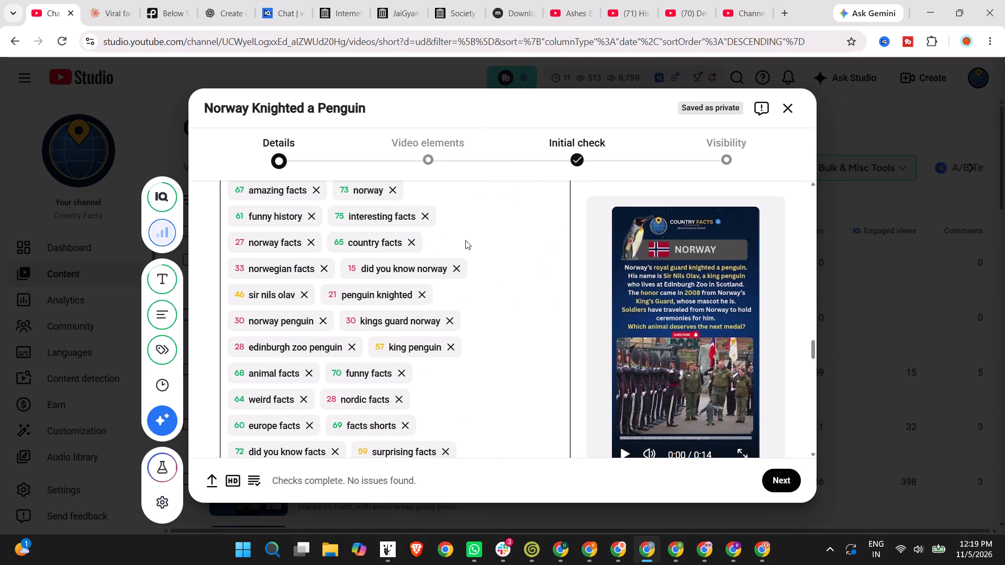
pyautogui.scroll(-9, 465, 240)
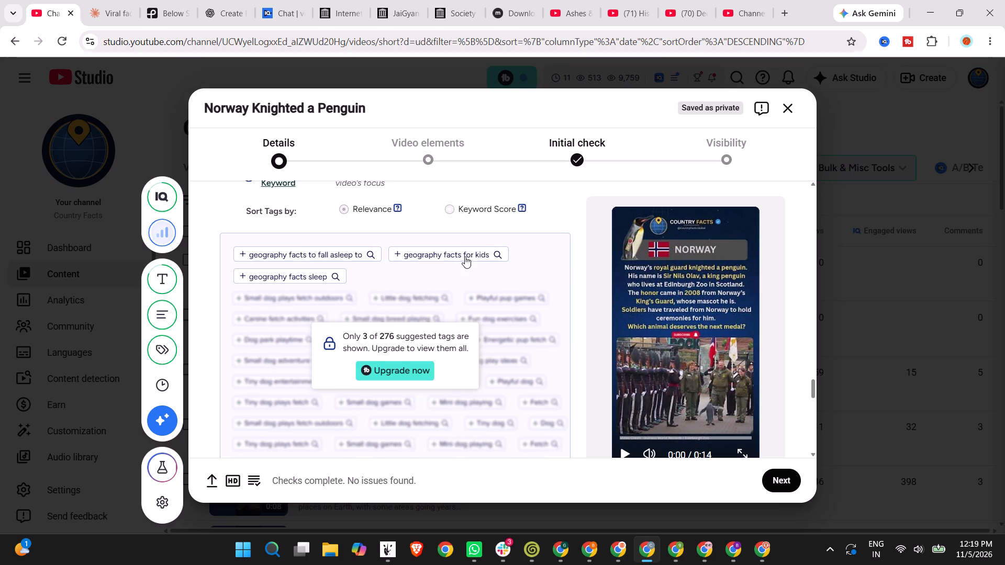
pyautogui.scroll(-7, 435, 270)
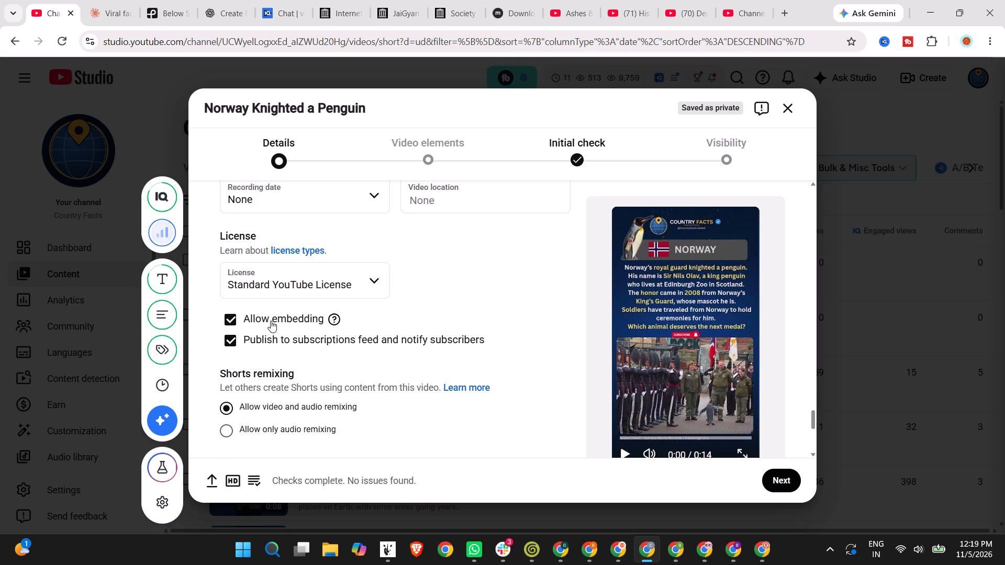
pyautogui.click(272, 335)
pyautogui.scroll(3, 331, 314)
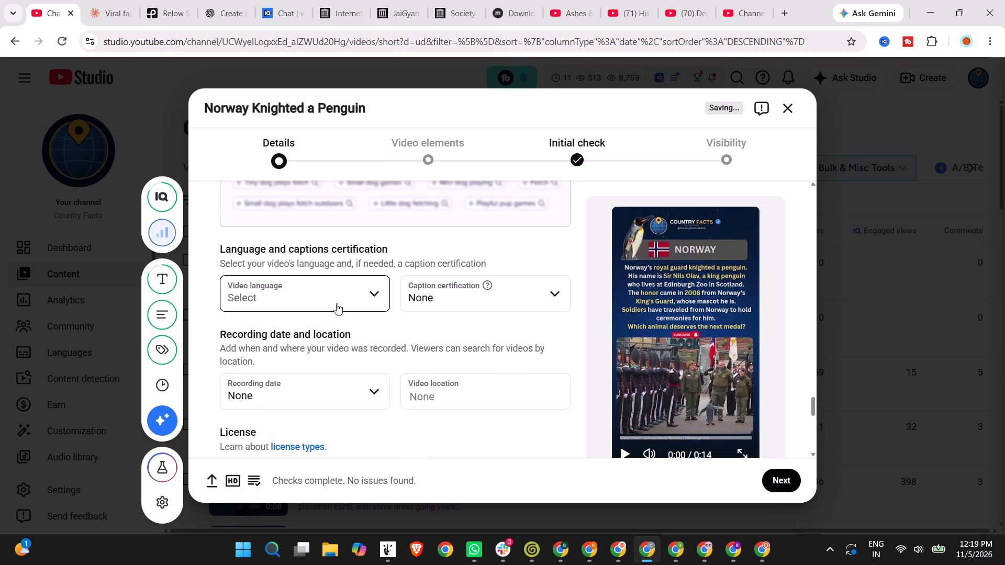
pyautogui.scroll(-4, 336, 309)
pyautogui.scroll(-2, 297, 387)
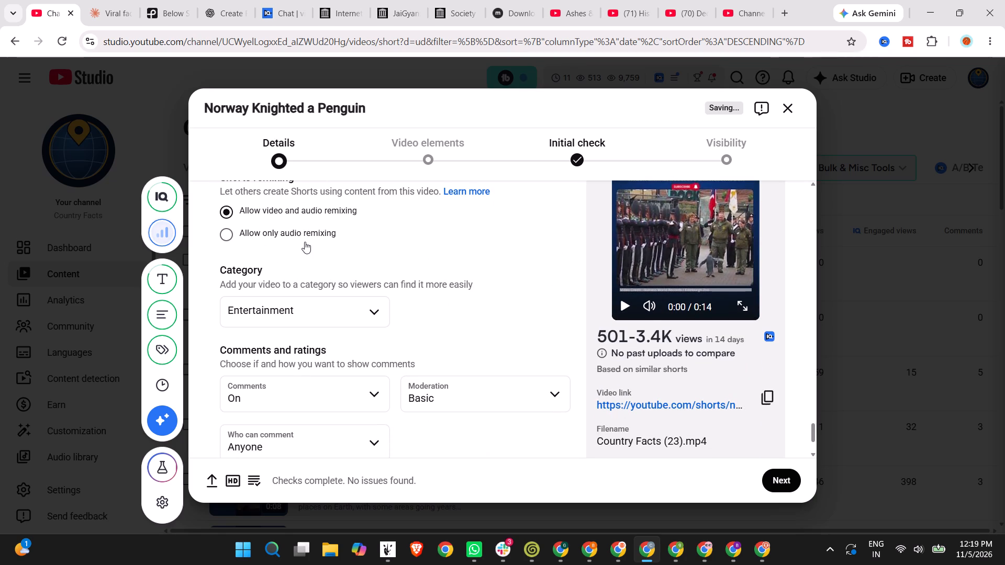
pyautogui.click(305, 239)
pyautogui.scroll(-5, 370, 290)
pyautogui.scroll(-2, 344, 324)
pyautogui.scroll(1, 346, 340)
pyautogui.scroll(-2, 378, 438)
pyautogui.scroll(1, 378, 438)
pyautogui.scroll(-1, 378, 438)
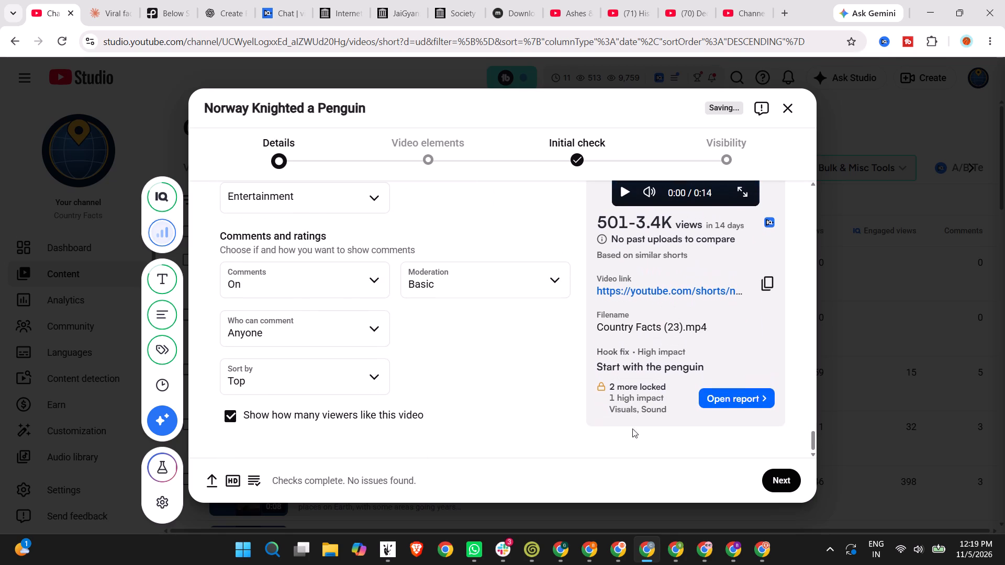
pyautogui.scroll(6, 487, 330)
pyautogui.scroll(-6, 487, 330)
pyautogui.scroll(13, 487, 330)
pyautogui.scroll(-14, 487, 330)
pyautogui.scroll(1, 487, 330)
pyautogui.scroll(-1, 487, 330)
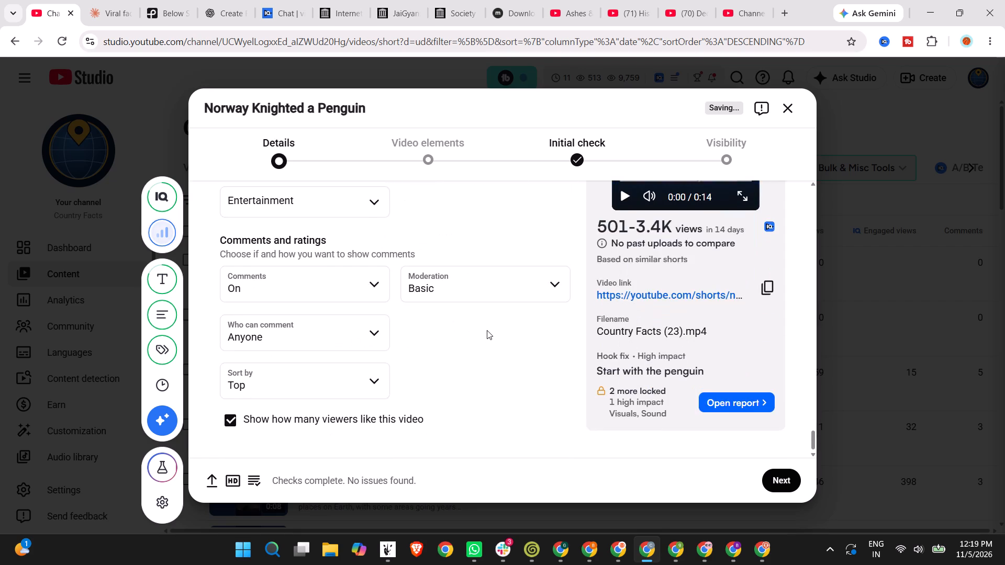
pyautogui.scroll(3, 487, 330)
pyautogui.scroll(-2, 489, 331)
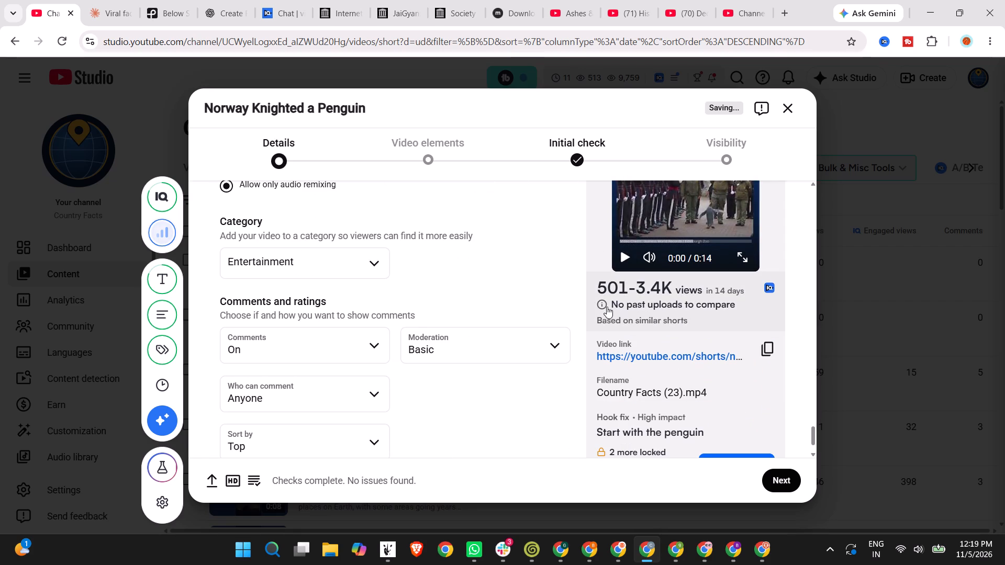
# Replace the title with the suggestion "This penguin has a higher rank than you might think #NorwayFacts #DidYouKnow #Shorts", including its emojis.
pyautogui.scroll(19, 507, 292)
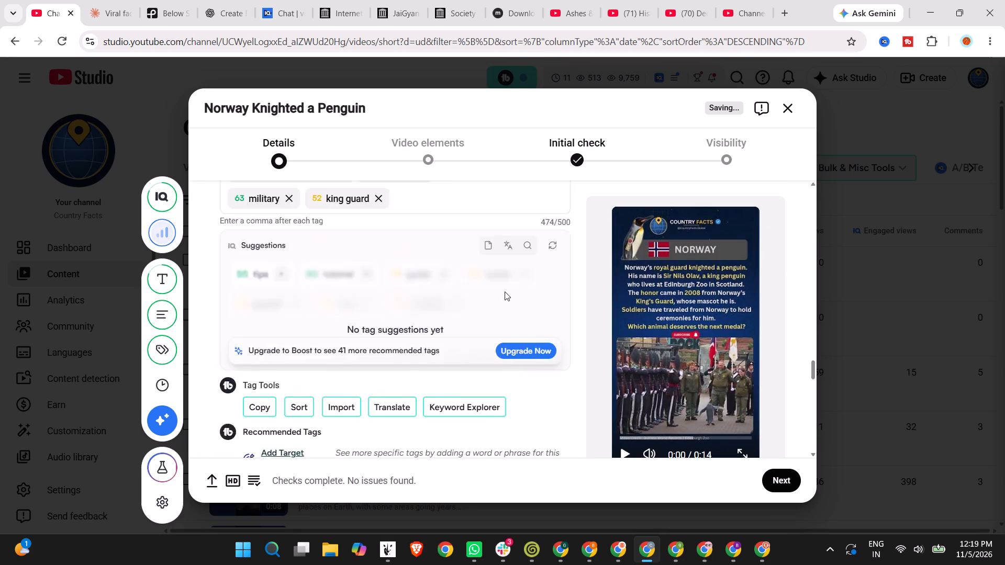
pyautogui.scroll(20, 505, 291)
pyautogui.scroll(14, 505, 291)
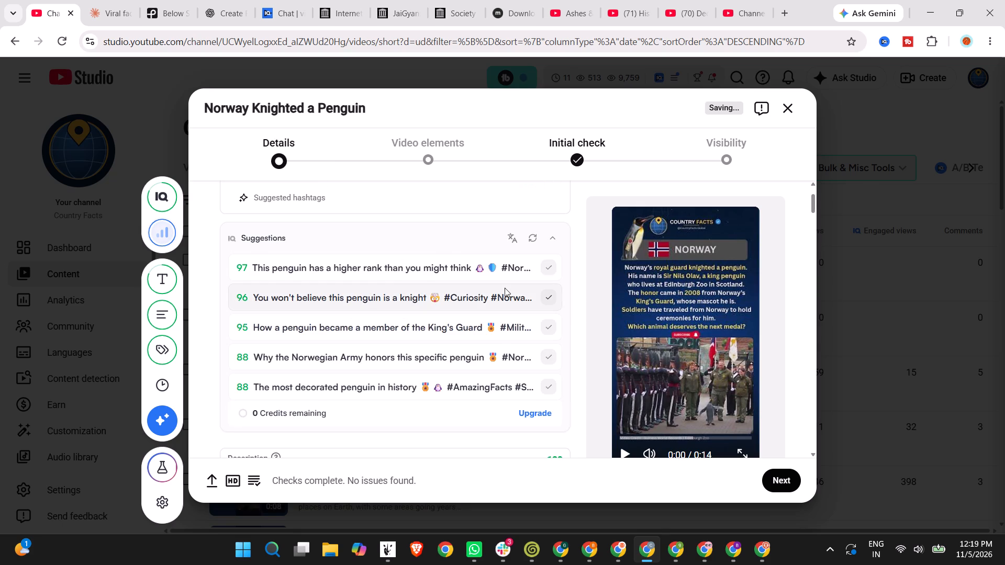
pyautogui.scroll(3, 475, 286)
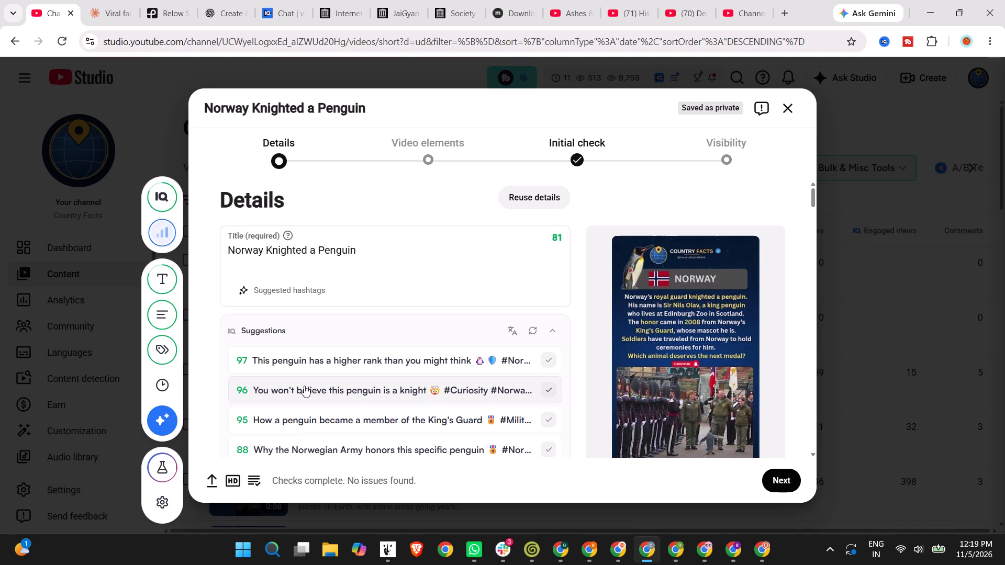
pyautogui.click(336, 360)
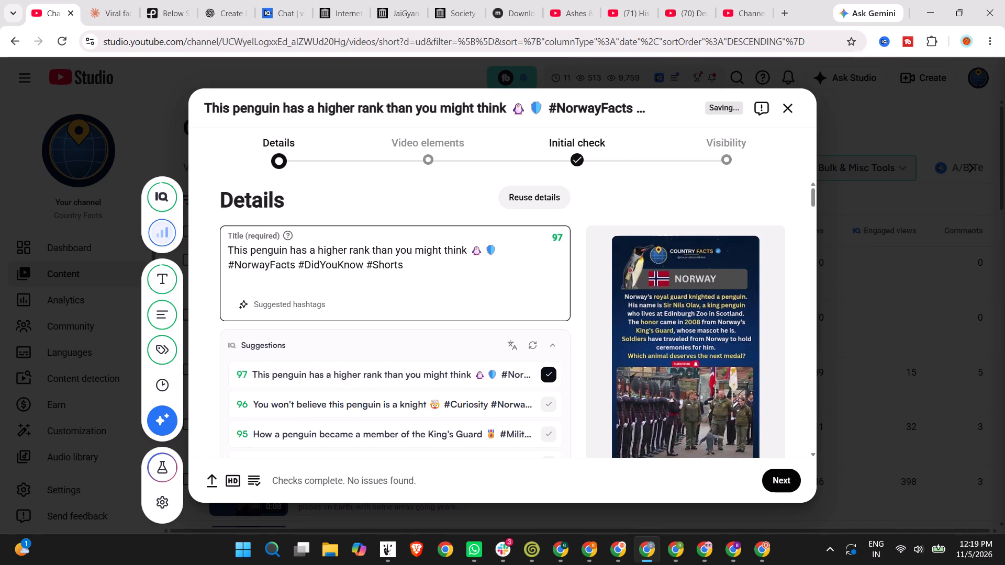
# Continue to the video elements and set the "Lemurs Live Naturally in Only…" Short as the related video.
pyautogui.scroll(-5, 460, 284)
pyautogui.scroll(-5, 612, 287)
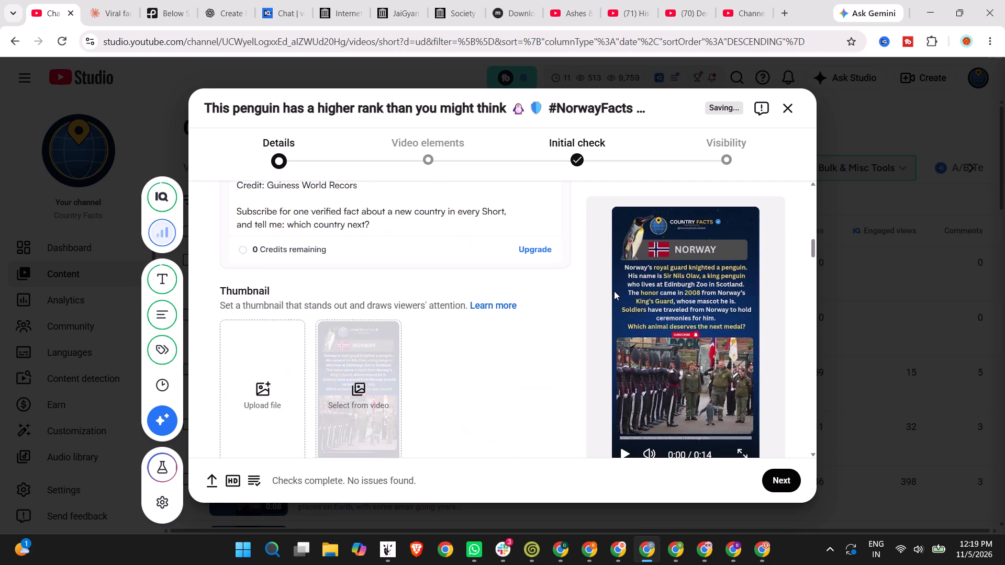
pyautogui.scroll(-4, 614, 291)
pyautogui.scroll(1, 614, 292)
pyautogui.scroll(-20, 614, 293)
pyautogui.scroll(-5, 614, 293)
pyautogui.scroll(1, 610, 297)
pyautogui.scroll(-14, 610, 297)
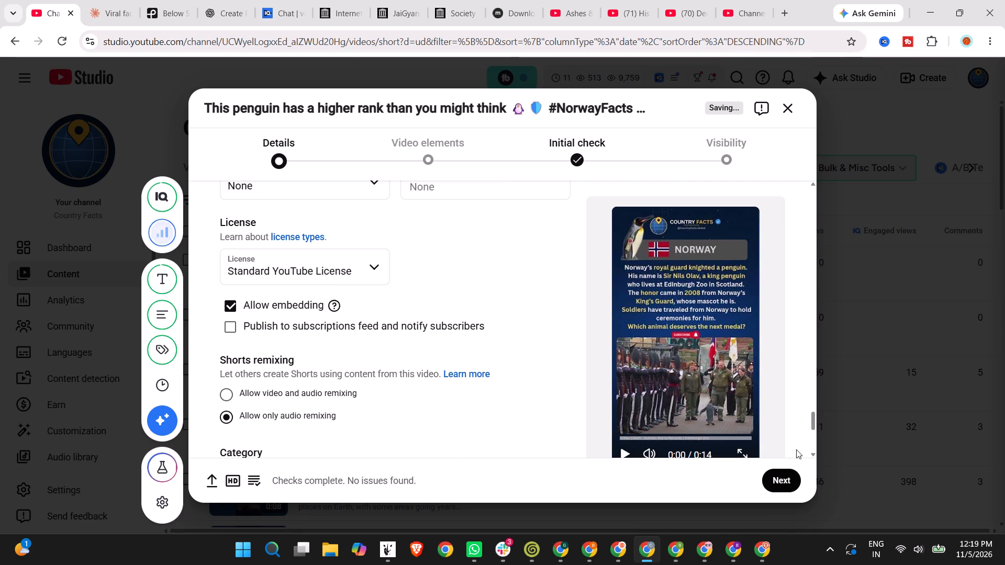
pyautogui.click(789, 473)
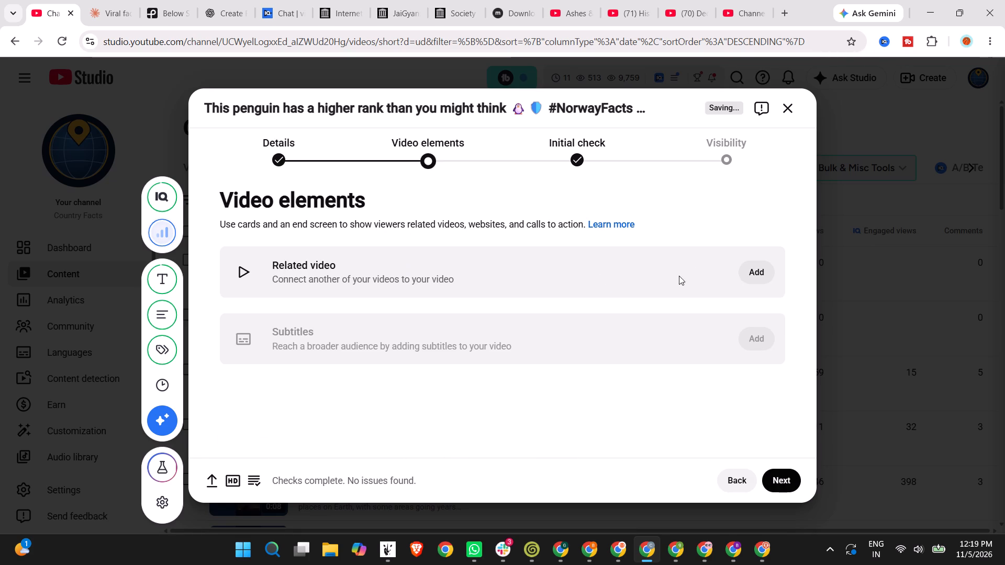
pyautogui.click(749, 274)
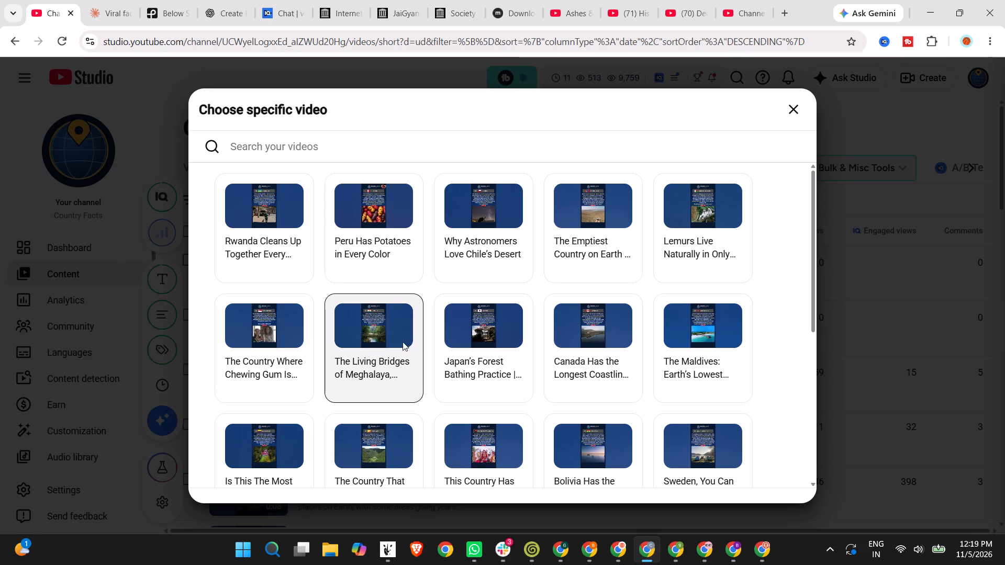
pyautogui.click(719, 231)
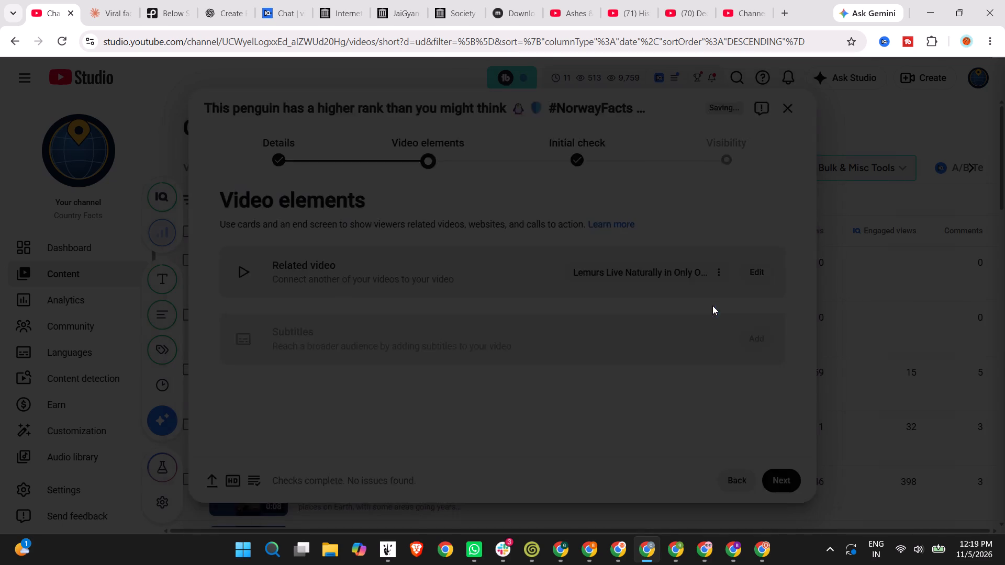
# Continue past the initial check to the visibility stage and choose Nov 5, 2026 as the scheduled public release date.
pyautogui.click(787, 480)
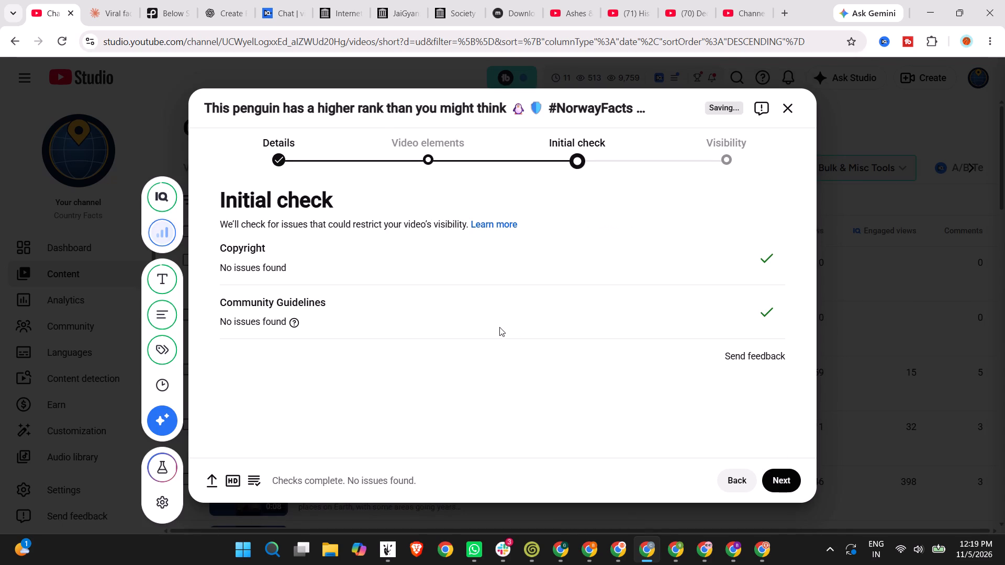
pyautogui.click(780, 476)
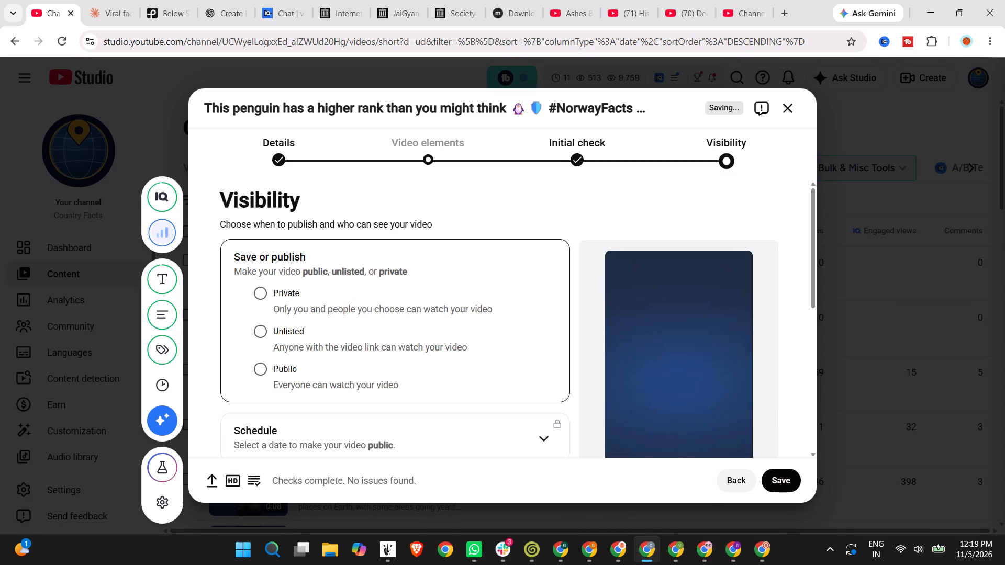
pyautogui.click(282, 366)
pyautogui.scroll(-4, 314, 348)
pyautogui.scroll(1, 405, 224)
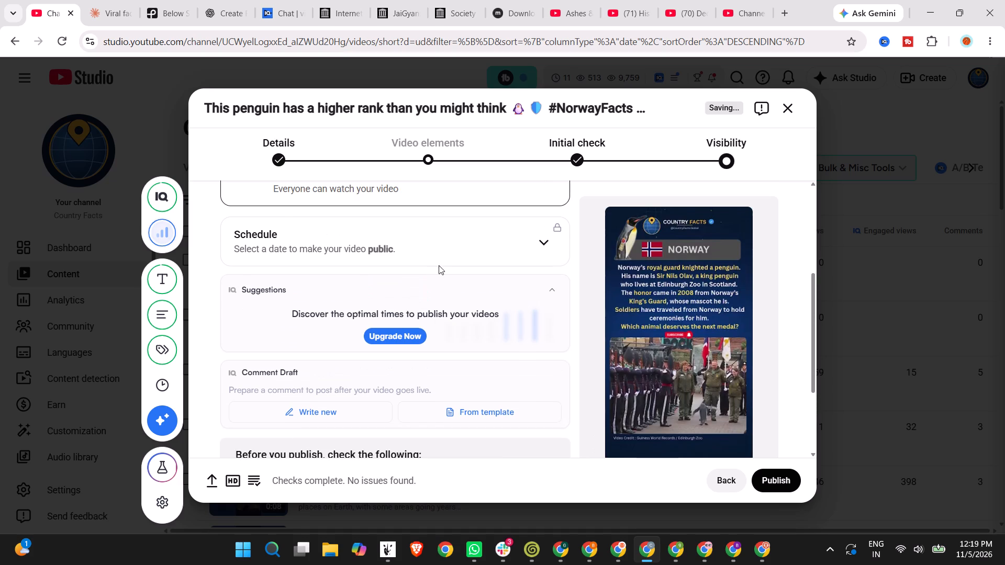
pyautogui.click(455, 234)
pyautogui.scroll(1, 371, 259)
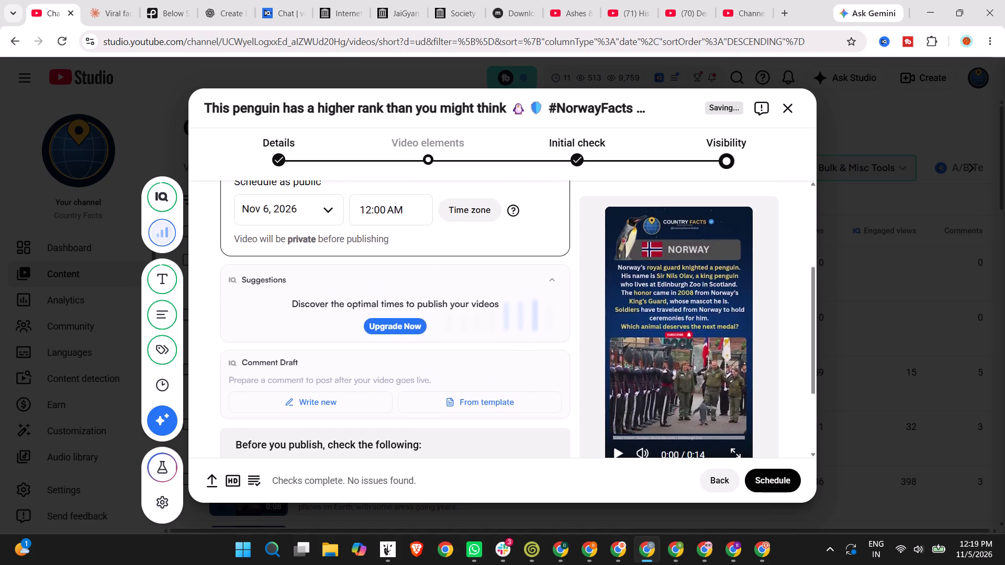
pyautogui.click(300, 259)
pyautogui.click(340, 319)
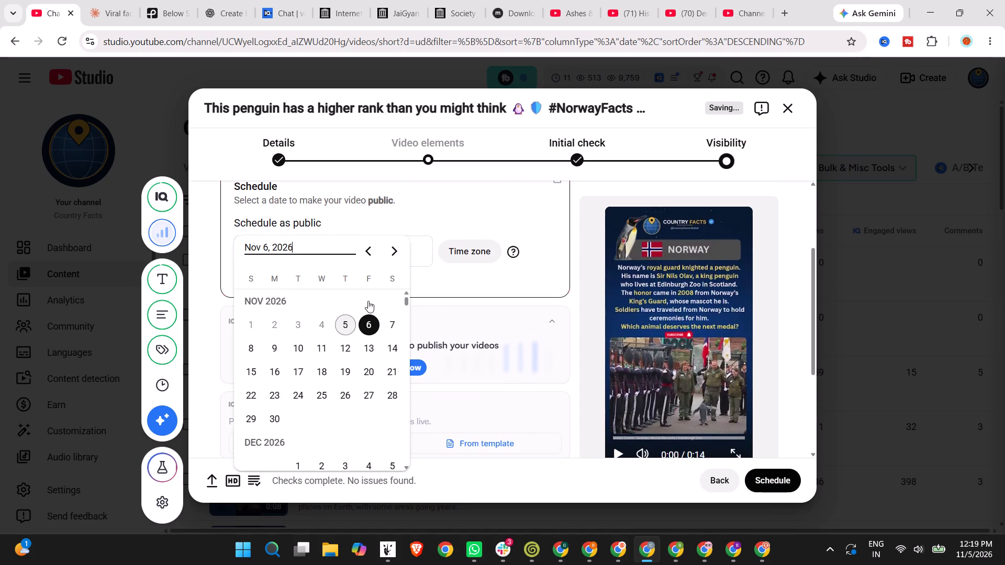
# Set the release time to 7:30 PM, schedule the penguin Short, and close the scheduling confirmation.
pyautogui.click(390, 248)
pyautogui.scroll(-6, 408, 346)
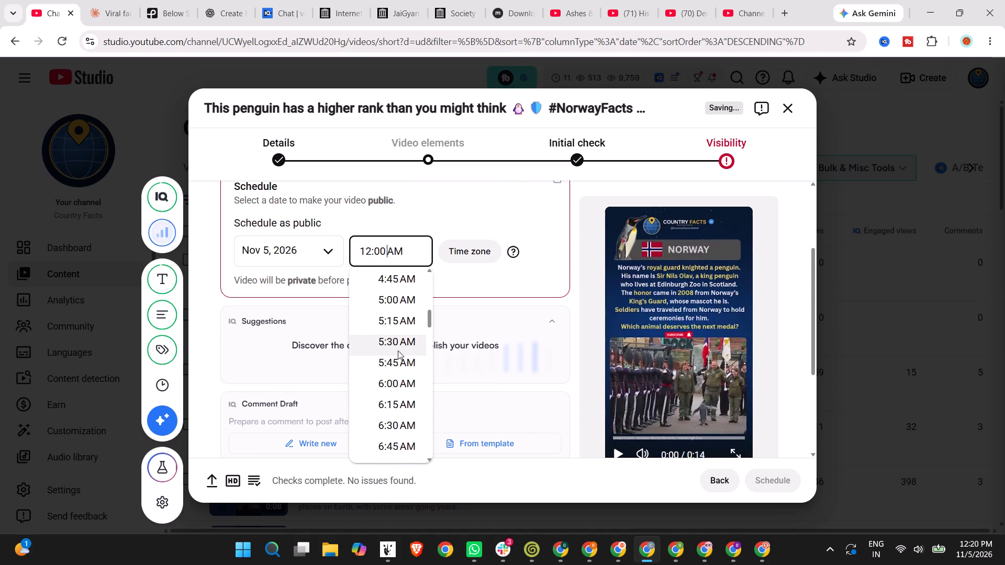
pyautogui.scroll(-2, 395, 394)
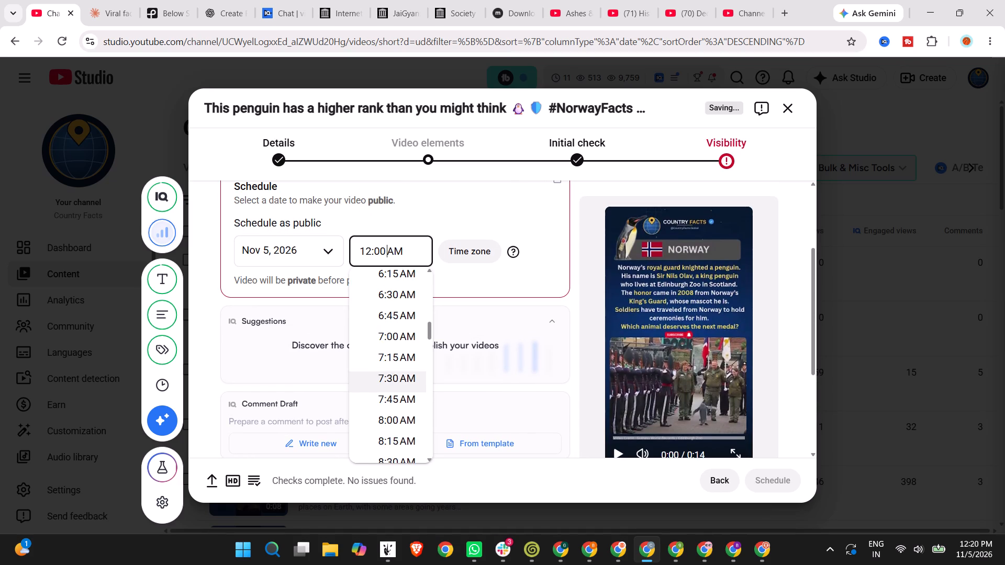
pyautogui.scroll(-19, 400, 384)
pyautogui.scroll(2, 396, 388)
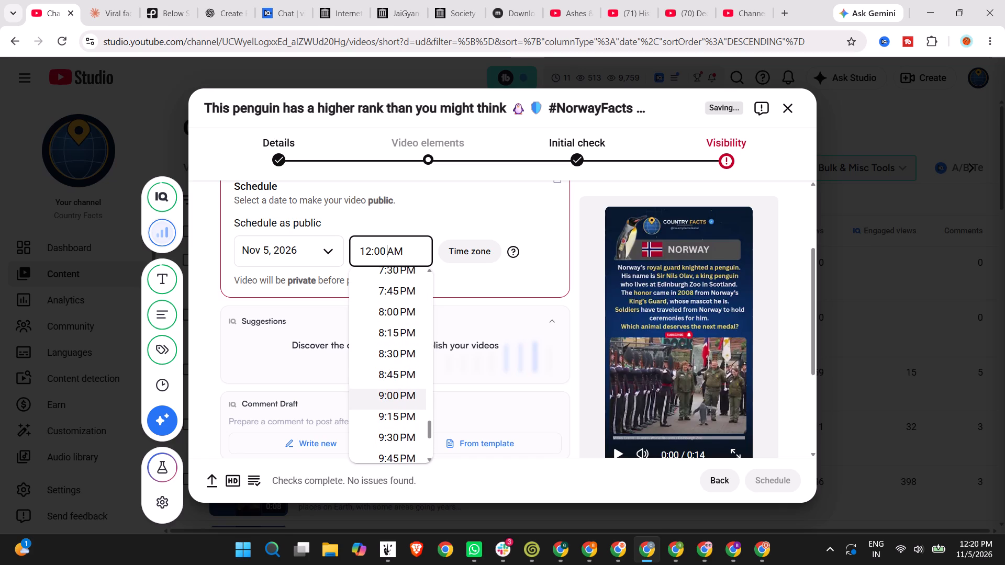
pyautogui.scroll(1, 395, 349)
pyautogui.click(395, 344)
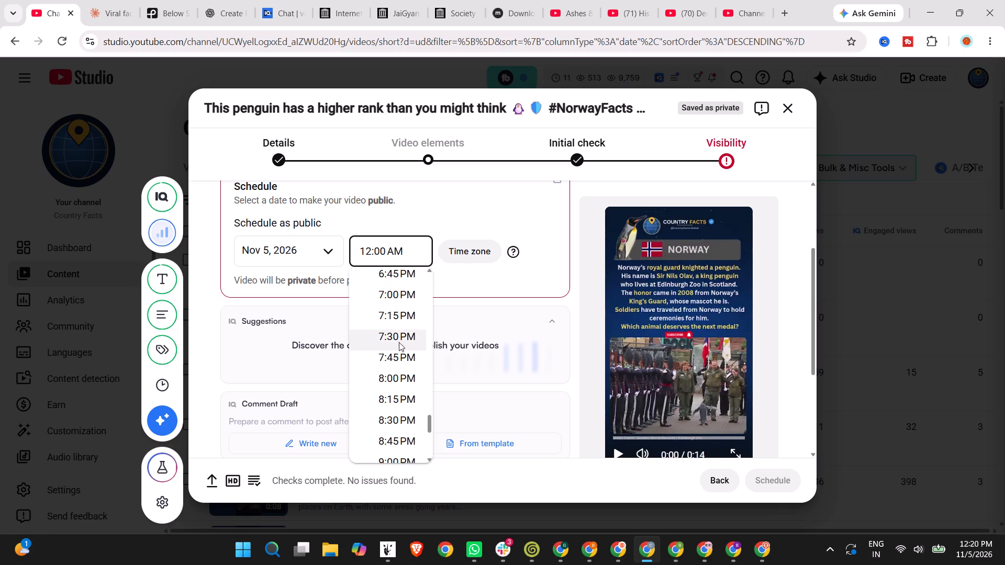
pyautogui.click(764, 480)
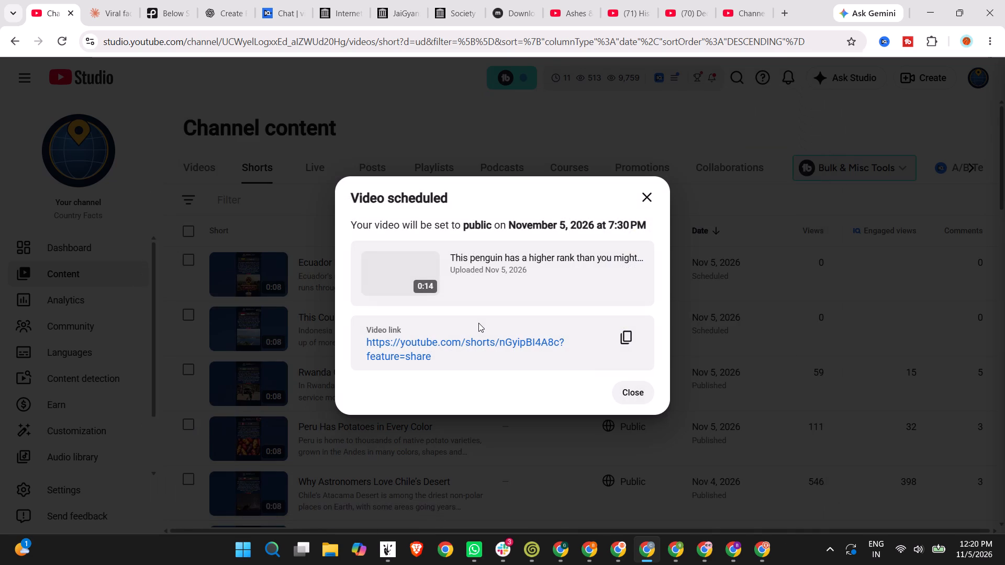
pyautogui.click(635, 387)
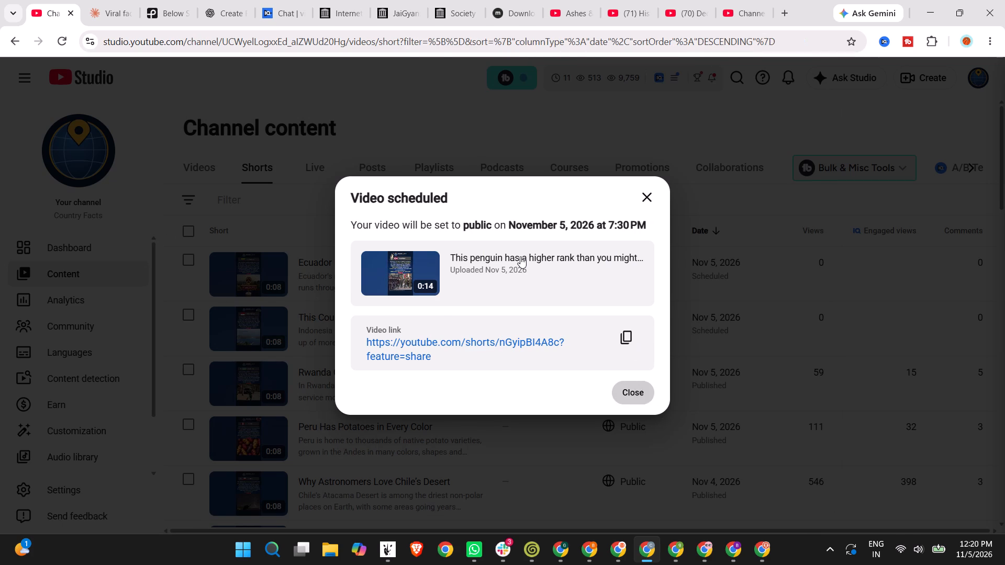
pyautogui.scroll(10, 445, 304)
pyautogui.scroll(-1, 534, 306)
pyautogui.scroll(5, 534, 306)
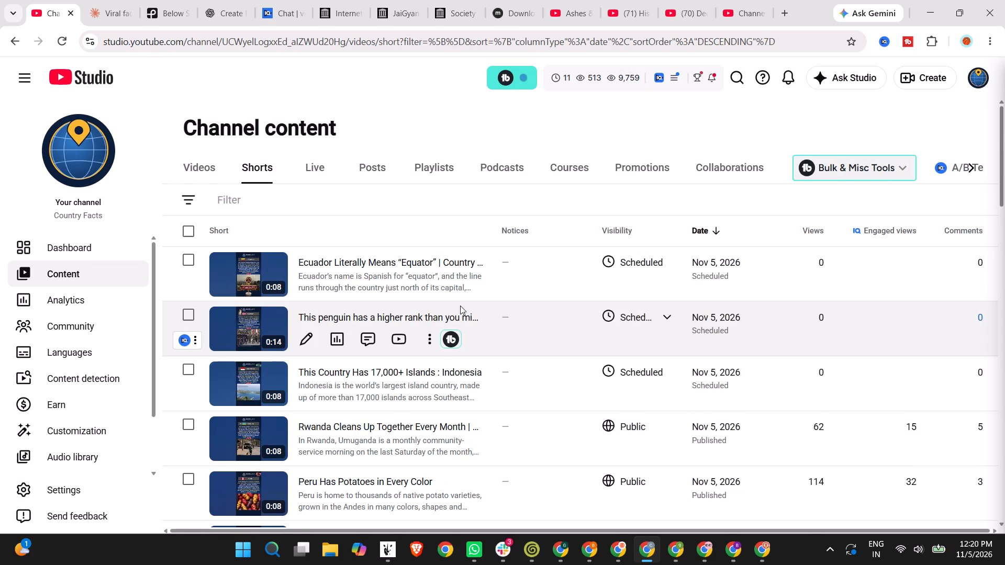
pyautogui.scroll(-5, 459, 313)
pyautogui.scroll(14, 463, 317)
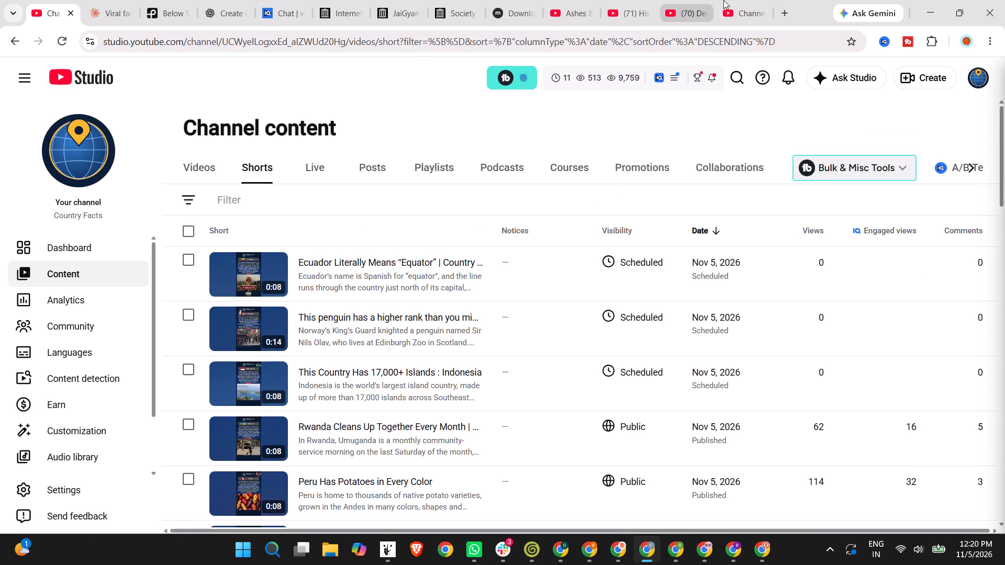
# Reload the channel's realtime performance report, examine its videos sorted by views in the last 60 minutes, and close the report.
pyautogui.click(729, 0)
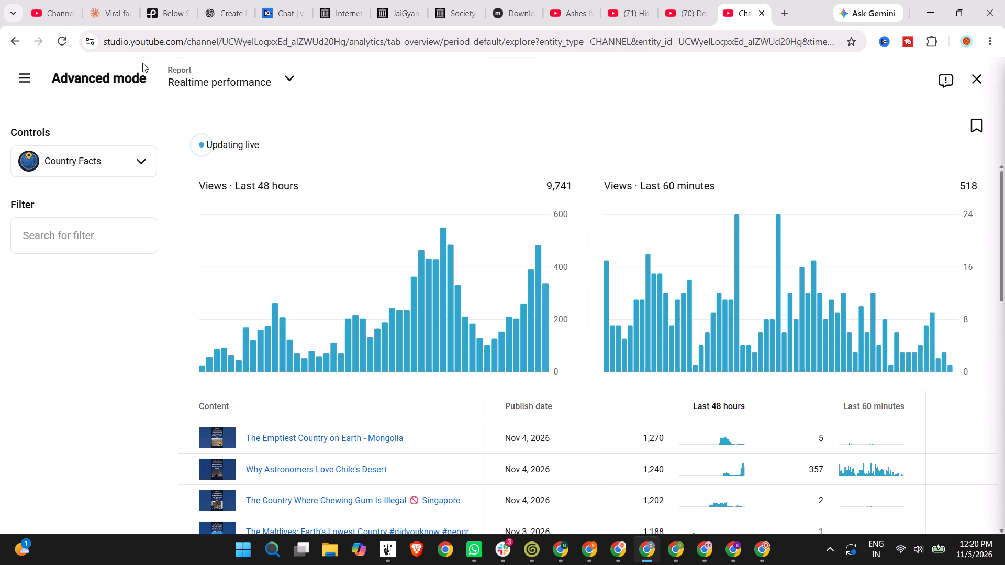
pyautogui.click(61, 40)
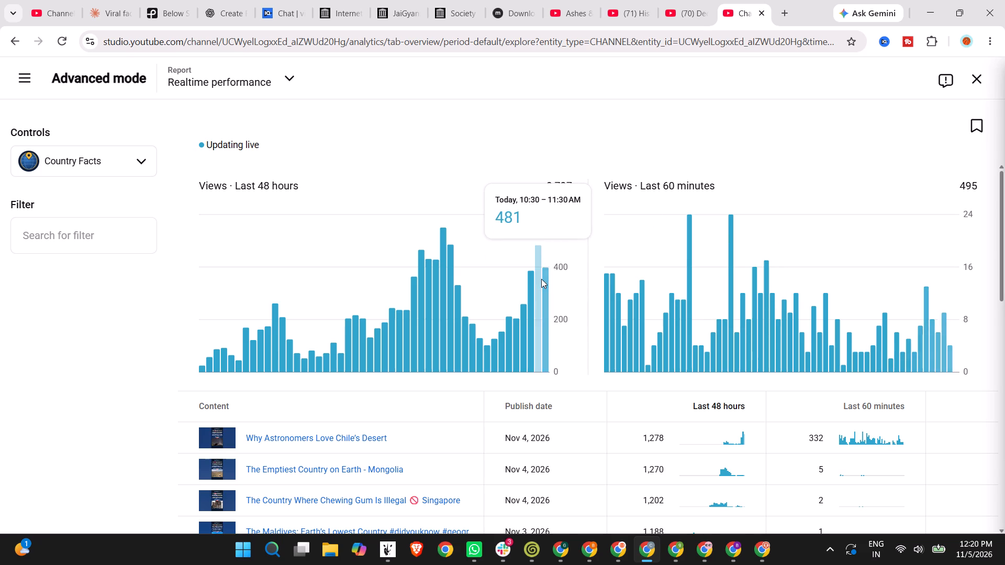
pyautogui.scroll(-2, 753, 408)
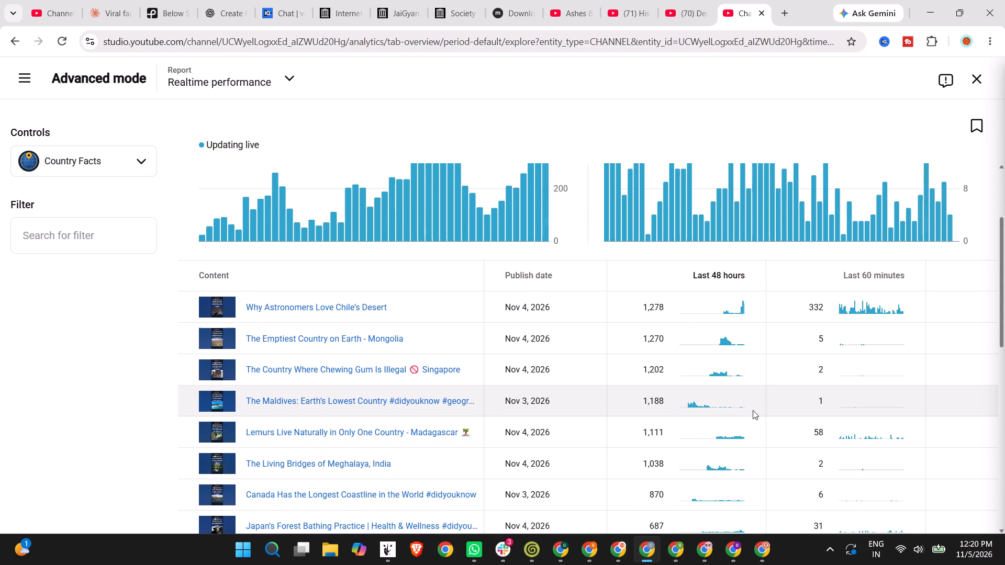
pyautogui.click(876, 268)
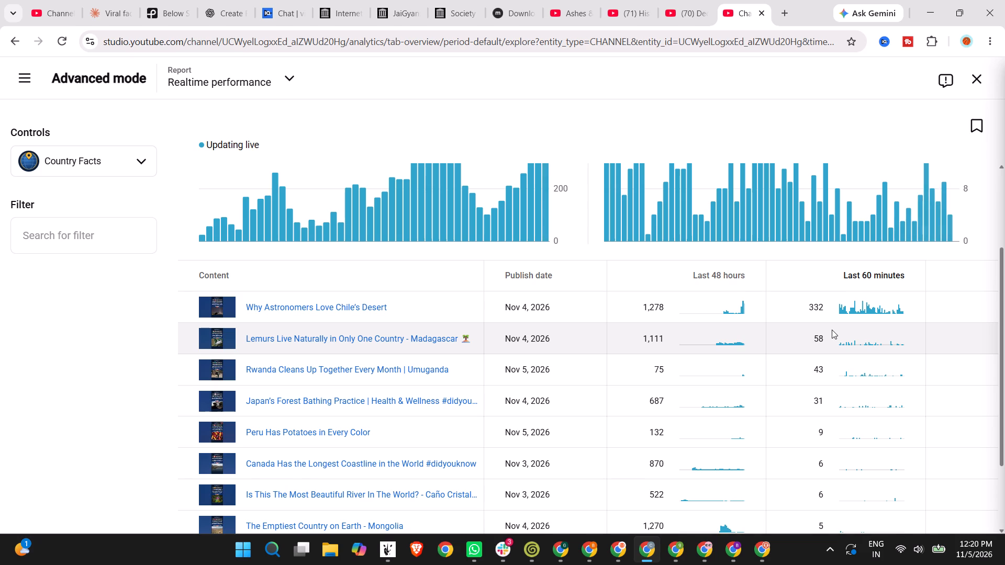
pyautogui.scroll(12, 832, 330)
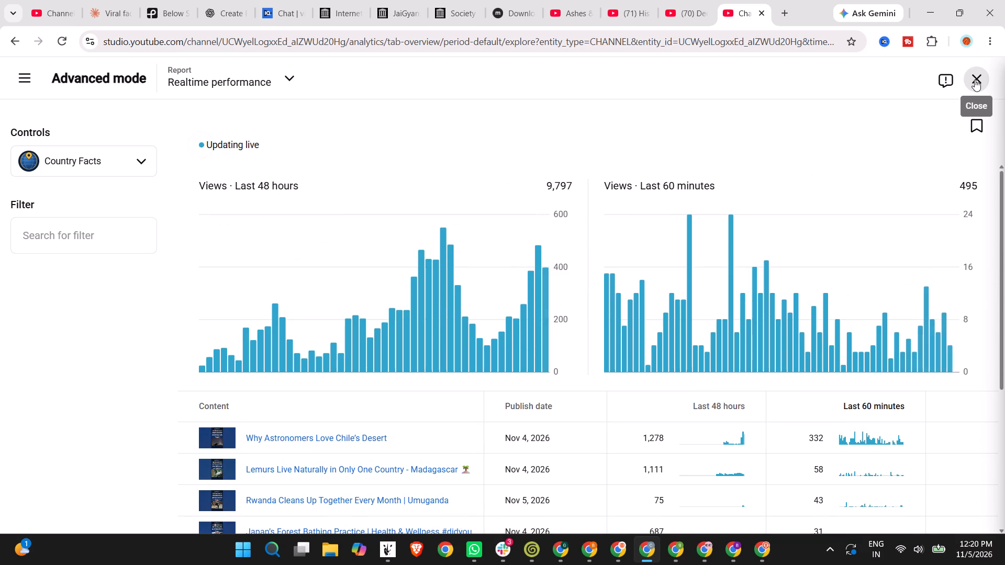
pyautogui.click(975, 80)
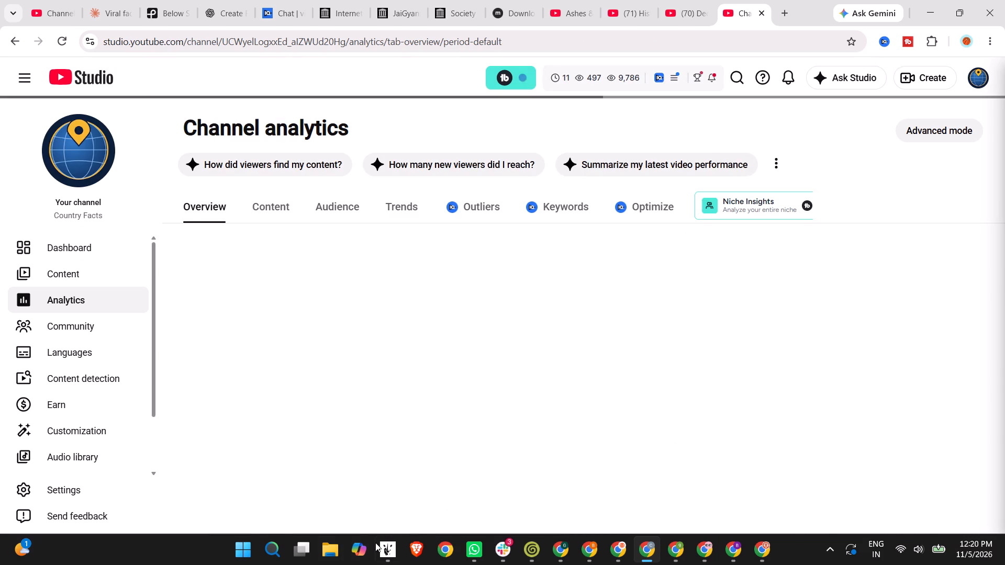
# Put the computer to sleep.
pyautogui.click(247, 548)
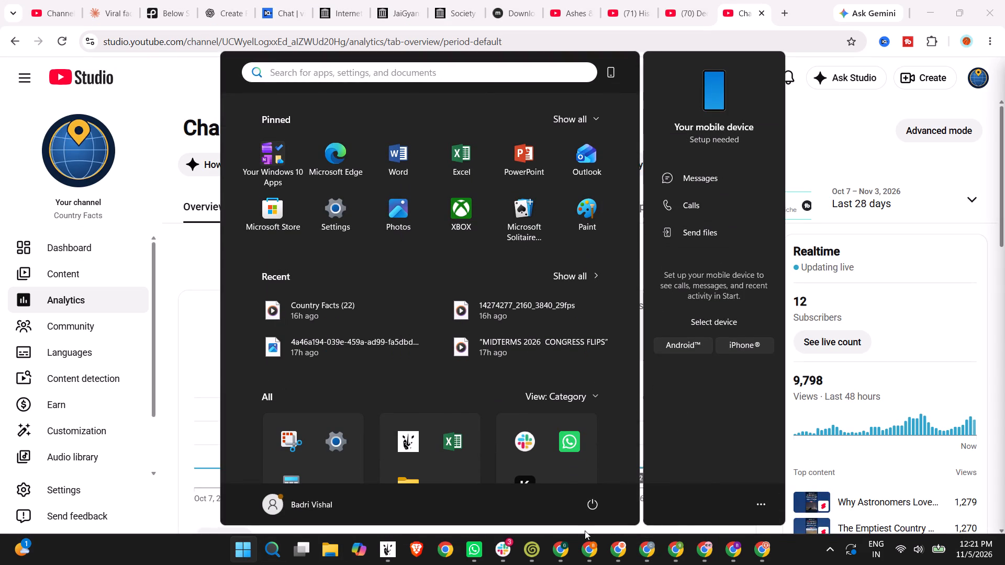
pyautogui.click(598, 511)
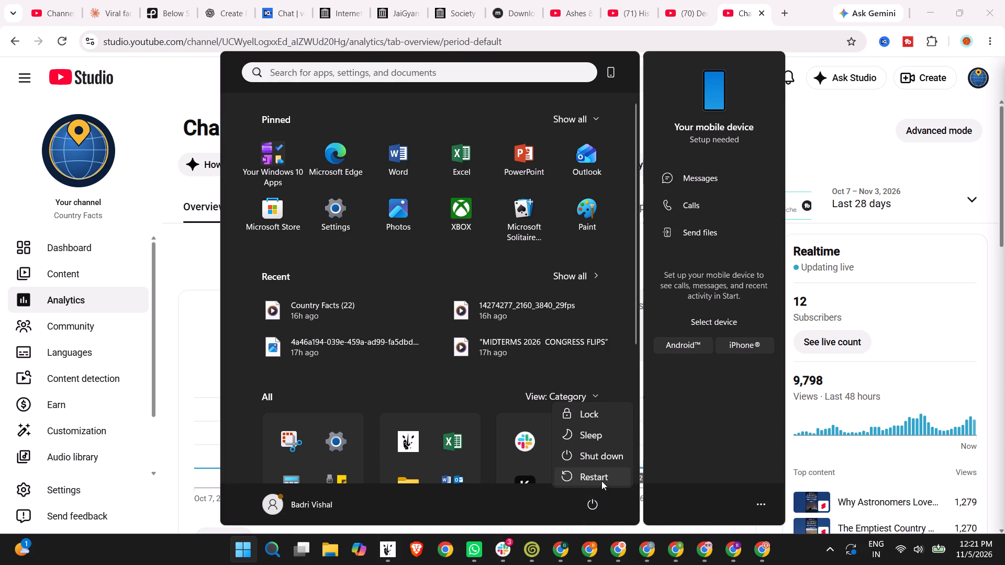
pyautogui.click(595, 431)
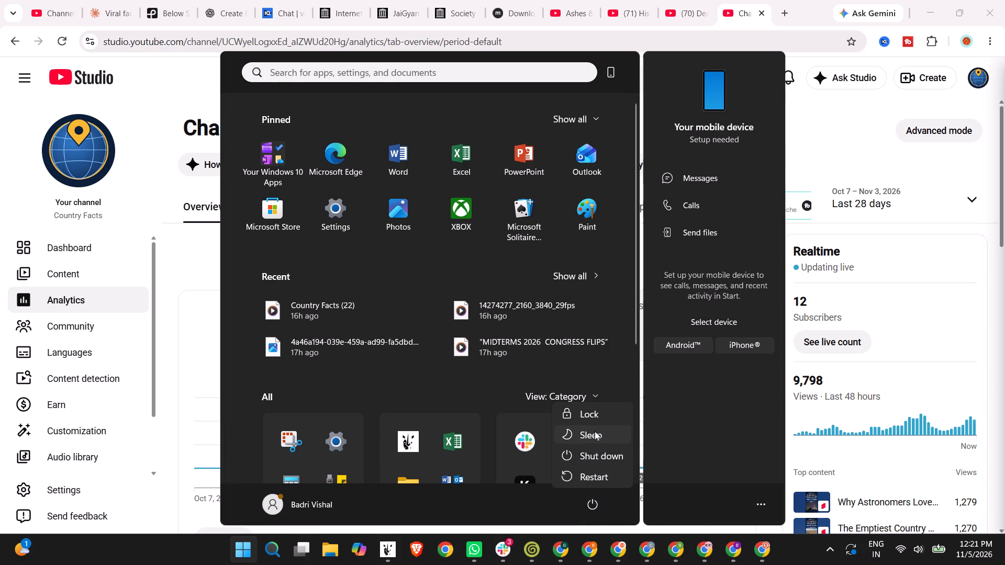